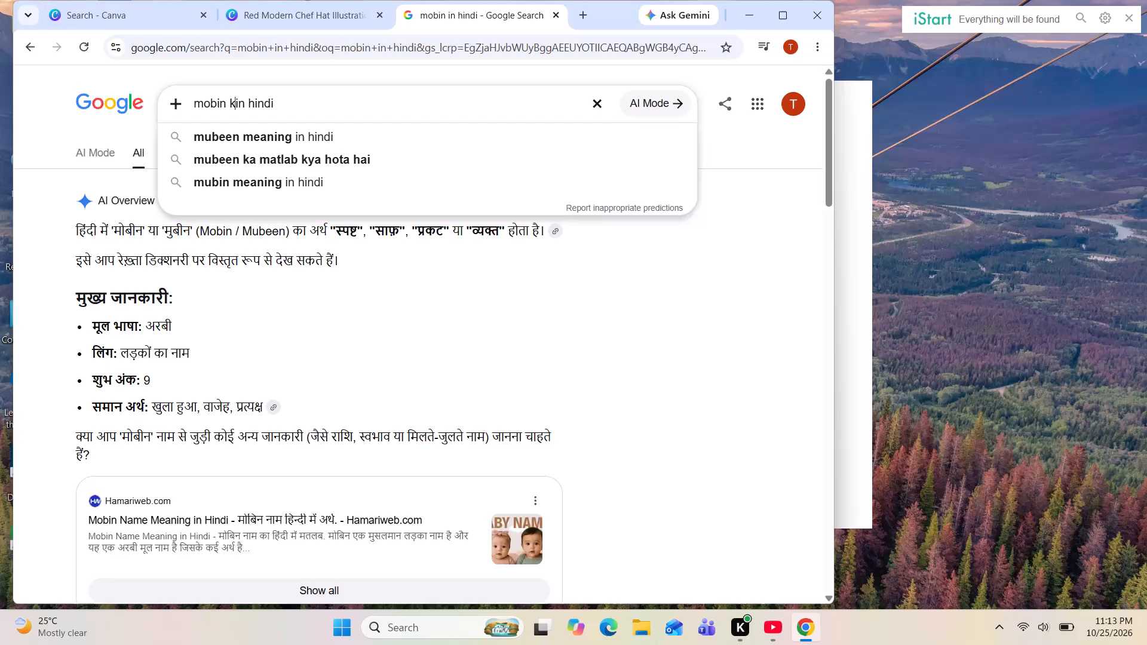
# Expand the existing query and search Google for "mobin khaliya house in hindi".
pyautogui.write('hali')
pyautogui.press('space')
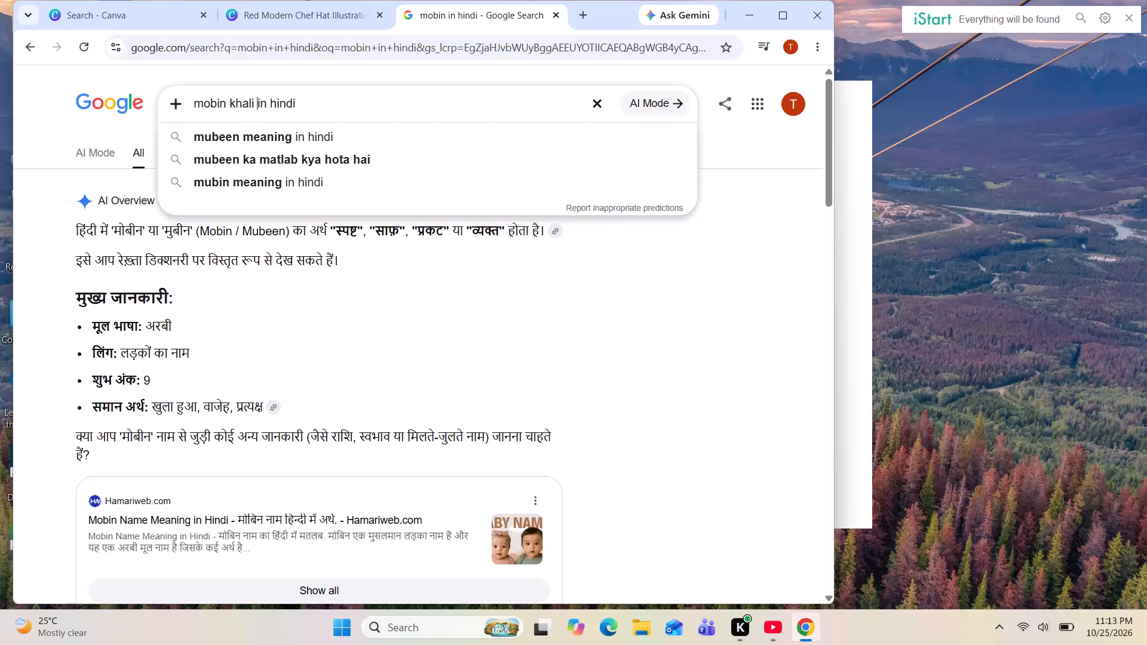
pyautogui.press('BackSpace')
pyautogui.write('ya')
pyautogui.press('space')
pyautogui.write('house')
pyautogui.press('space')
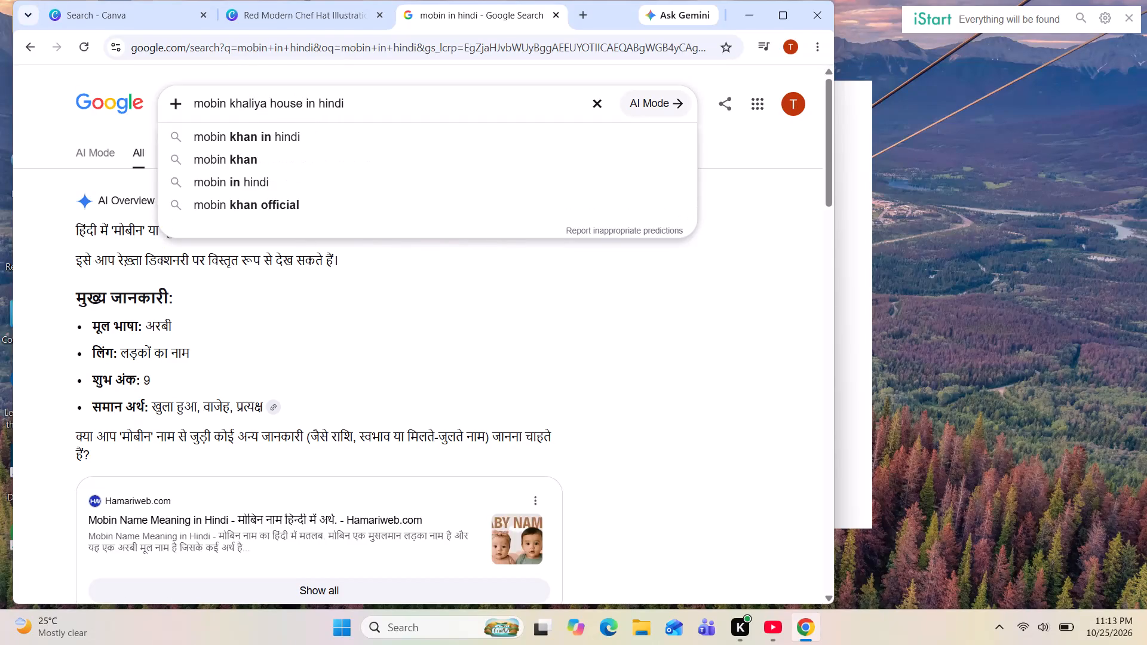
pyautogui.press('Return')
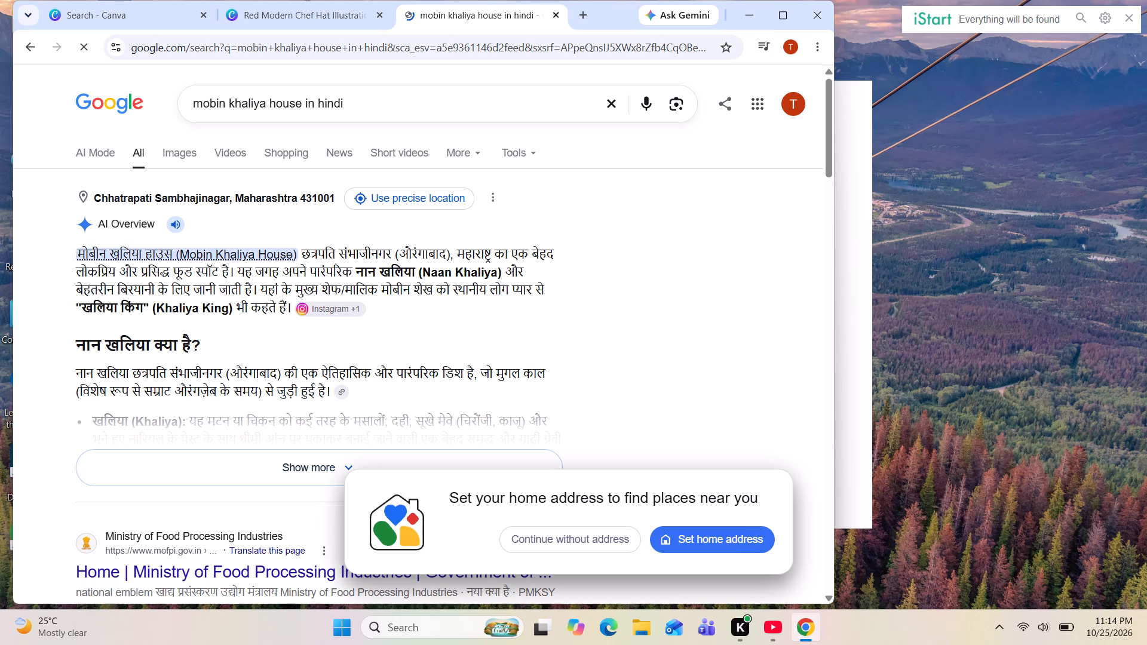
pyautogui.click(599, 277)
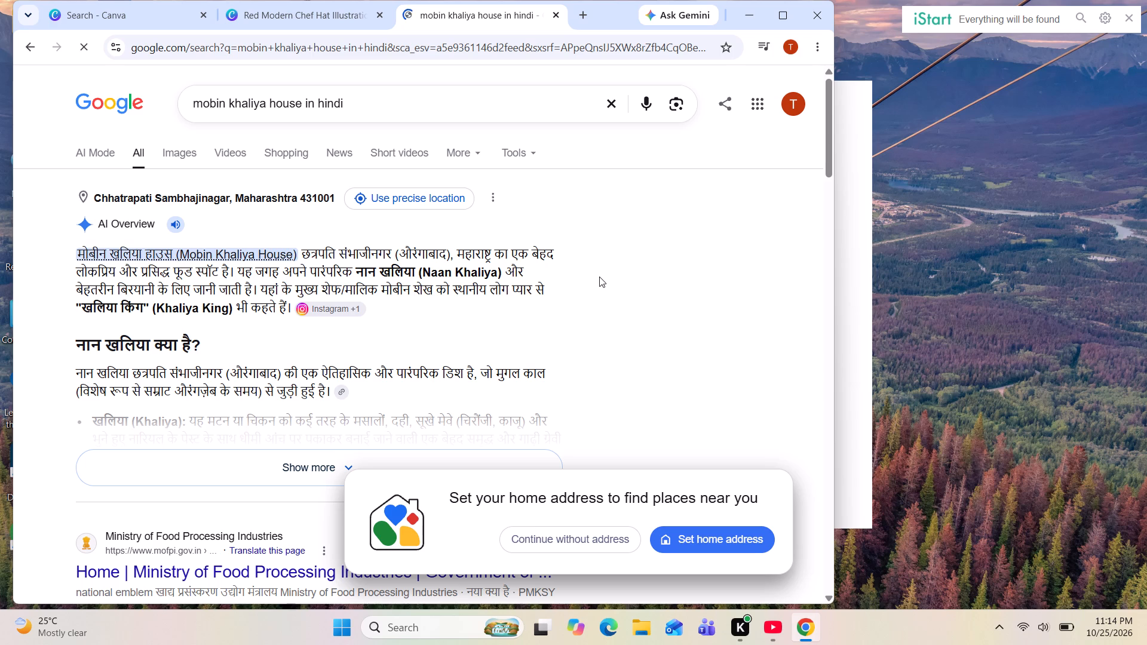
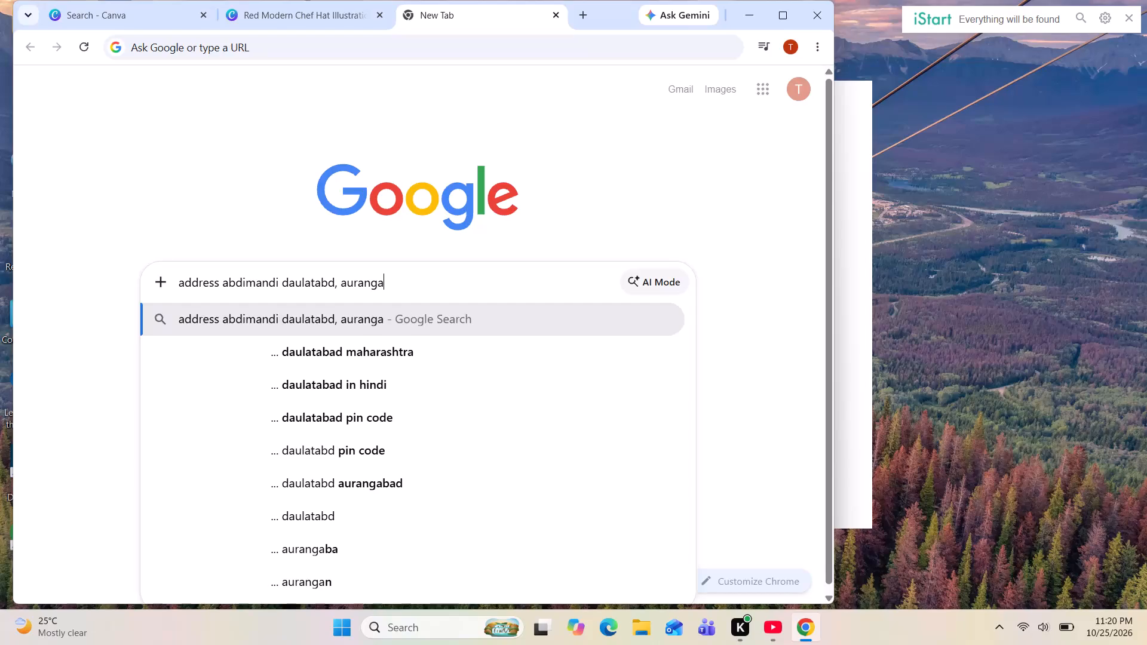
# Complete the query and search Google for "address abdimandi daulatabd, aurangabad maharashtra in hindi".
pyautogui.write('bd')
pyautogui.press('BackSpace')
pyautogui.write('ad')
pyautogui.press('space')
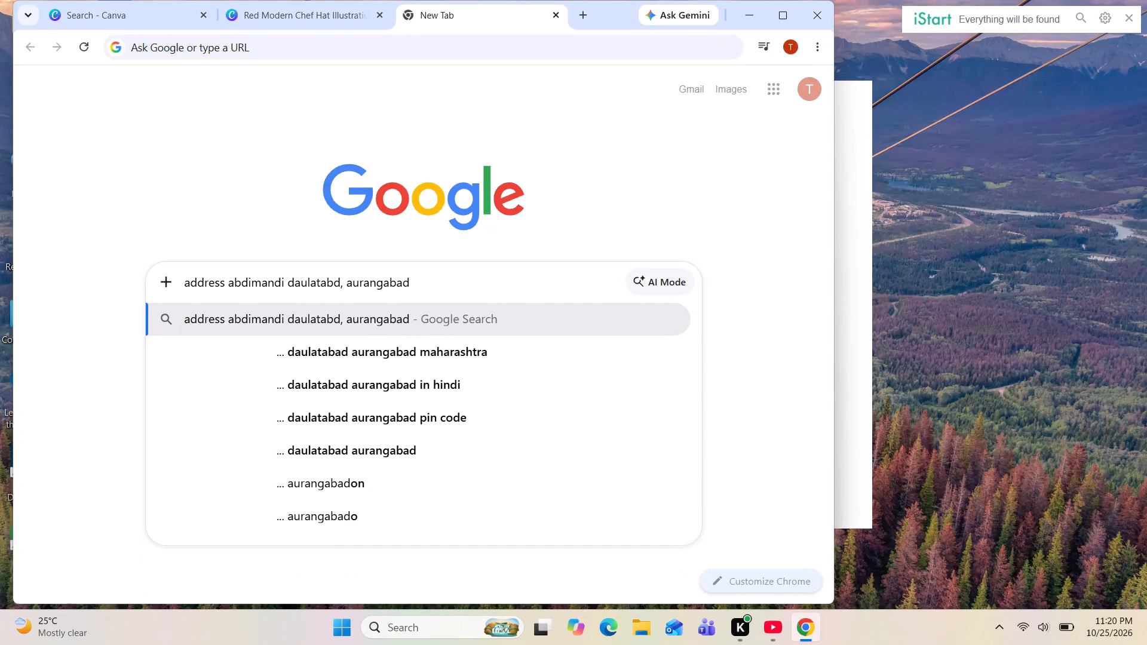
pyautogui.press('r')
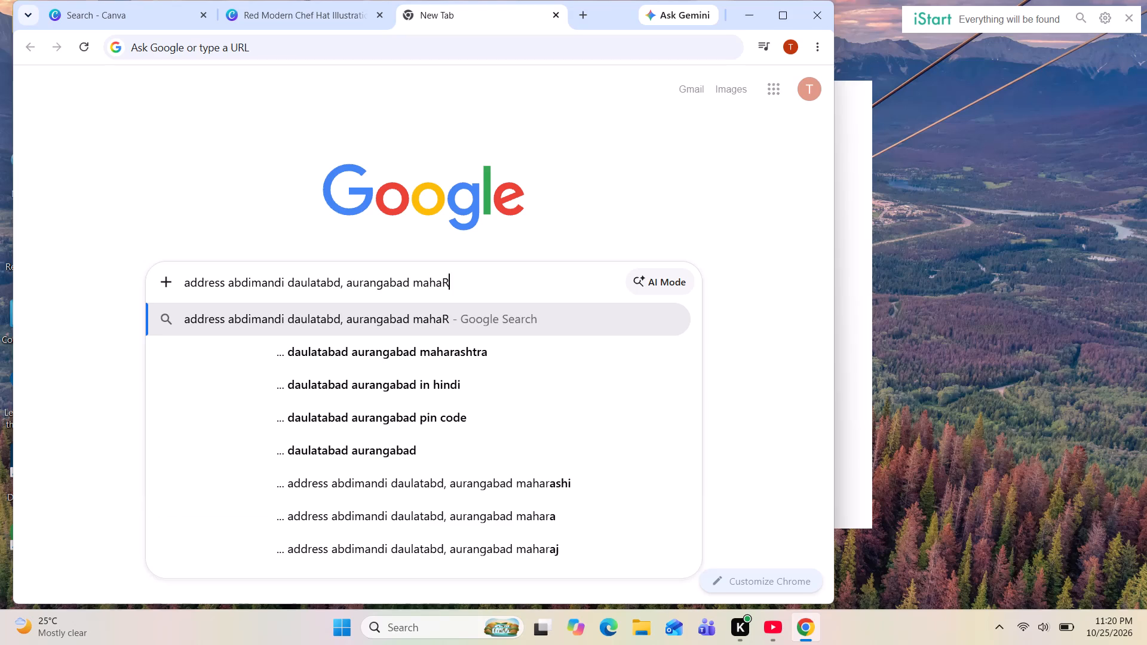
pyautogui.press('BackSpace')
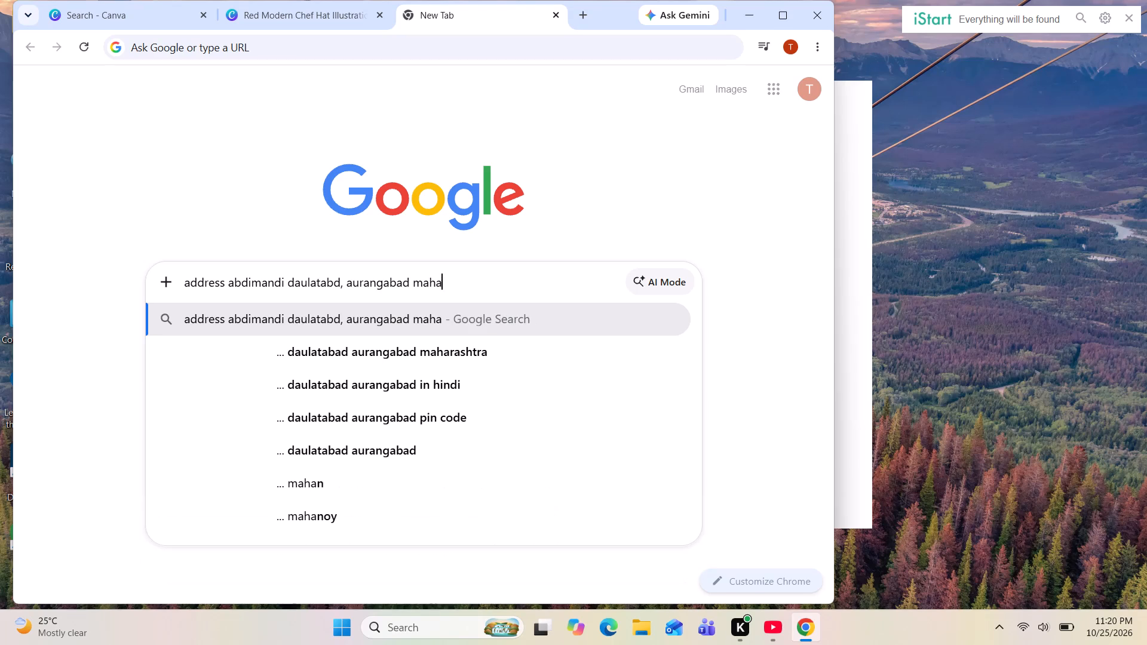
pyautogui.write('ra')
pyautogui.press('s')
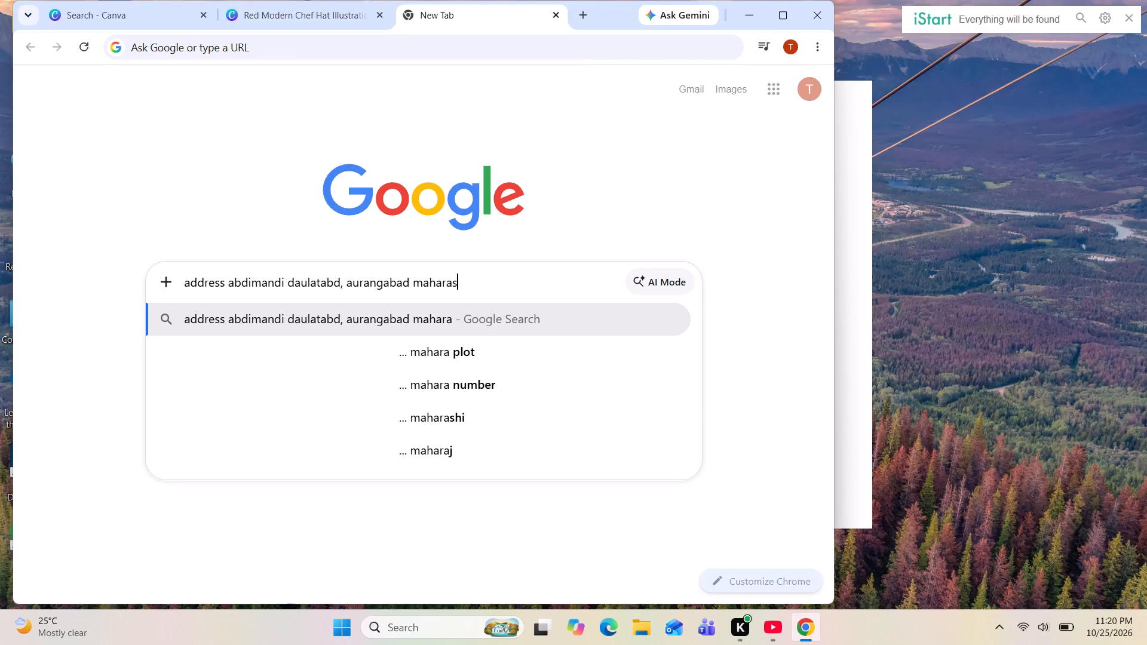
pyautogui.press('h')
pyautogui.write('tra')
pyautogui.press('space')
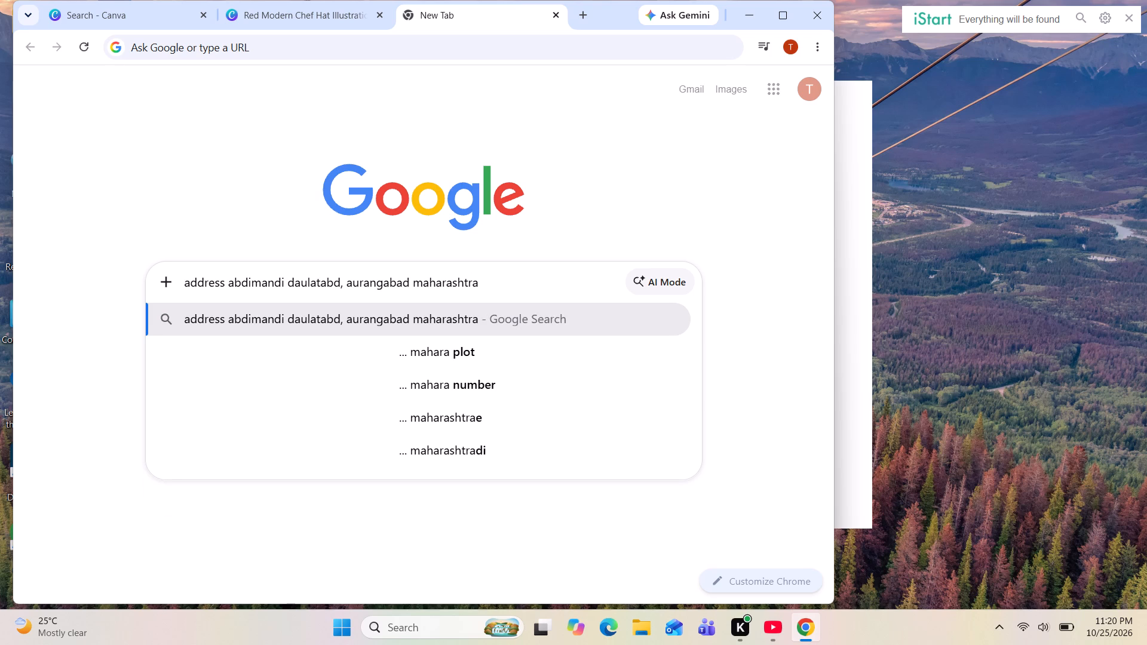
pyautogui.write('in hindi')
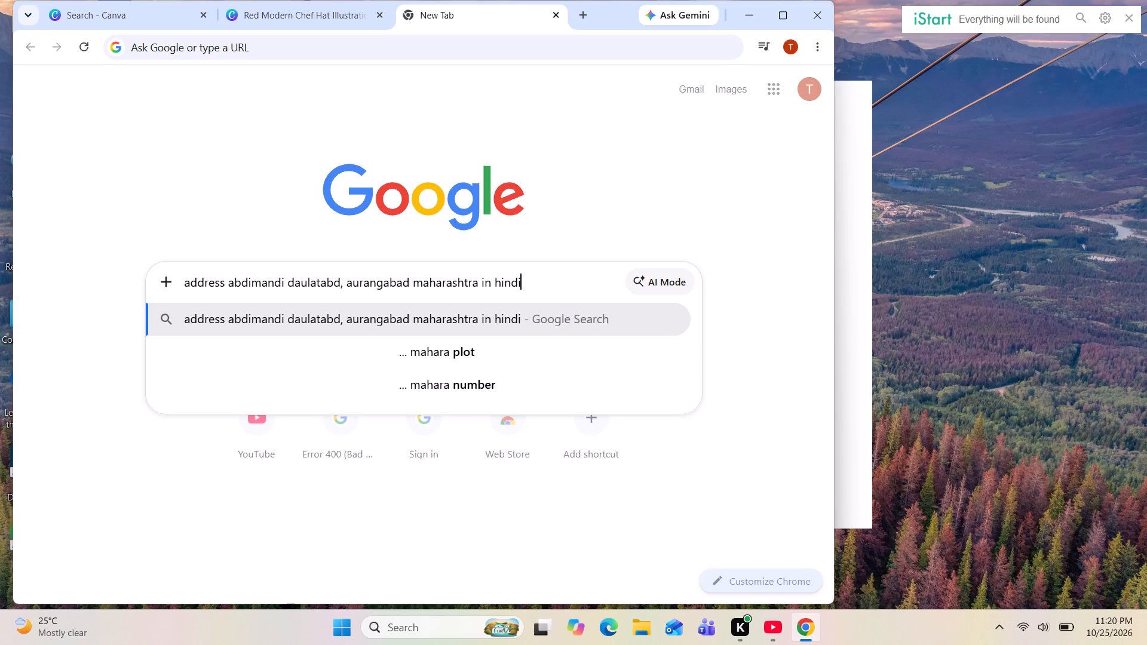
pyautogui.press('Return')
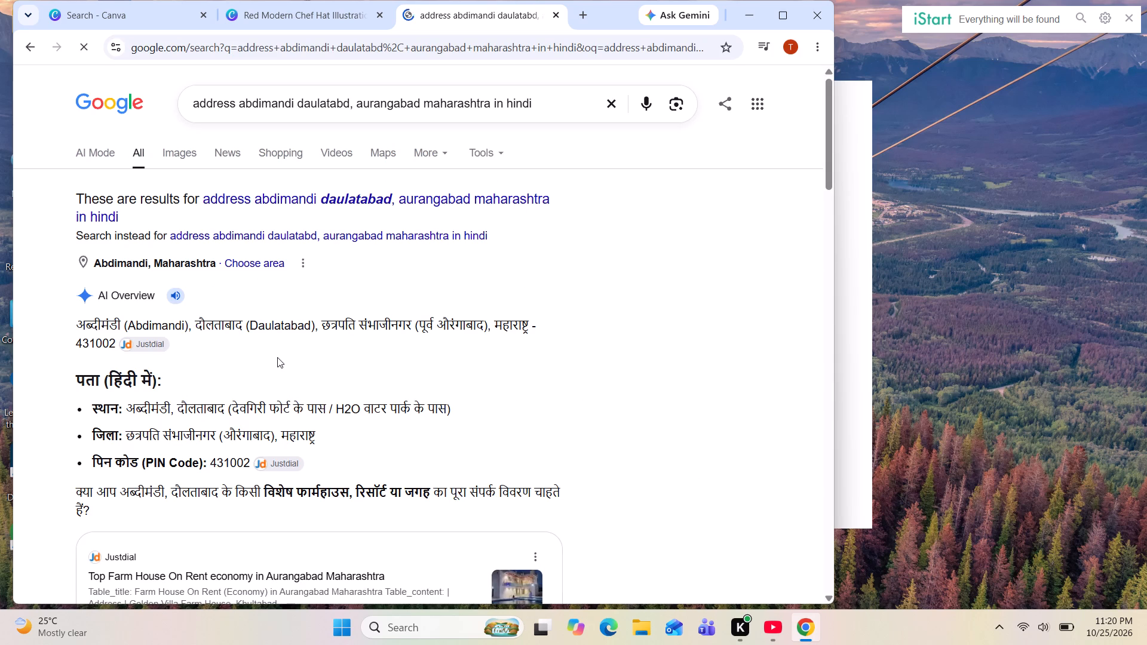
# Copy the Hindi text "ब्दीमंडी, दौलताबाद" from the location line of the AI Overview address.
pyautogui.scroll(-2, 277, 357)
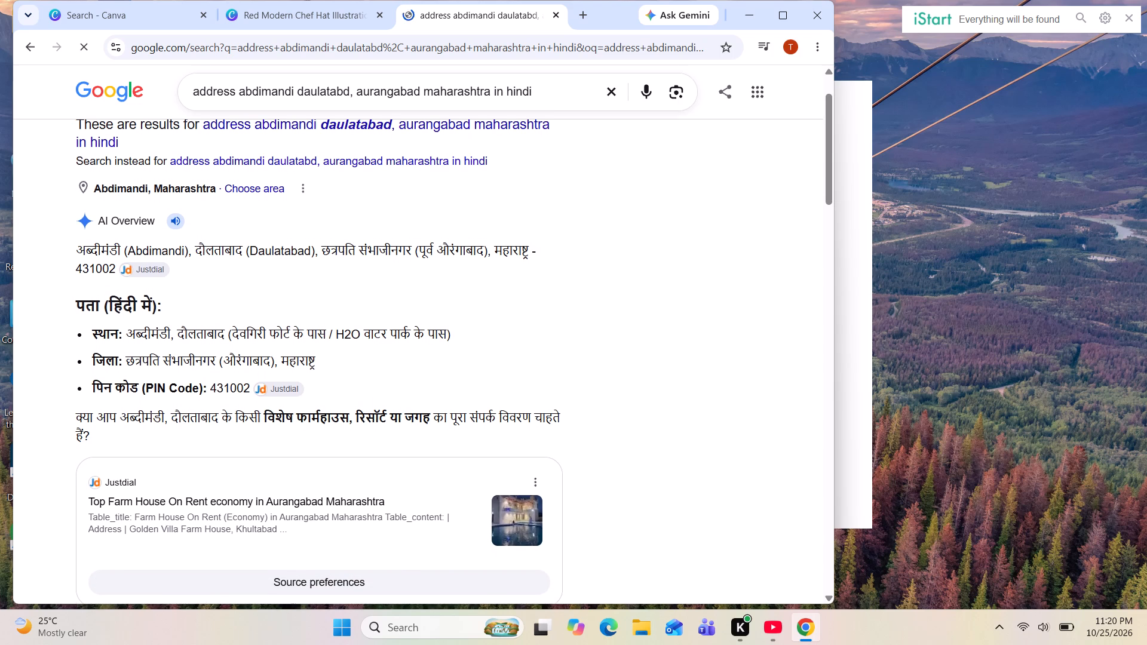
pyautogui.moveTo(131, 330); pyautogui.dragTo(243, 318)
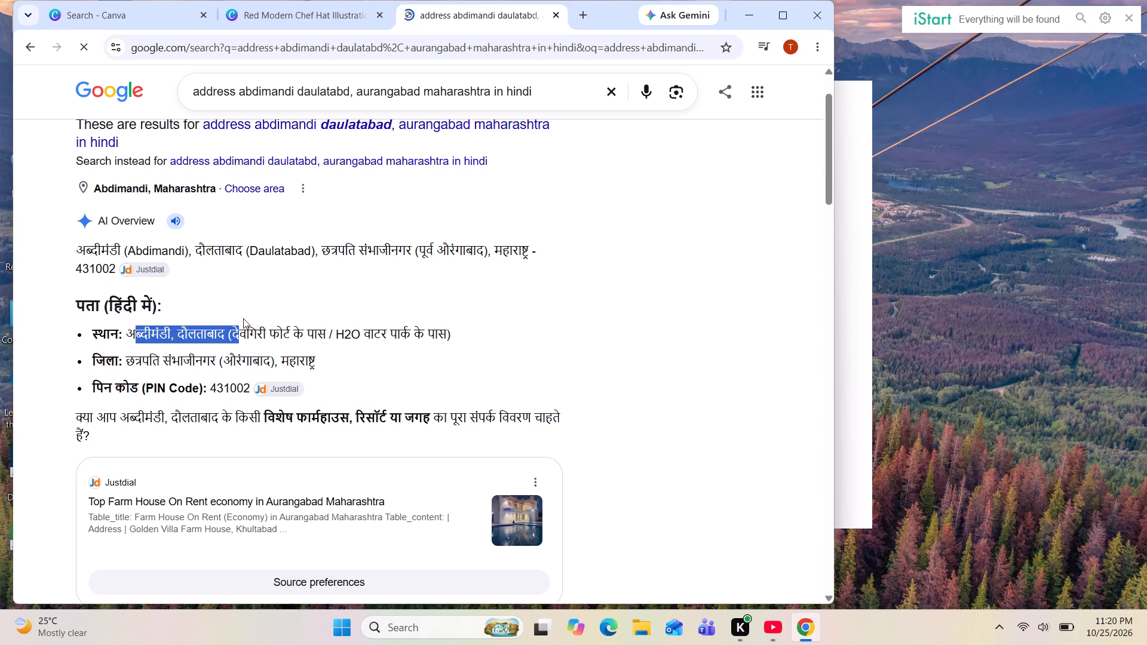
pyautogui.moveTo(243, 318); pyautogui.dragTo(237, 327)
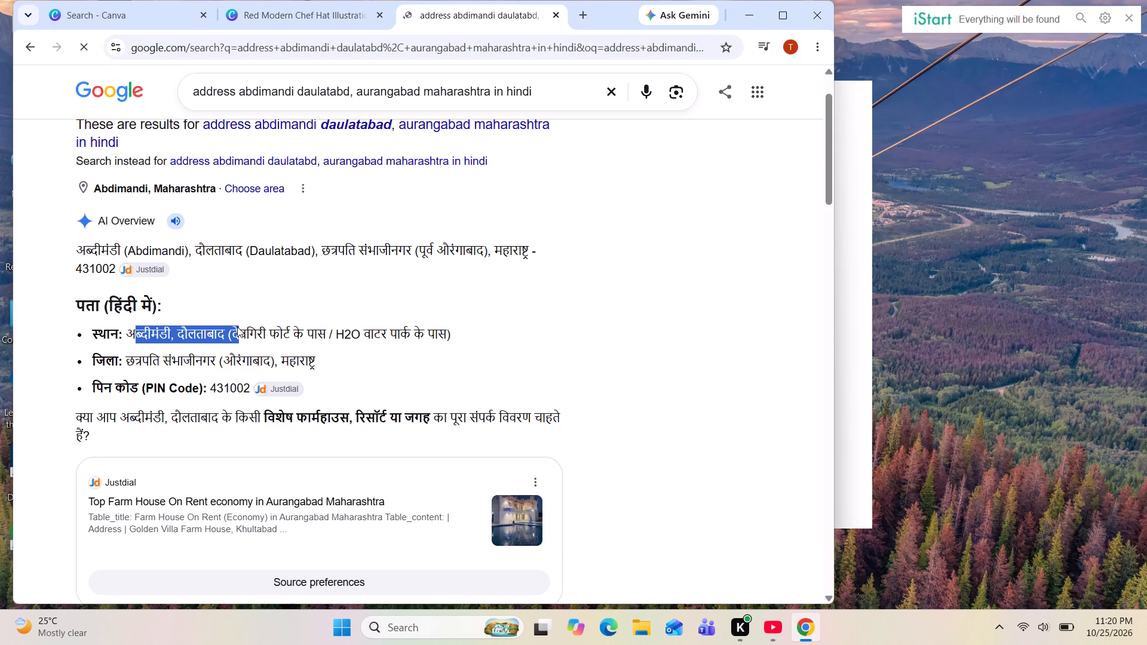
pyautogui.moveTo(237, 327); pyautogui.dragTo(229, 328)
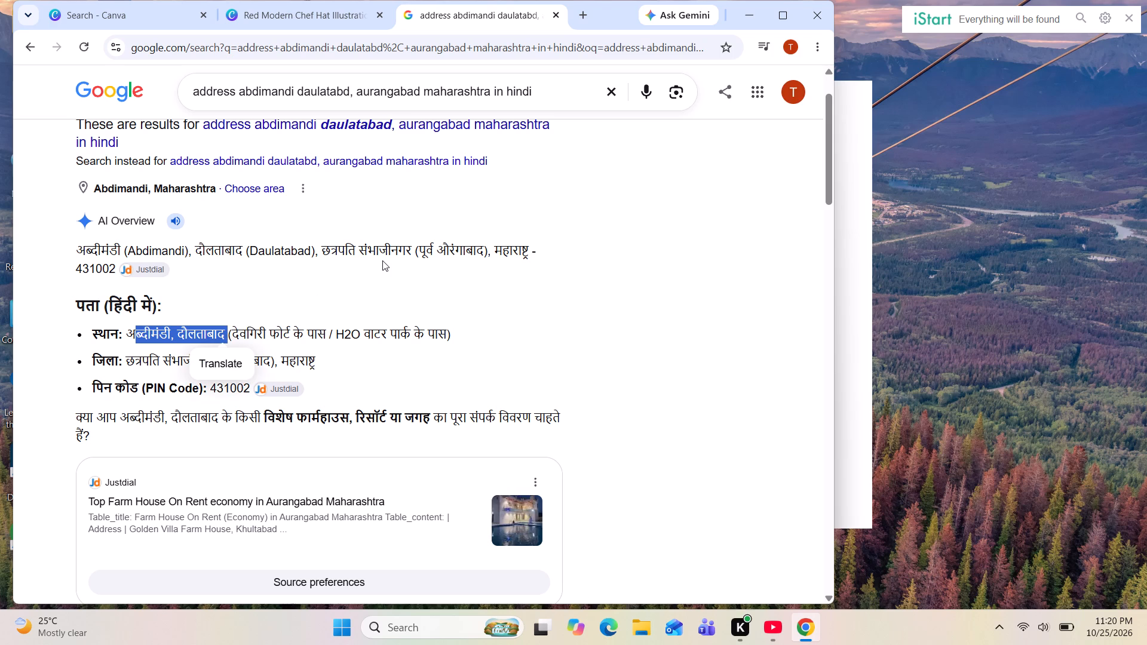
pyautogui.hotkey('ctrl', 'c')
# Switch to the Canva chef hat design, add a subheading on page 1 and place it below the Hindi business name.
pyautogui.click(309, 7)
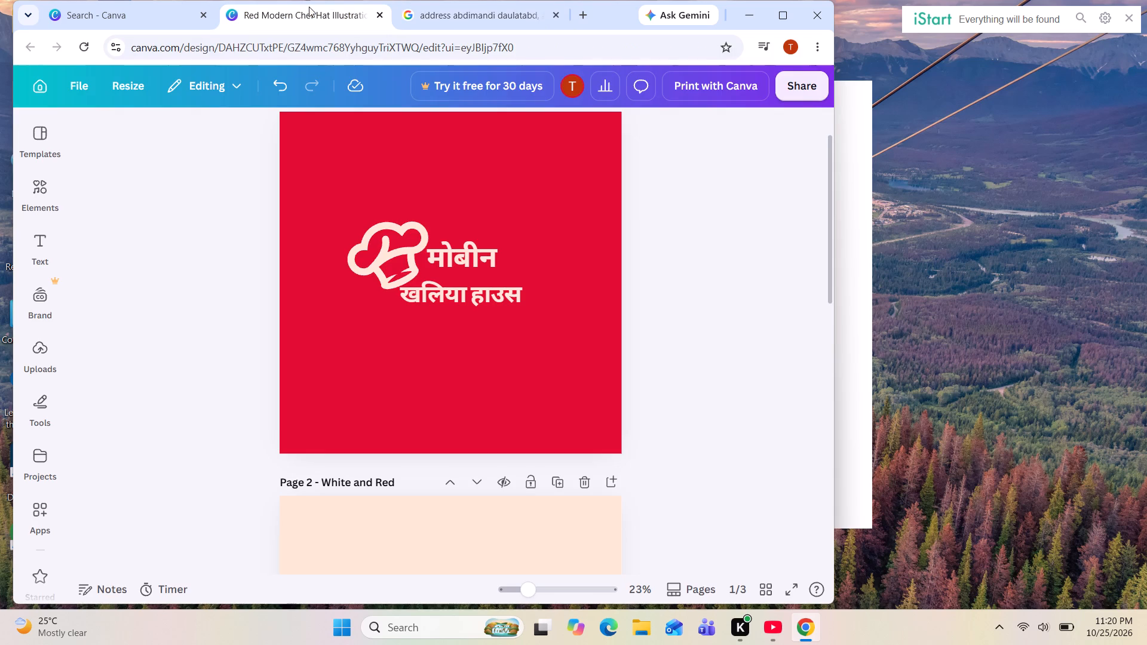
pyautogui.click(367, 346)
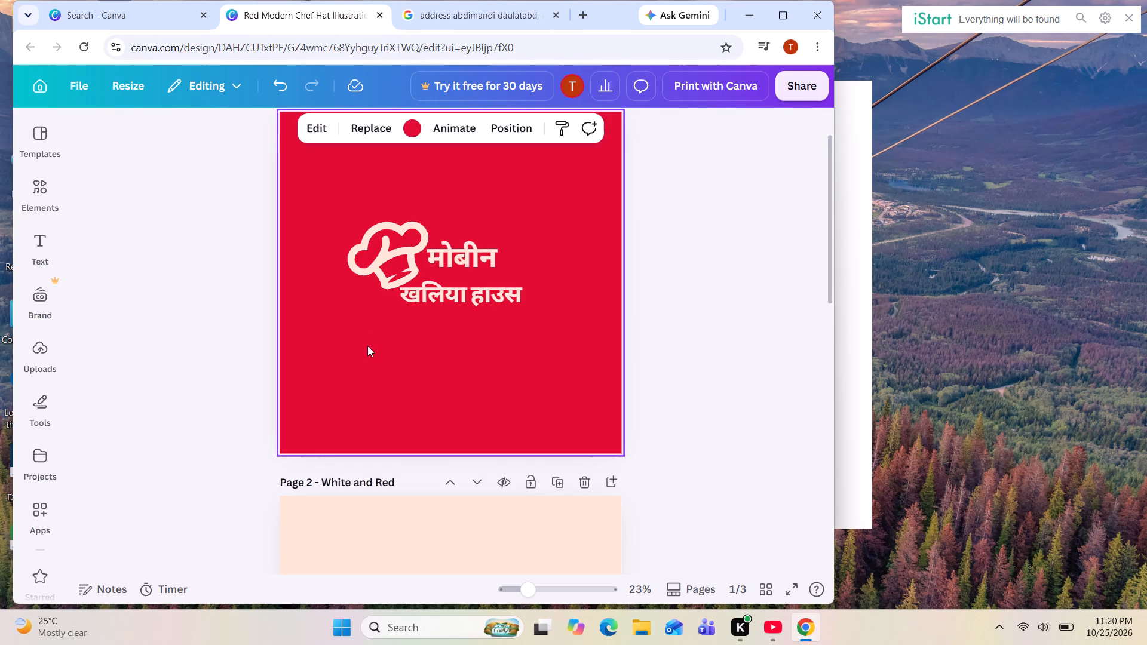
pyautogui.click(44, 243)
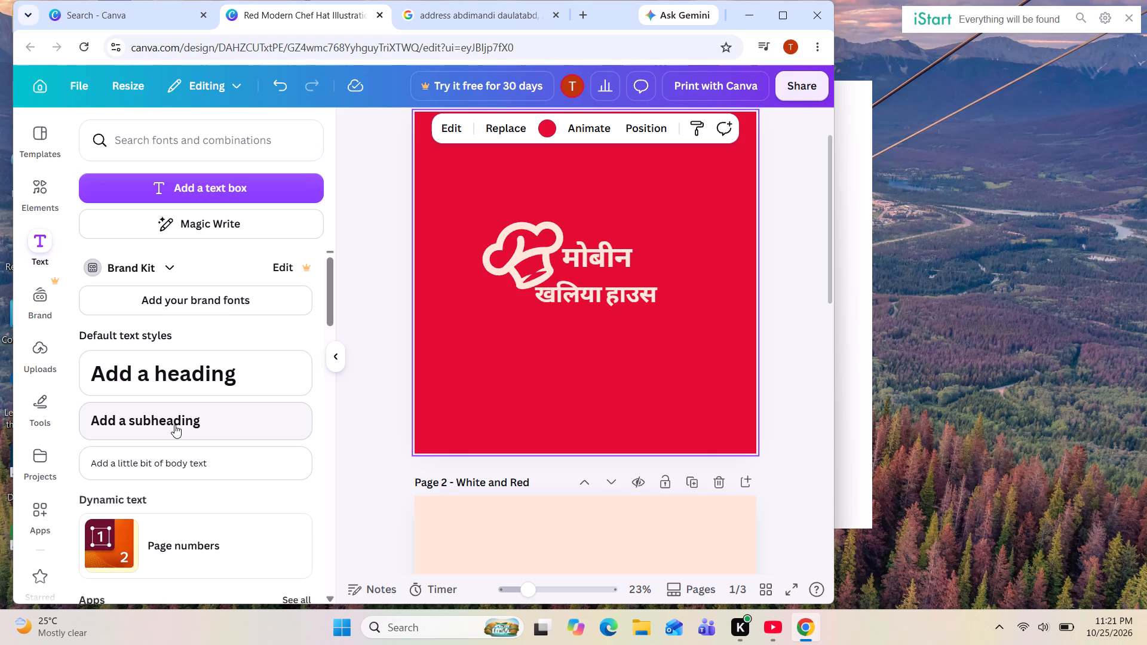
pyautogui.click(174, 425)
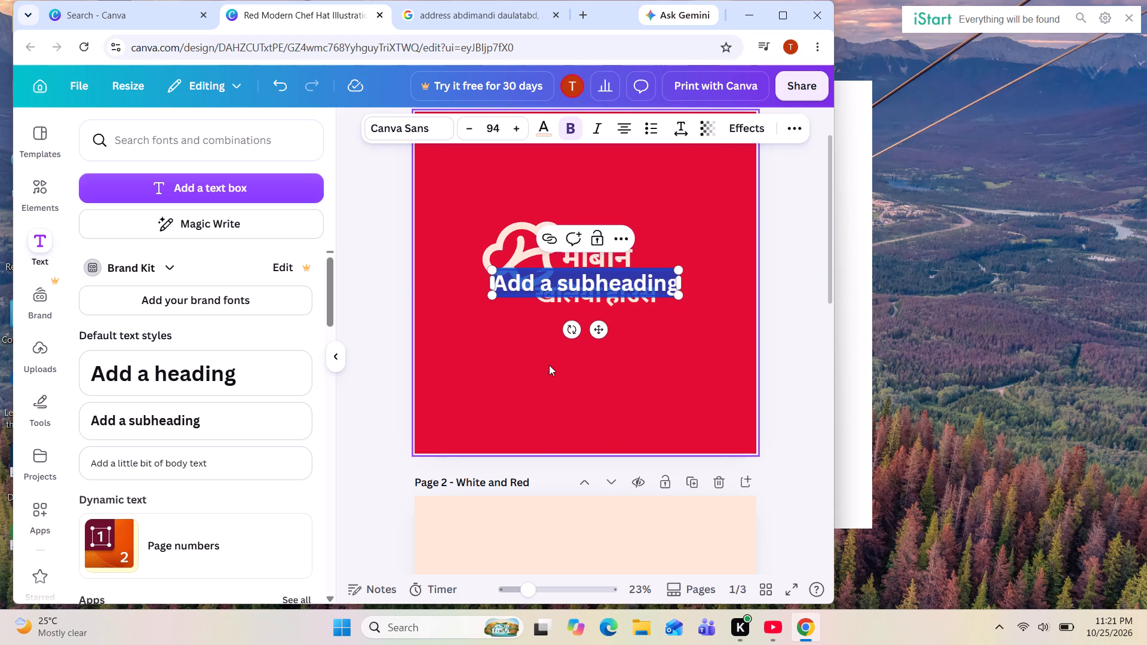
pyautogui.click(549, 365)
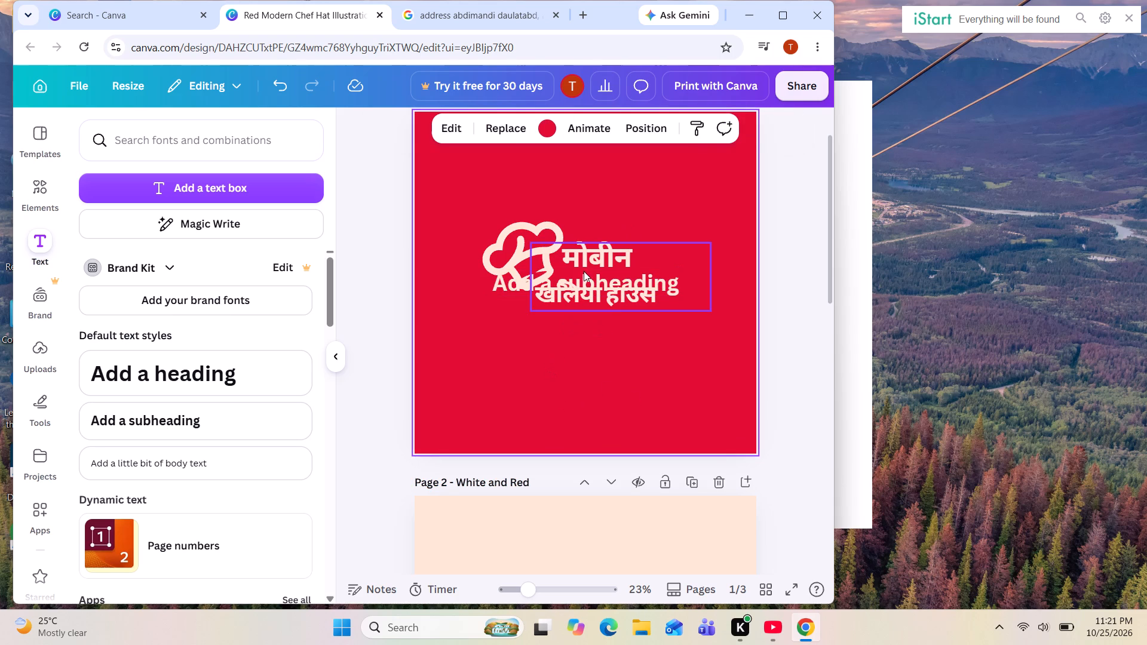
pyautogui.moveTo(587, 277); pyautogui.dragTo(589, 334)
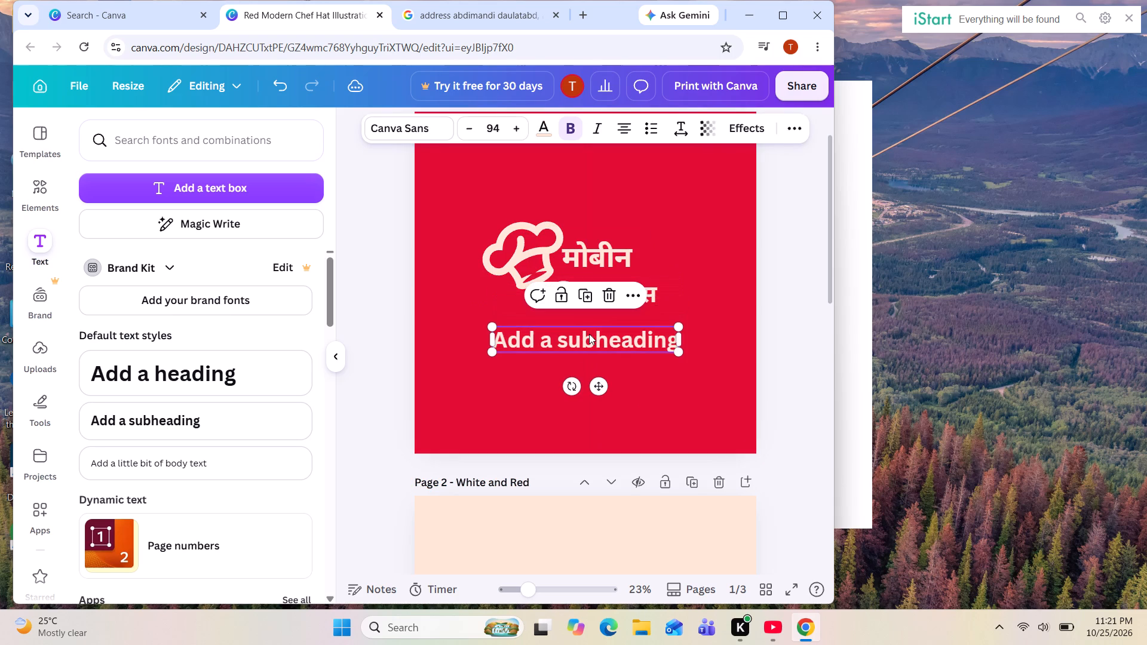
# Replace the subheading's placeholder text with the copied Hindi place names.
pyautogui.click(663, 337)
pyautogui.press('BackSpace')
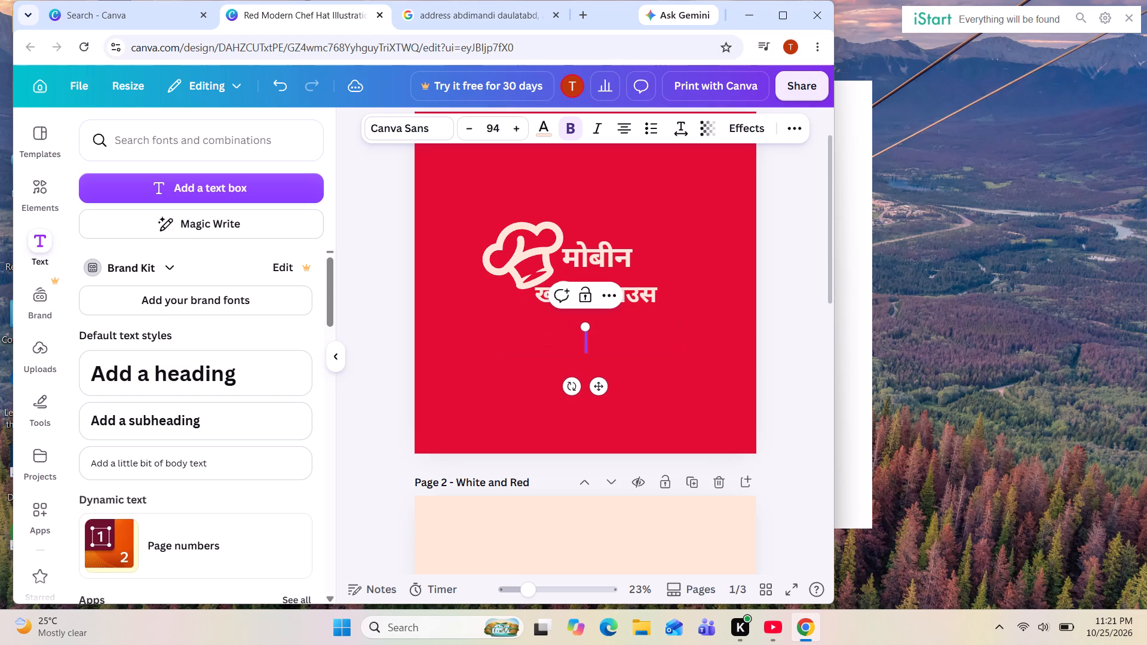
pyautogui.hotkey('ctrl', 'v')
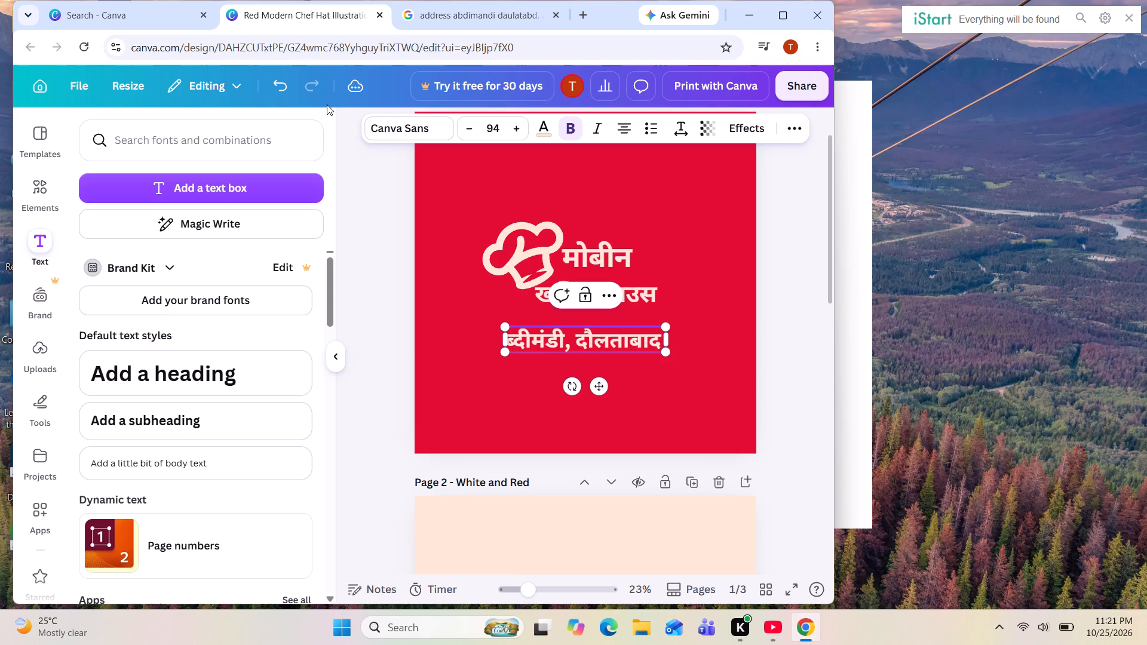
# Reduce the subheading's font size to 78.
pyautogui.tripleClick(468, 127)
pyautogui.tripleClick(468, 127)
pyautogui.tripleClick(468, 127)
pyautogui.tripleClick(468, 127)
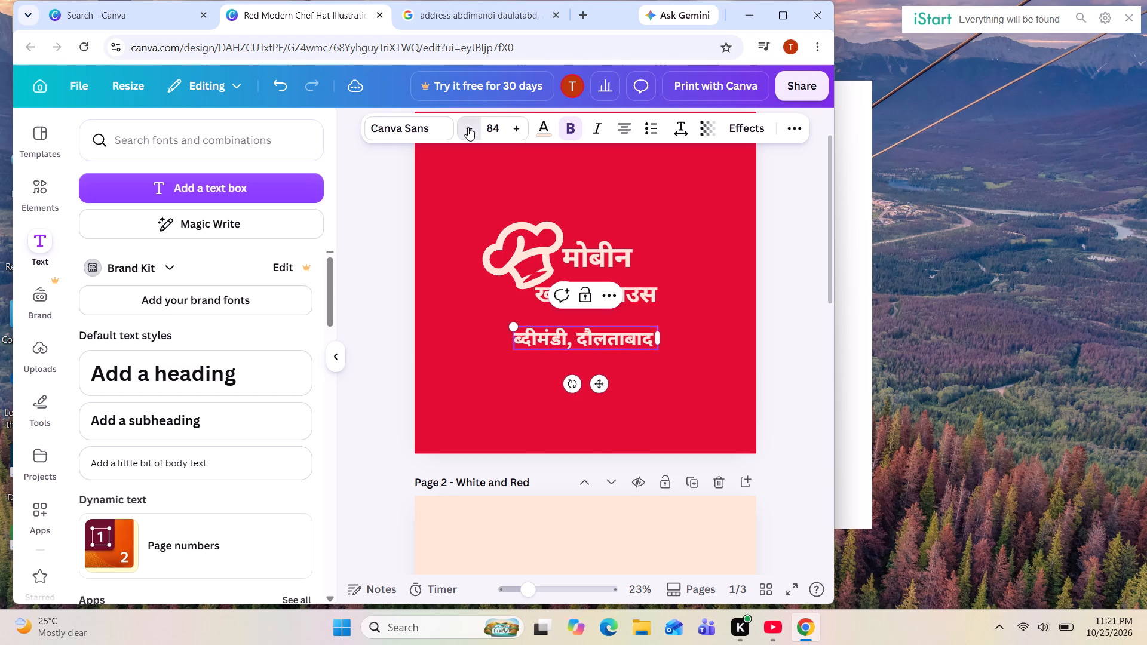
pyautogui.tripleClick(468, 127)
pyautogui.click(468, 127)
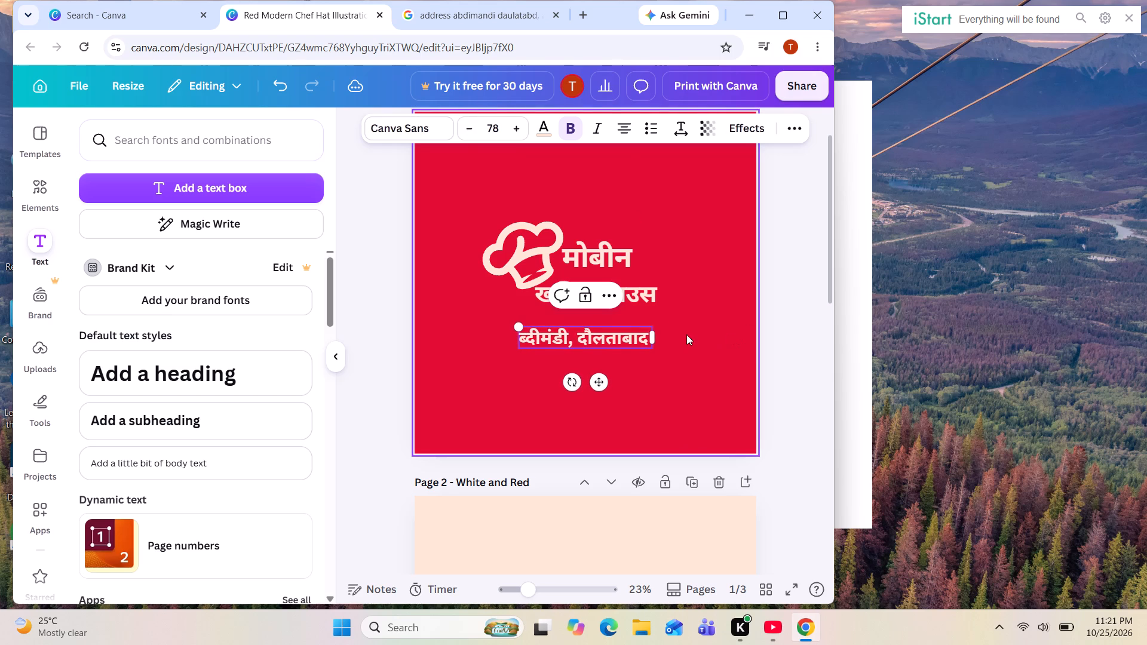
# Erase all the text in the subheading below the business name, keeping its text box.
pyautogui.press('BackSpace')
pyautogui.press('BackSpace')
pyautogui.press('BackSpace')
pyautogui.press('BackSpace')
pyautogui.press('BackSpace')
pyautogui.press('BackSpace')
pyautogui.press('BackSpace')
pyautogui.press('BackSpace')
pyautogui.press('BackSpace')
pyautogui.press('BackSpace')
pyautogui.press('BackSpace')
pyautogui.press('BackSpace')
pyautogui.press('BackSpace')
pyautogui.press('BackSpace')
pyautogui.press('BackSpace')
pyautogui.press('BackSpace')
pyautogui.press('BackSpace')
pyautogui.press('BackSpace')
pyautogui.press('BackSpace')
pyautogui.press('BackSpace')
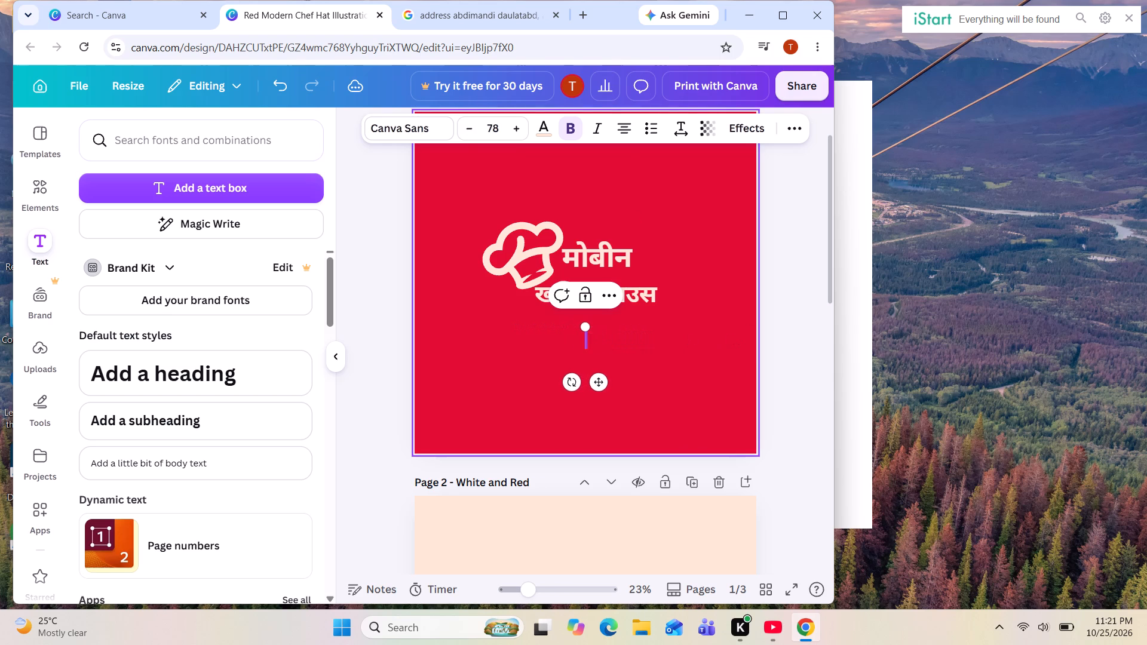
# Switch to the Google results and copy the complete Hindi text "अब्दीमंडी, दौलताबाद" from the AI Overview's location line.
pyautogui.click(487, 11)
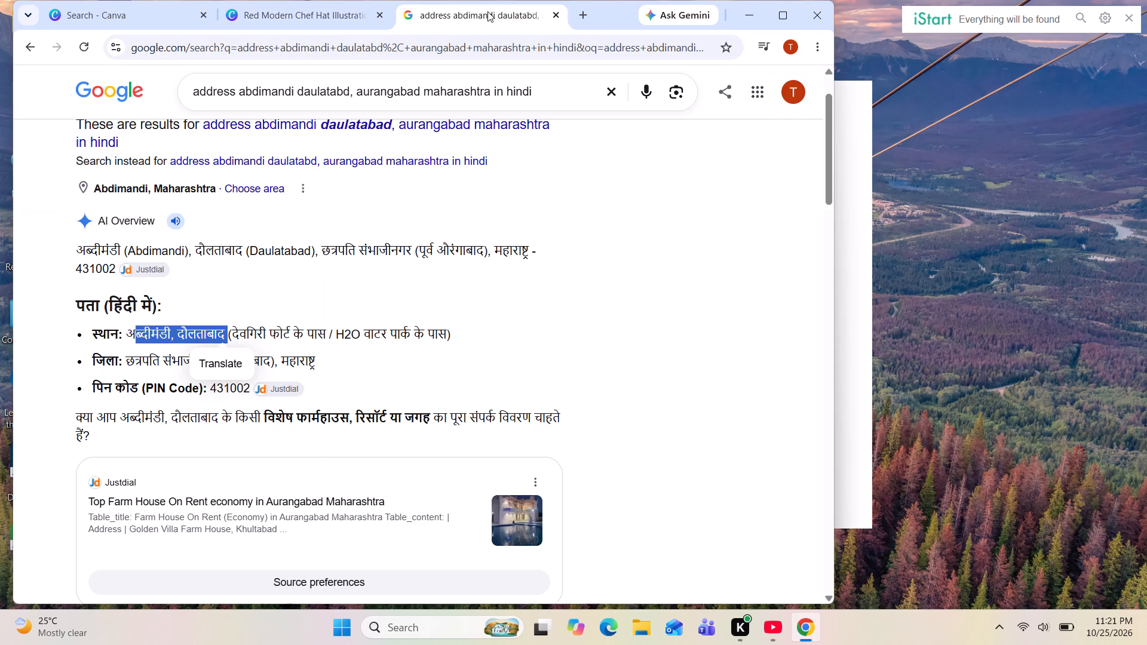
pyautogui.click(235, 291)
pyautogui.moveTo(222, 329); pyautogui.dragTo(198, 328, button='right')
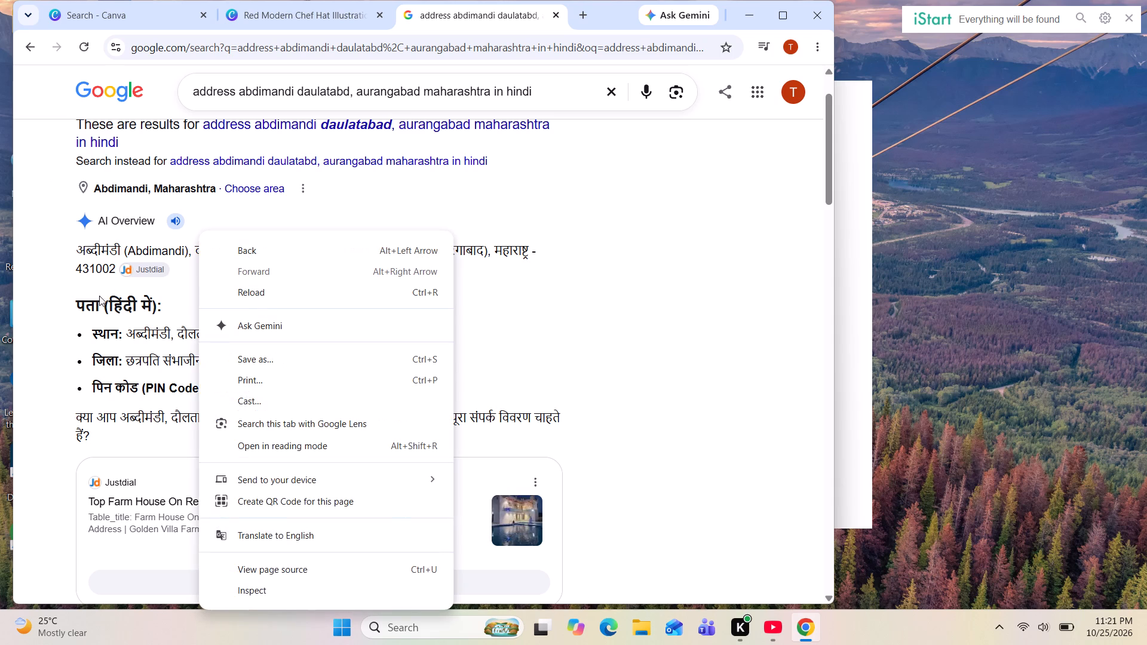
pyautogui.click(4, 287)
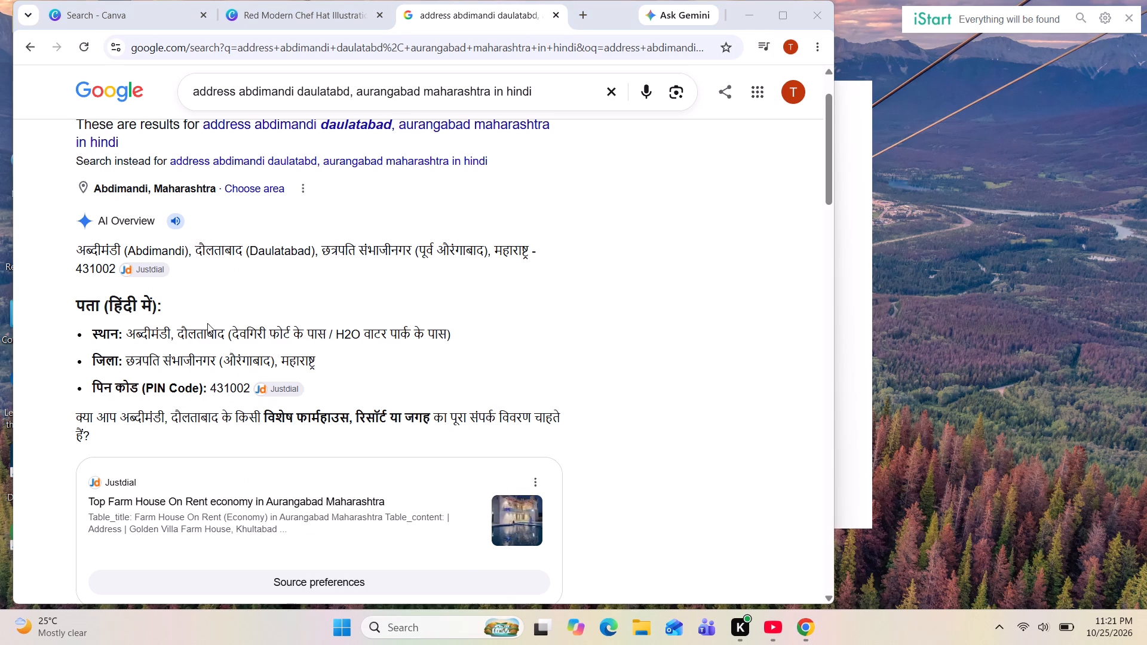
pyautogui.moveTo(222, 331); pyautogui.dragTo(164, 344)
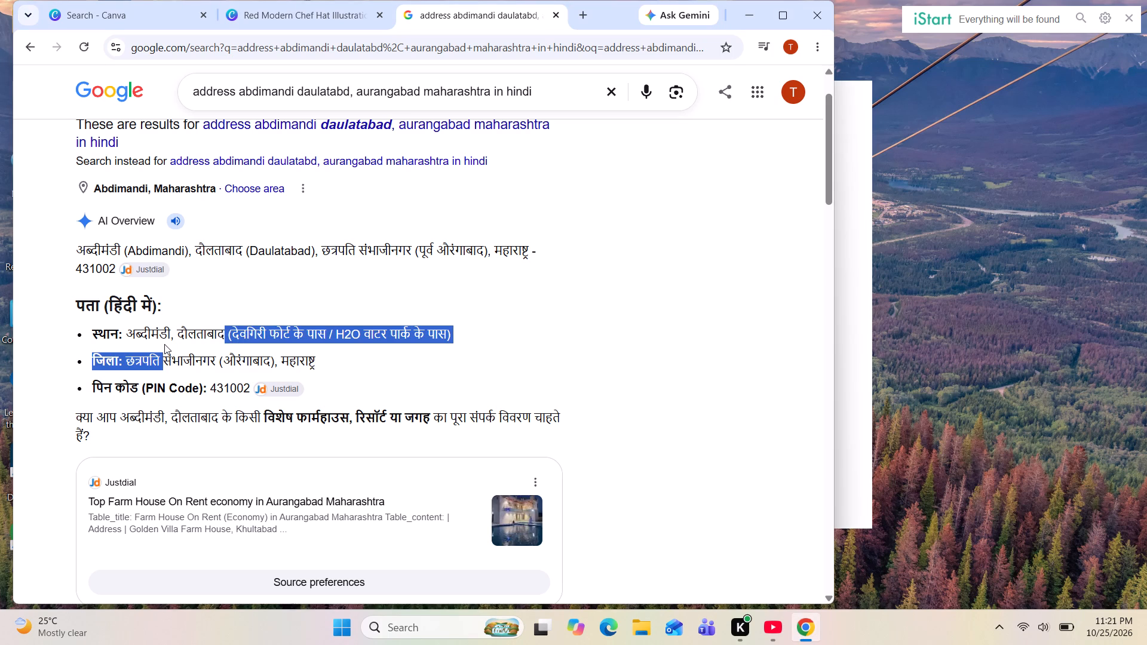
pyautogui.click(182, 285)
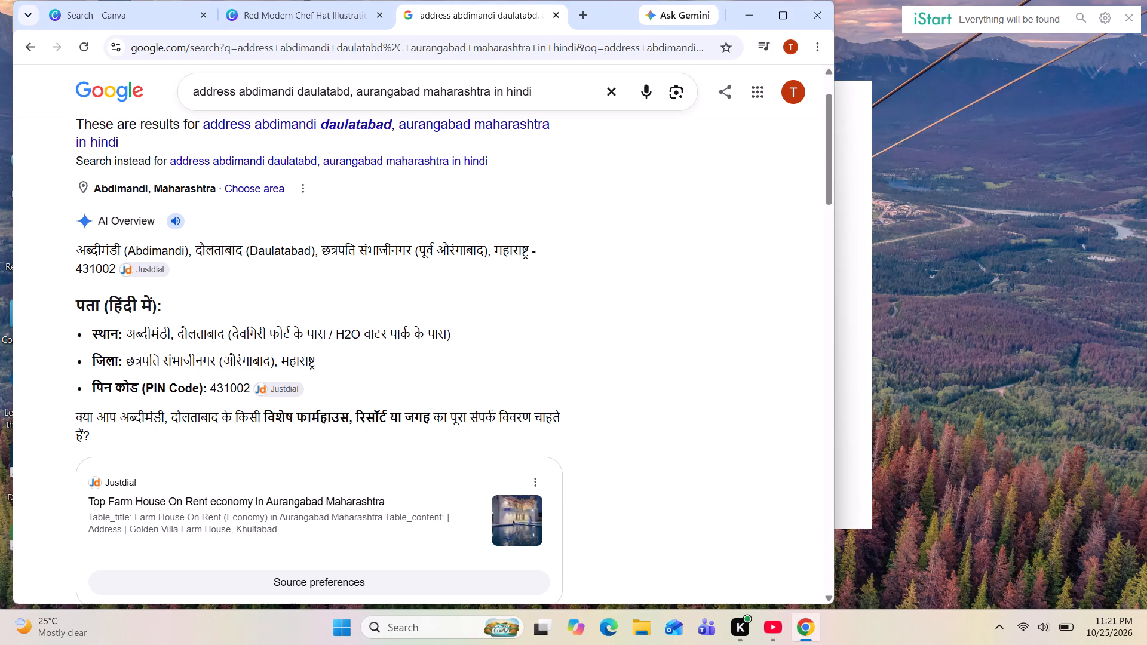
pyautogui.click(130, 330)
pyautogui.click(130, 330)
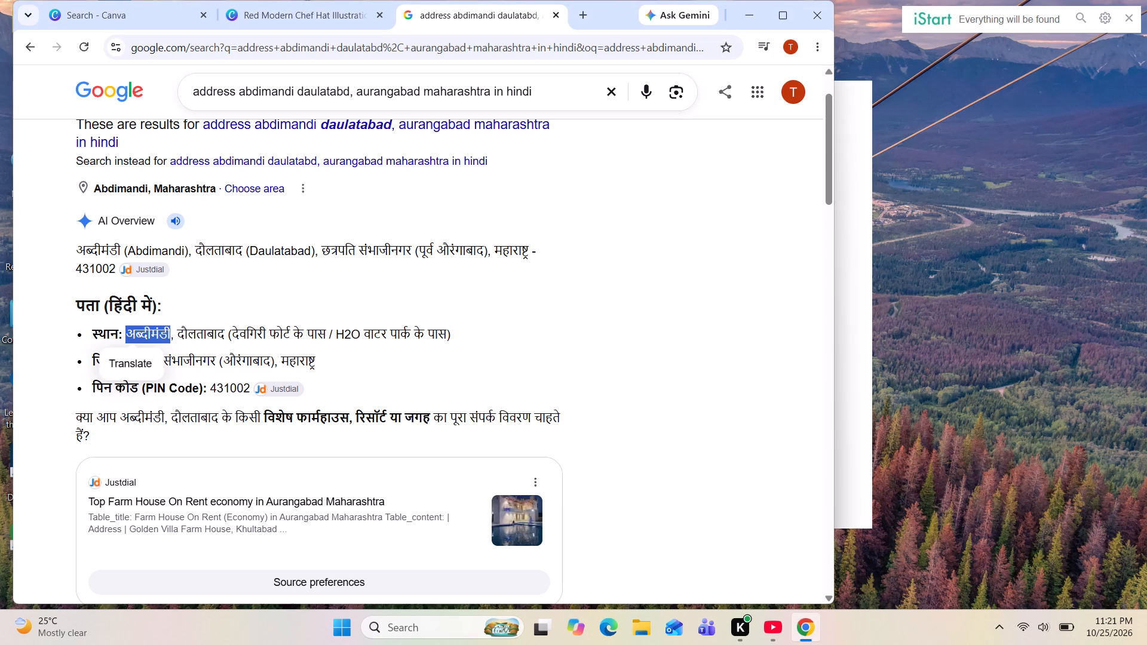
pyautogui.click(232, 270)
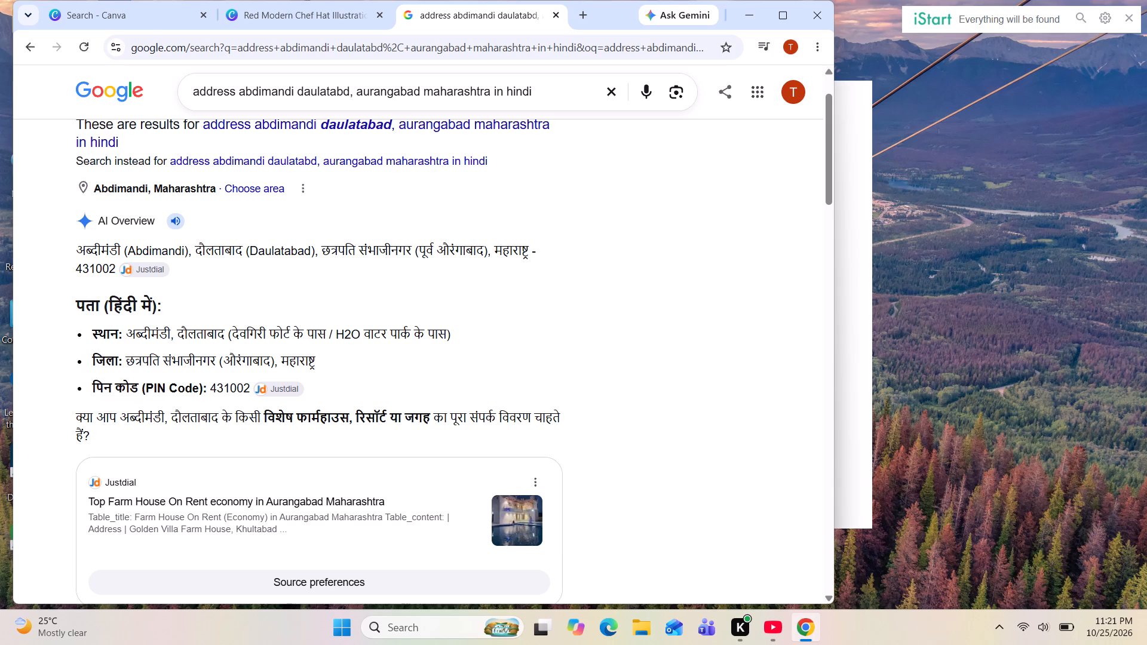
pyautogui.moveTo(130, 331); pyautogui.dragTo(260, 328)
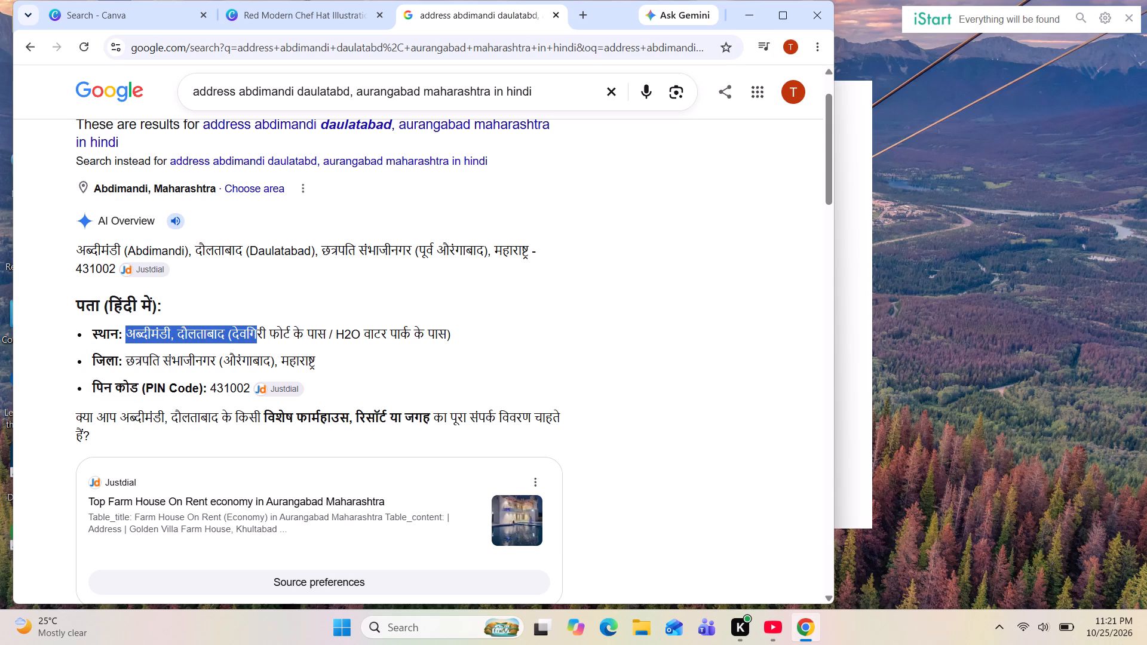
pyautogui.moveTo(260, 328); pyautogui.dragTo(227, 328)
pyautogui.hotkey('ctrl', 'c')
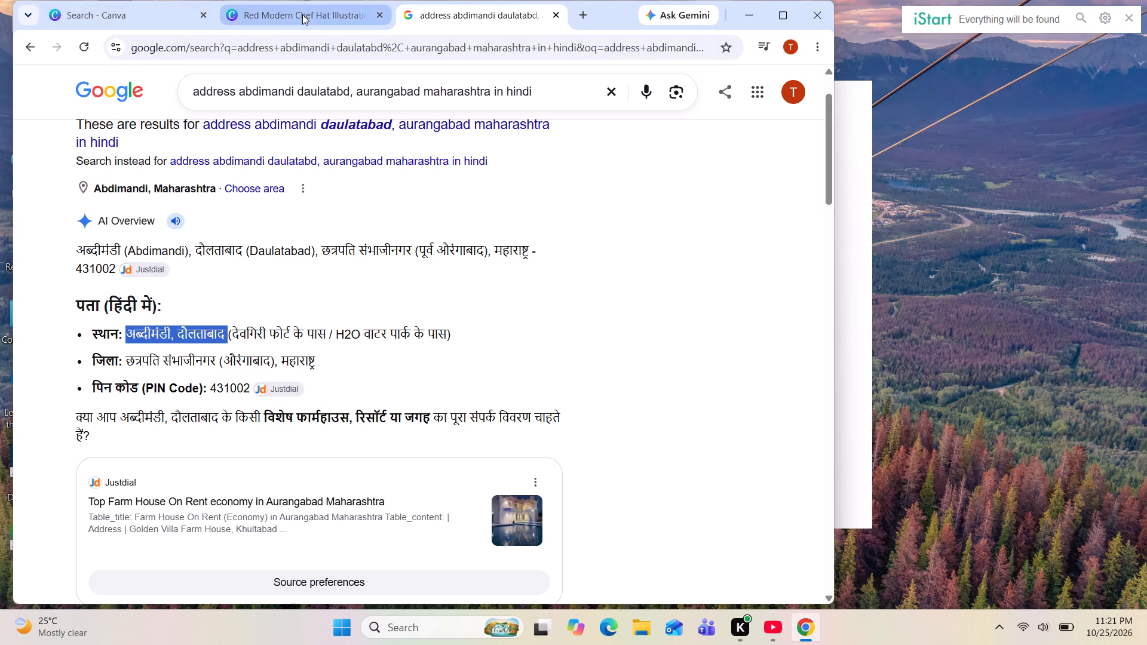
# Return to the Canva logo design, widen the empty subheading box, and paste the copied Hindi address into it.
pyautogui.click(302, 17)
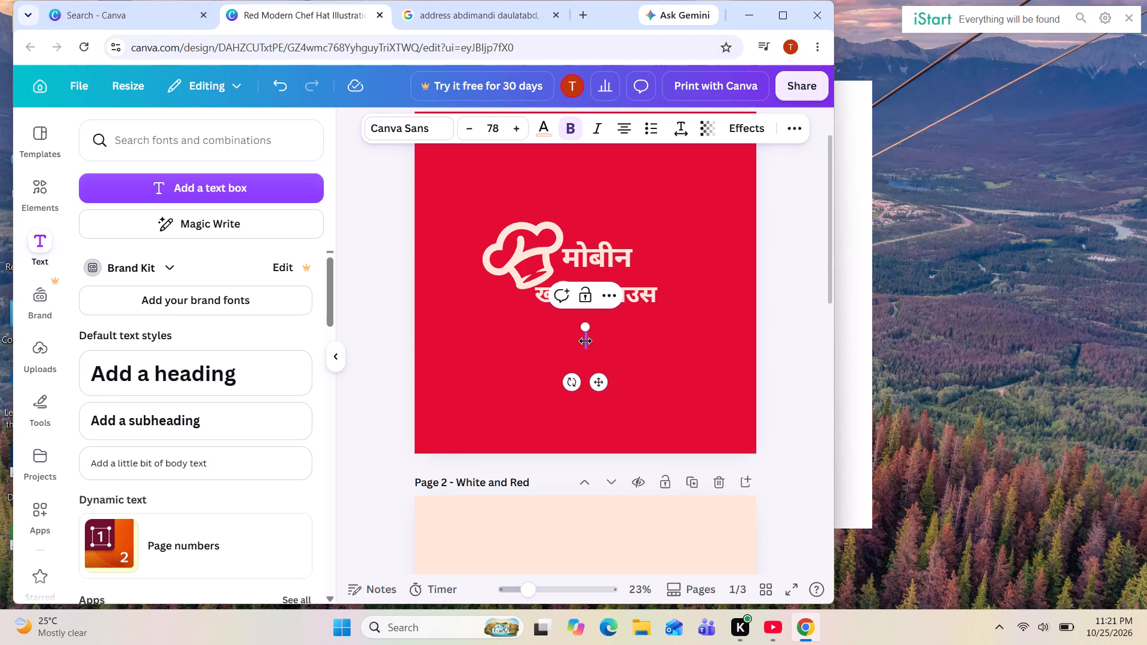
pyautogui.click(585, 341)
pyautogui.moveTo(585, 341); pyautogui.dragTo(665, 338)
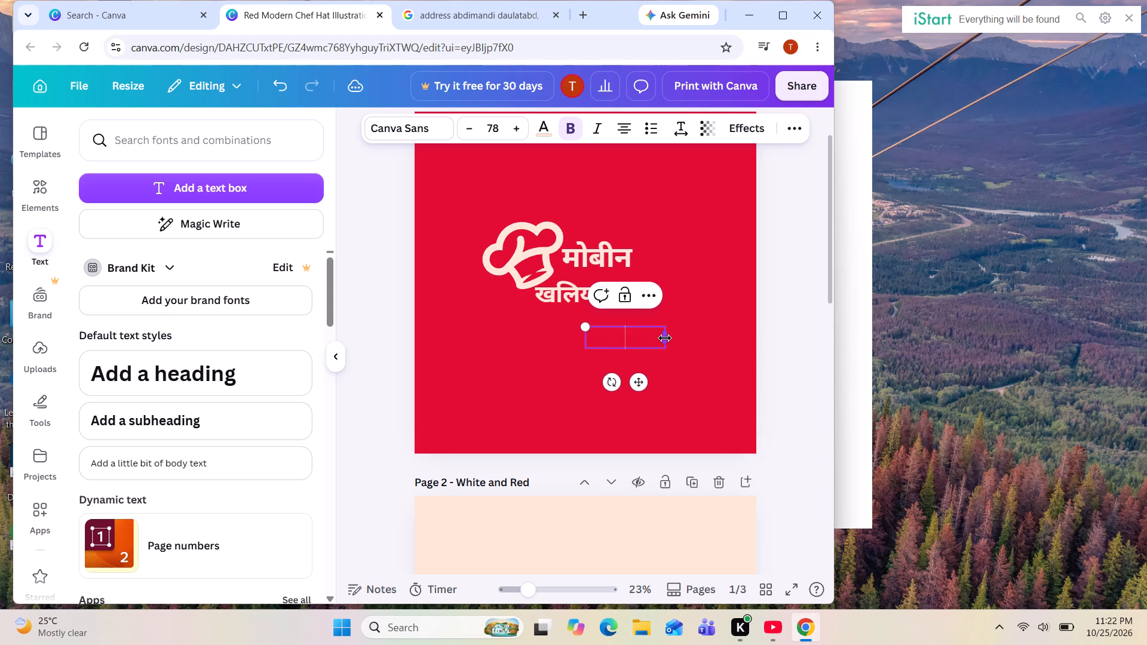
pyautogui.hotkey('ctrl', 'v')
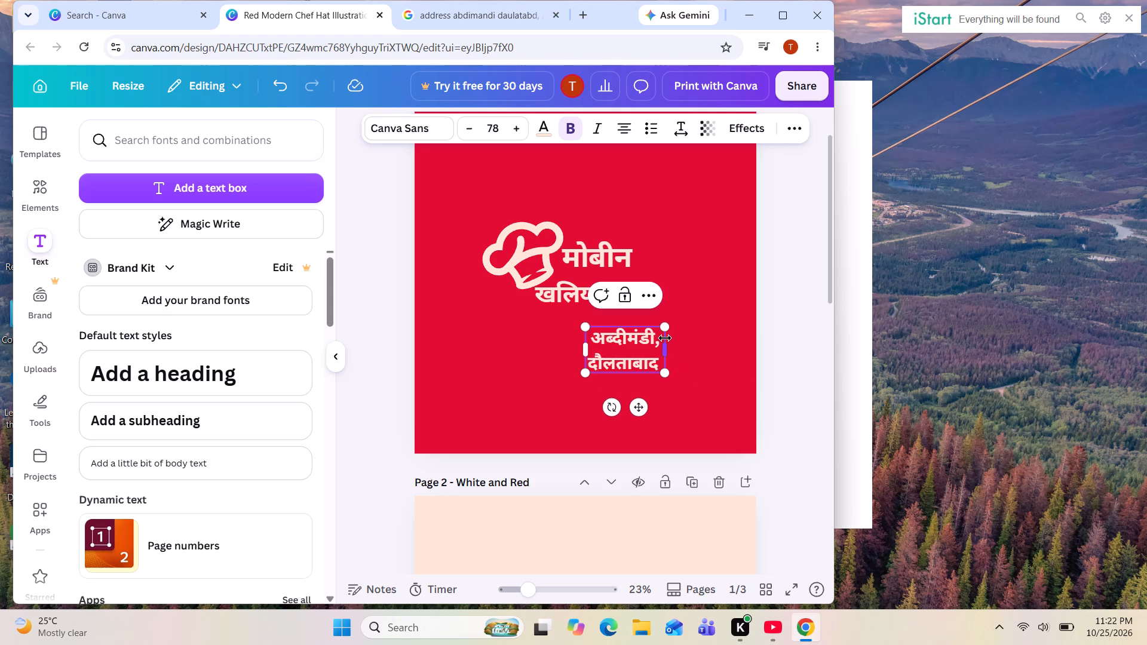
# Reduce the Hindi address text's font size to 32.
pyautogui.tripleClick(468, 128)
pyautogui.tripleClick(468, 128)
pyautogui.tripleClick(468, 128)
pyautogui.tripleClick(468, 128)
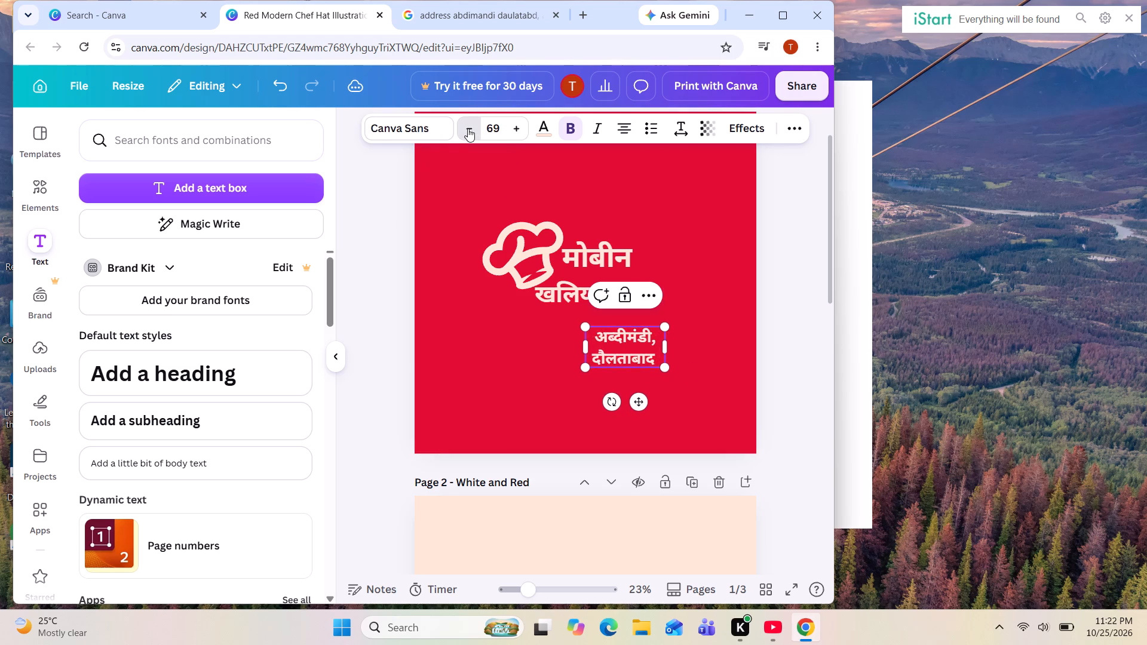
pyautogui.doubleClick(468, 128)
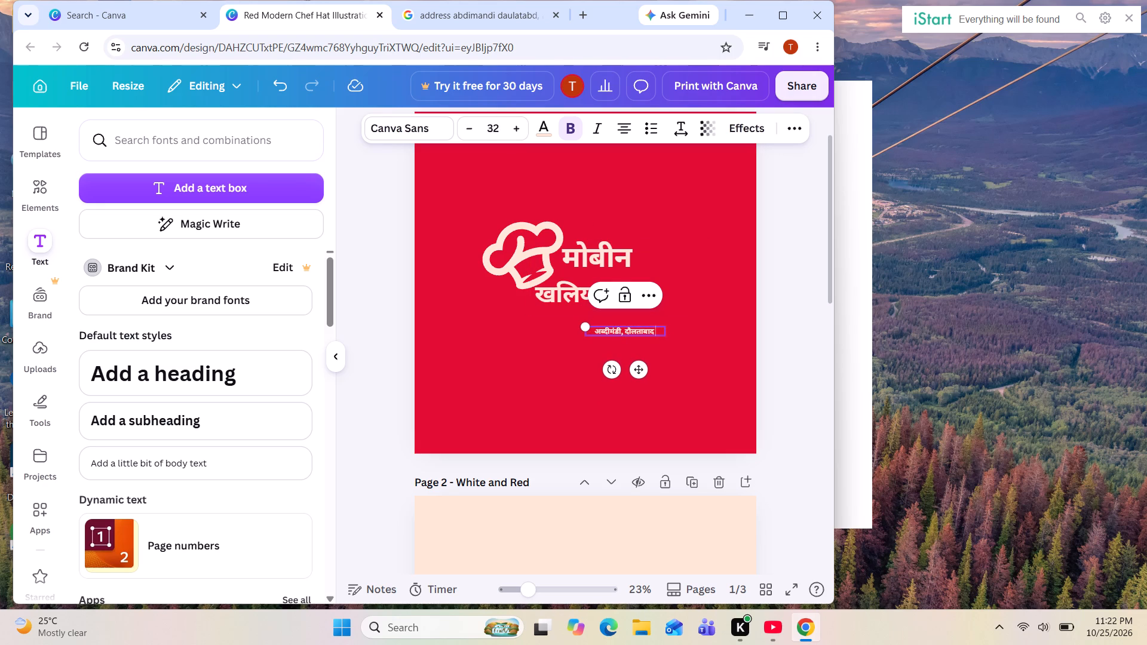
# Scale the Hindi address up to font size 81 and widen its text box beyond the red page's edge.
pyautogui.moveTo(584, 326); pyautogui.dragTo(572, 325, button='right')
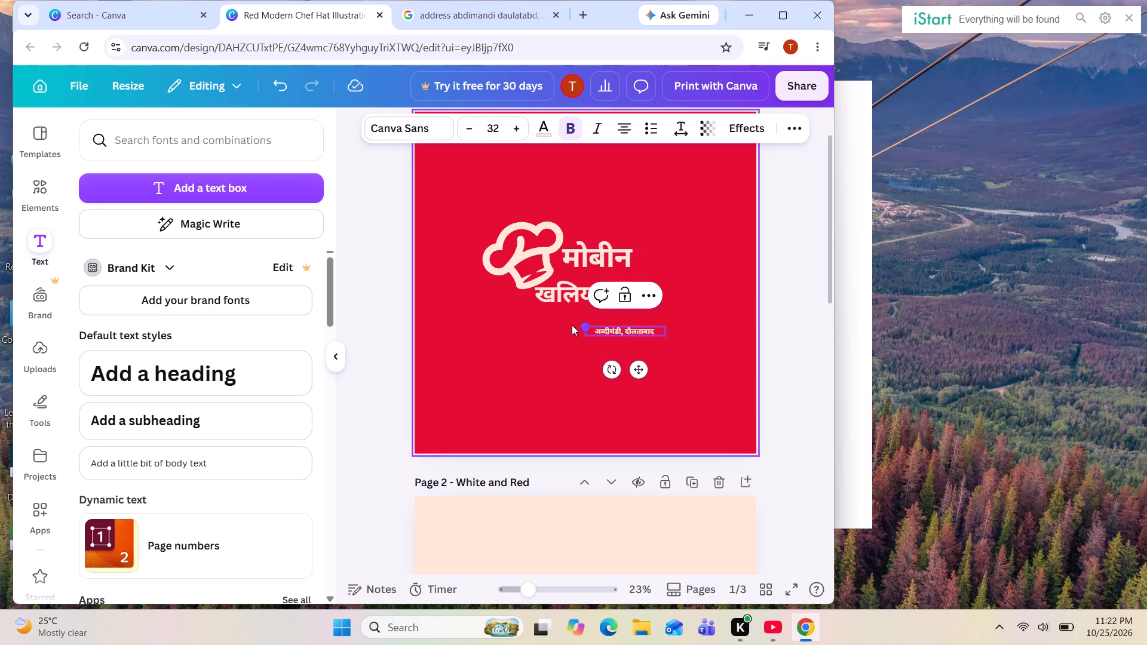
pyautogui.moveTo(572, 325); pyautogui.dragTo(577, 324, button='right')
pyautogui.click(564, 318)
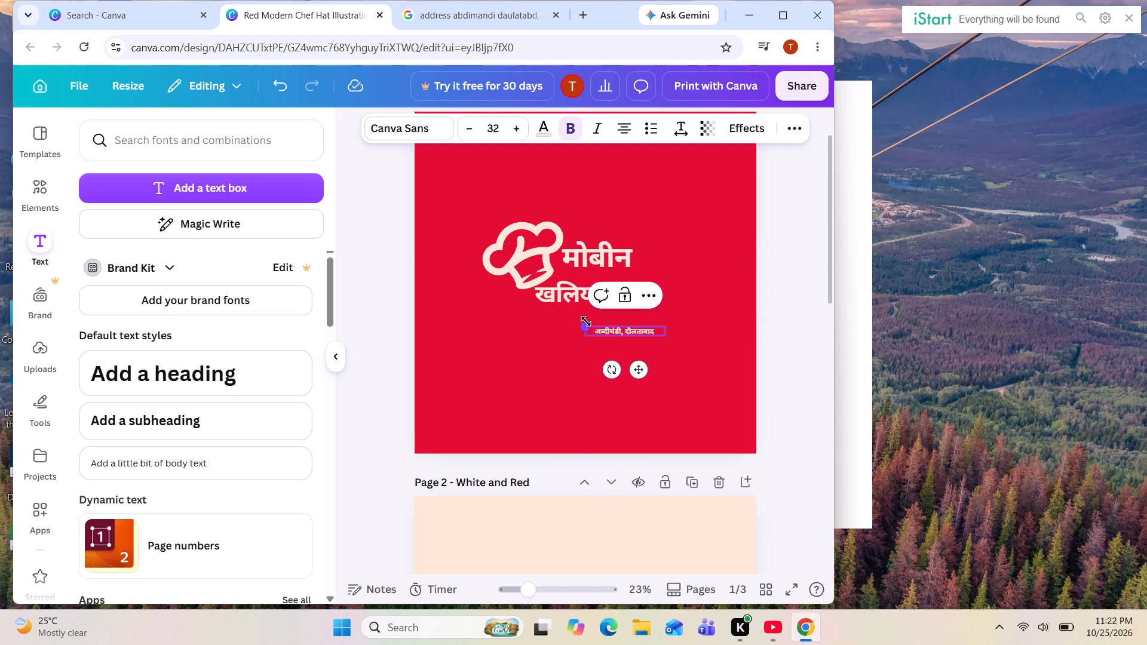
pyautogui.moveTo(586, 322); pyautogui.dragTo(459, 325)
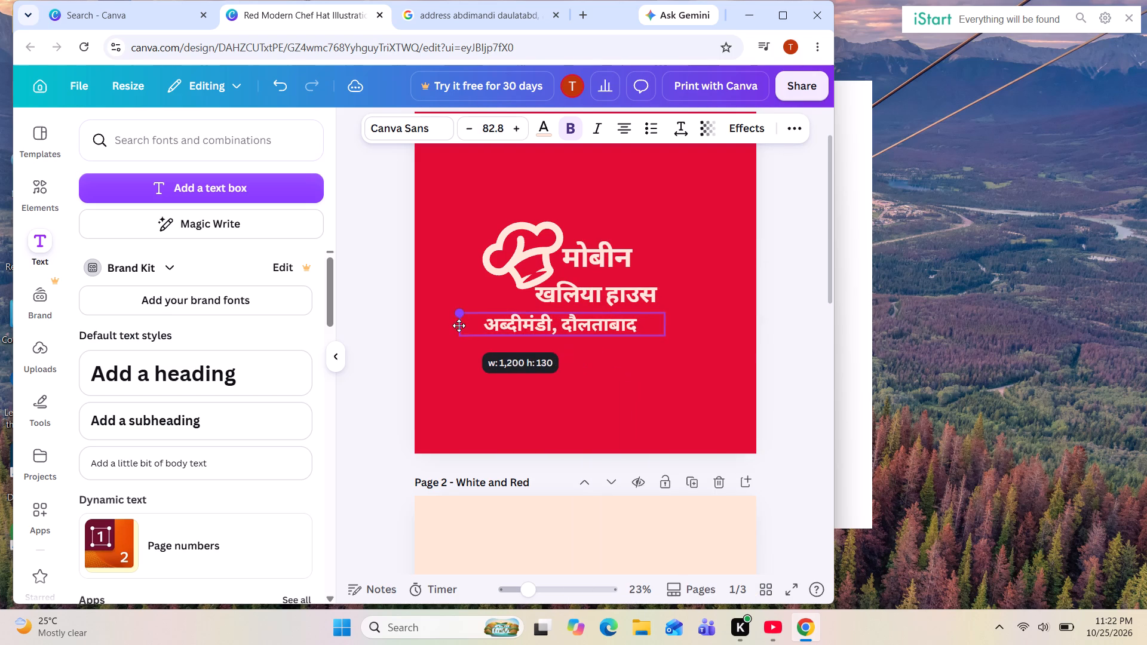
pyautogui.moveTo(459, 325); pyautogui.dragTo(463, 326)
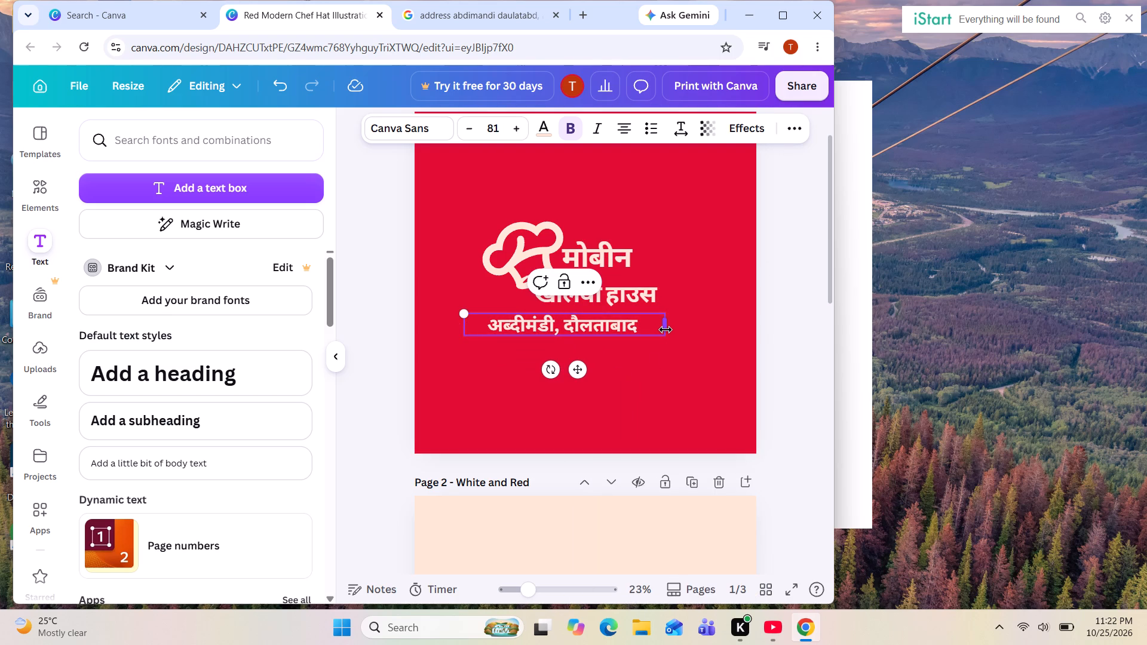
pyautogui.moveTo(665, 330); pyautogui.dragTo(780, 324)
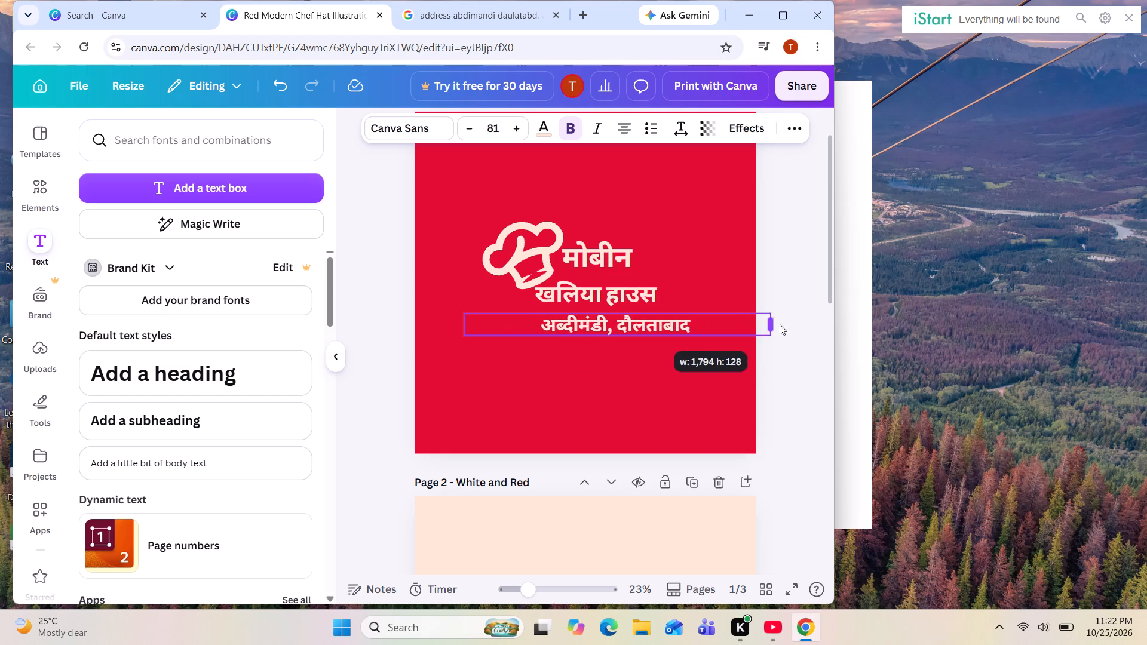
pyautogui.moveTo(780, 324); pyautogui.dragTo(821, 324)
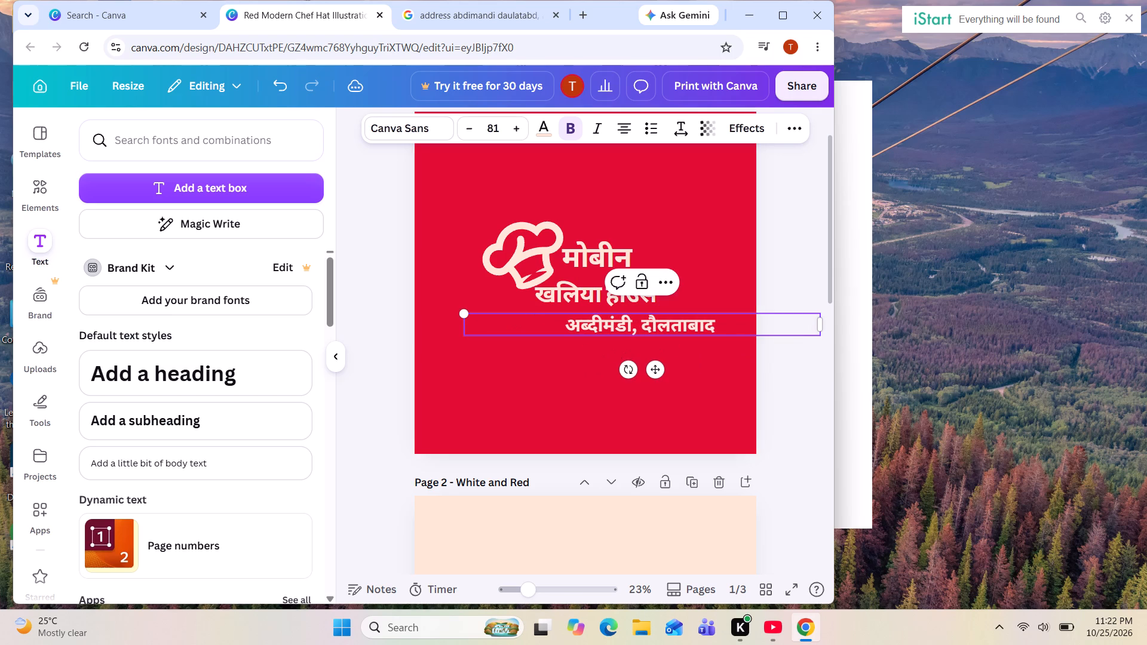
# Insert the label "ADDRESS:-" in front of the Hindi address text.
pyautogui.click(556, 322)
pyautogui.write('ADRE')
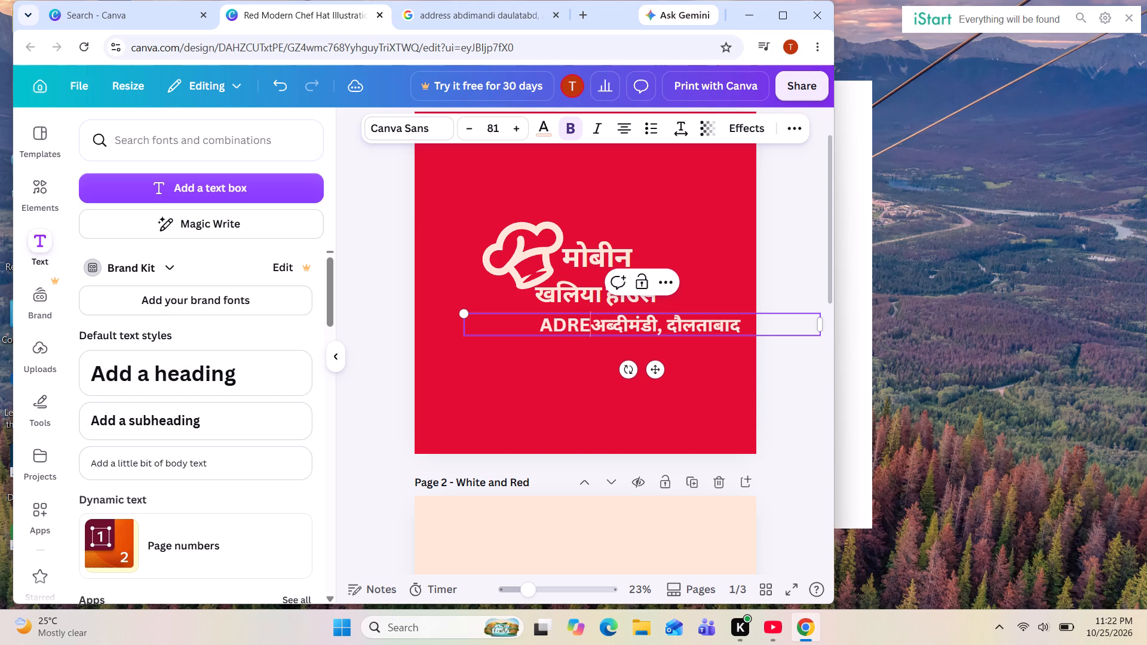
pyautogui.press('BackSpace')
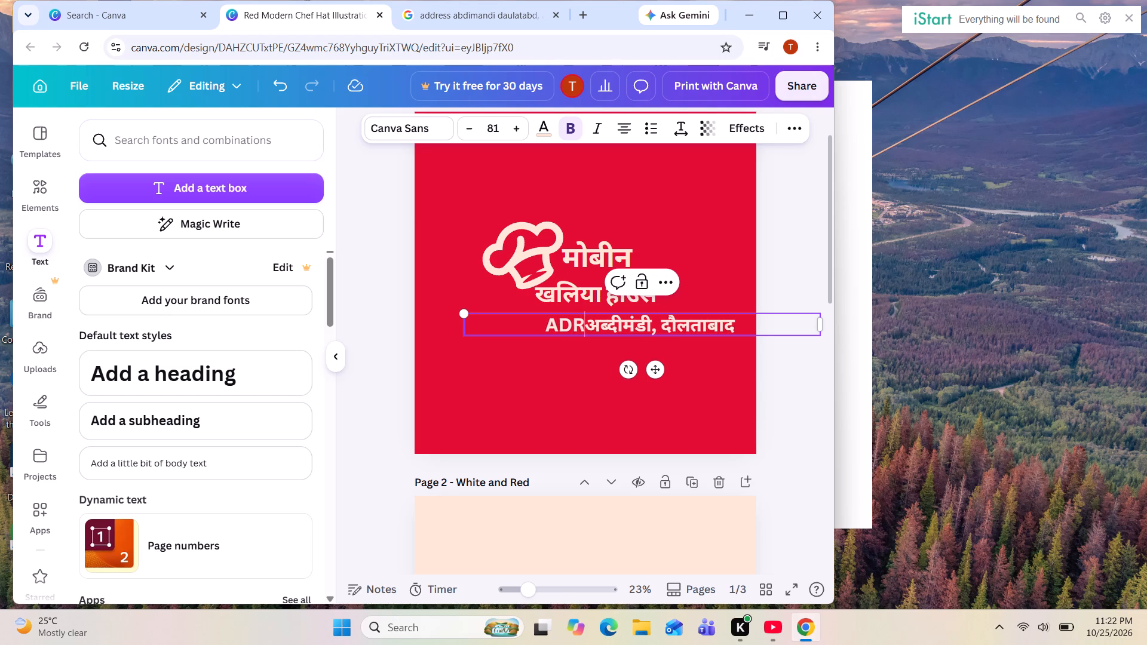
pyautogui.press('BackSpace')
pyautogui.write('DRE')
pyautogui.write('SS')
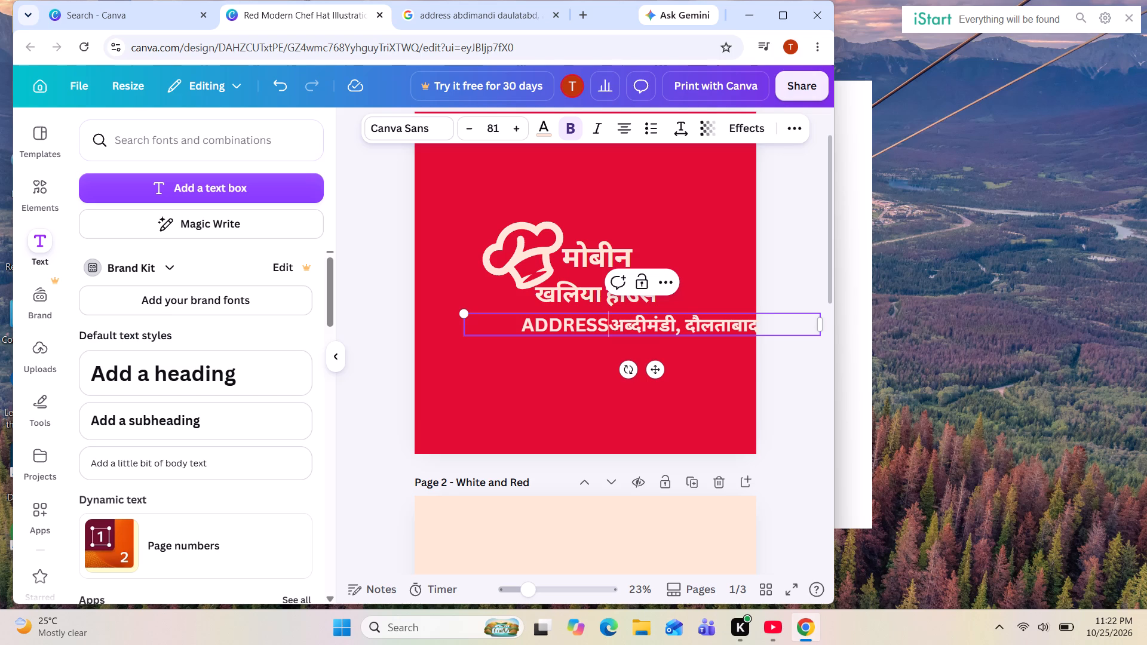
pyautogui.press('space')
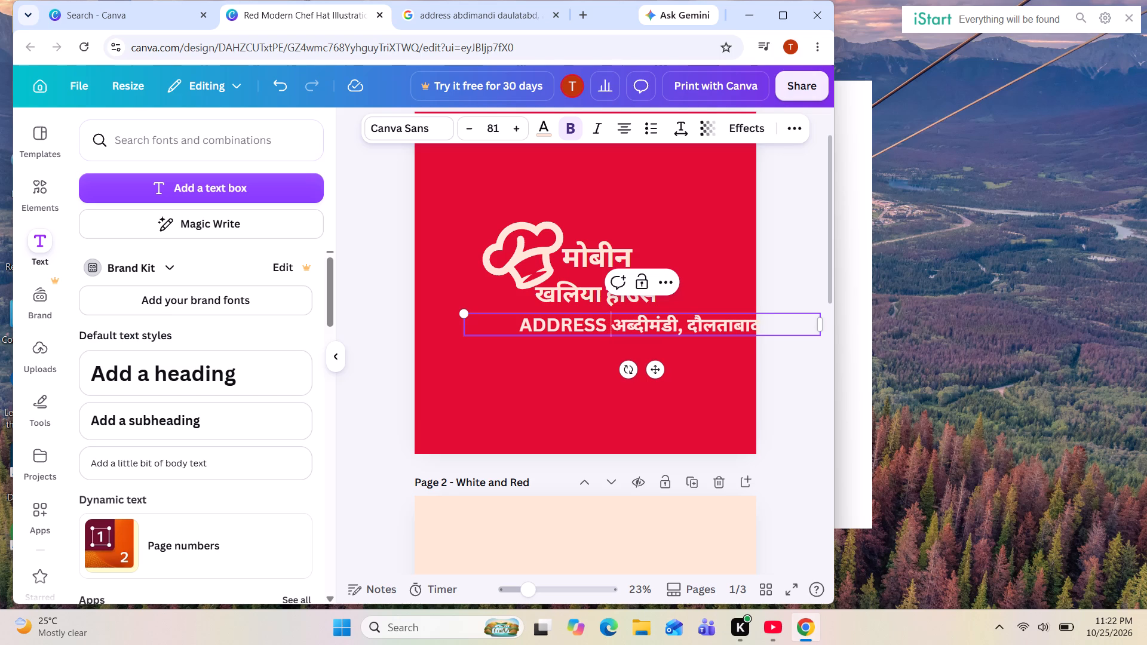
pyautogui.press('BackSpace')
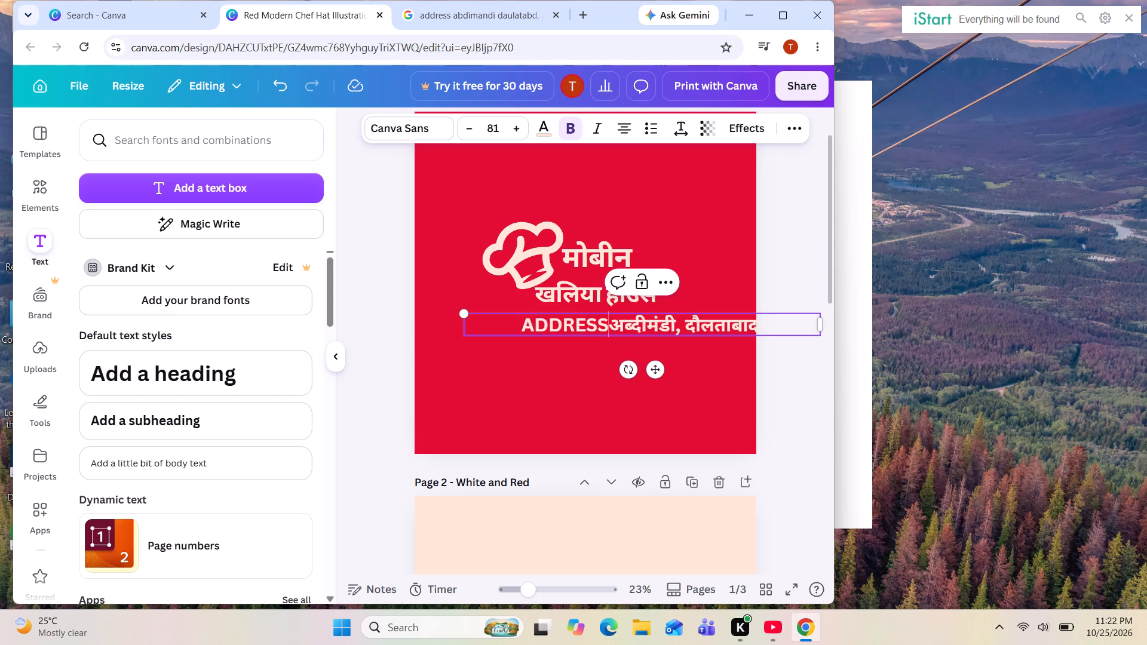
pyautogui.hotkey('shift', ':')
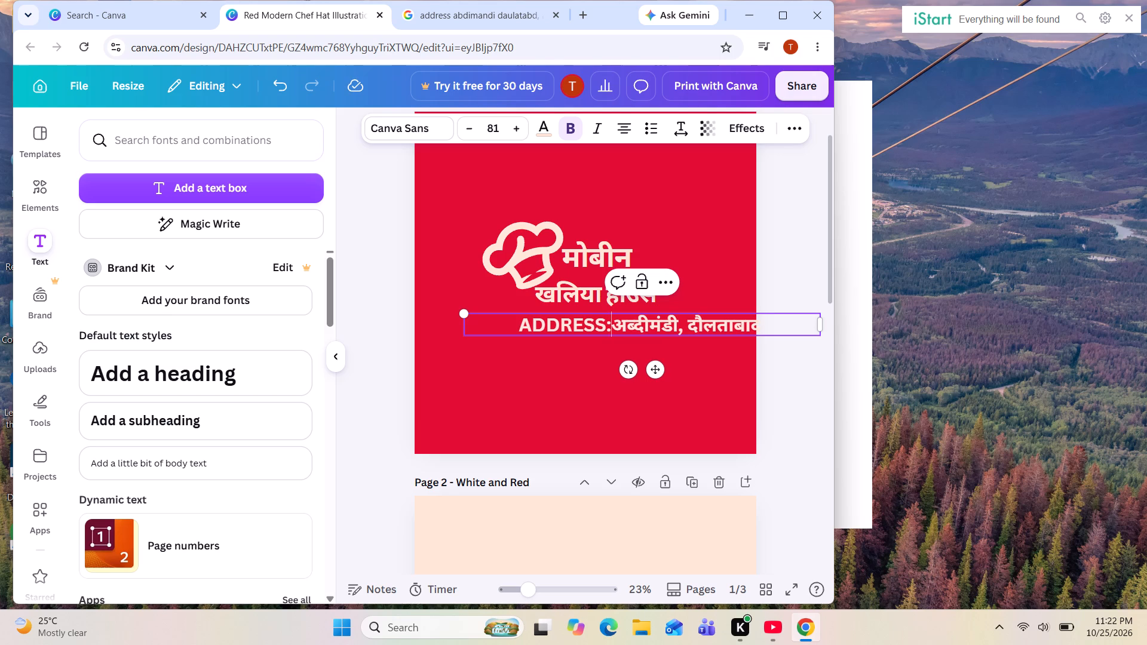
pyautogui.press('-')
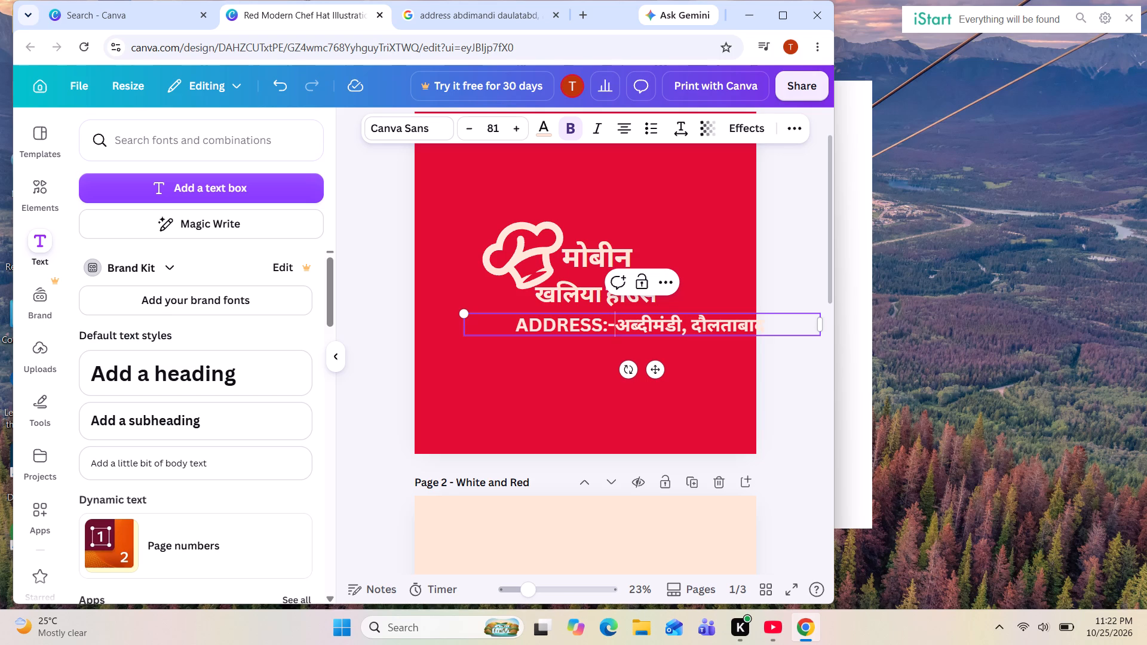
# Set the address line's font size to 50, with a space between "ADDRESS:-" and the Hindi text.
pyautogui.tripleClick(464, 130)
pyautogui.tripleClick(464, 130)
pyautogui.tripleClick(464, 130)
pyautogui.tripleClick(464, 130)
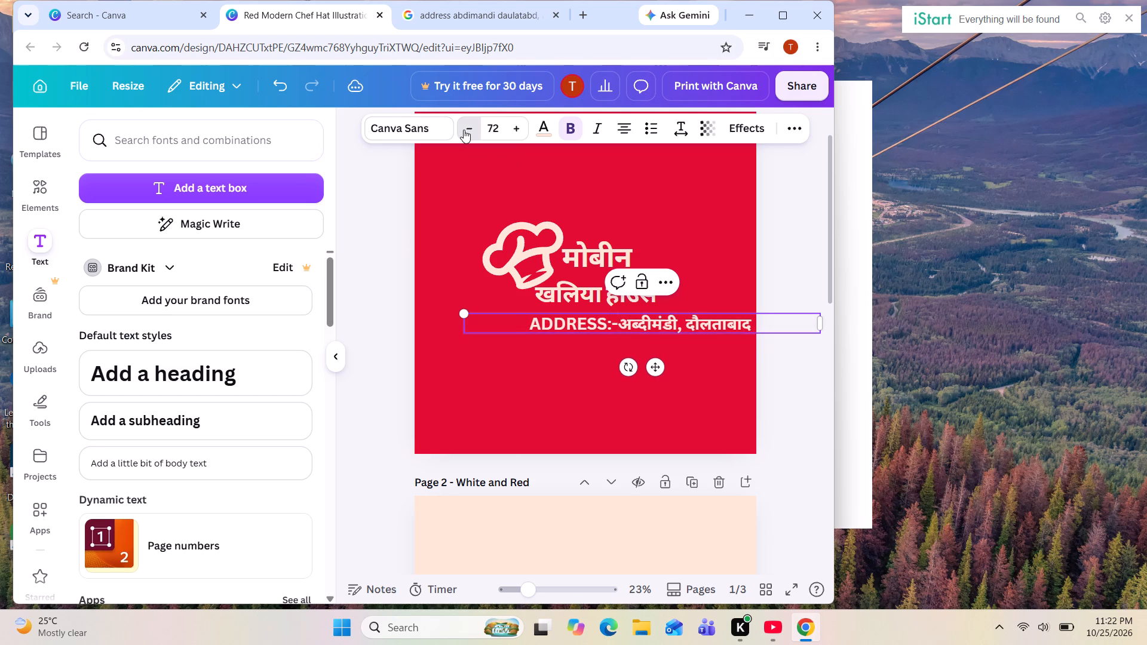
pyautogui.press('space')
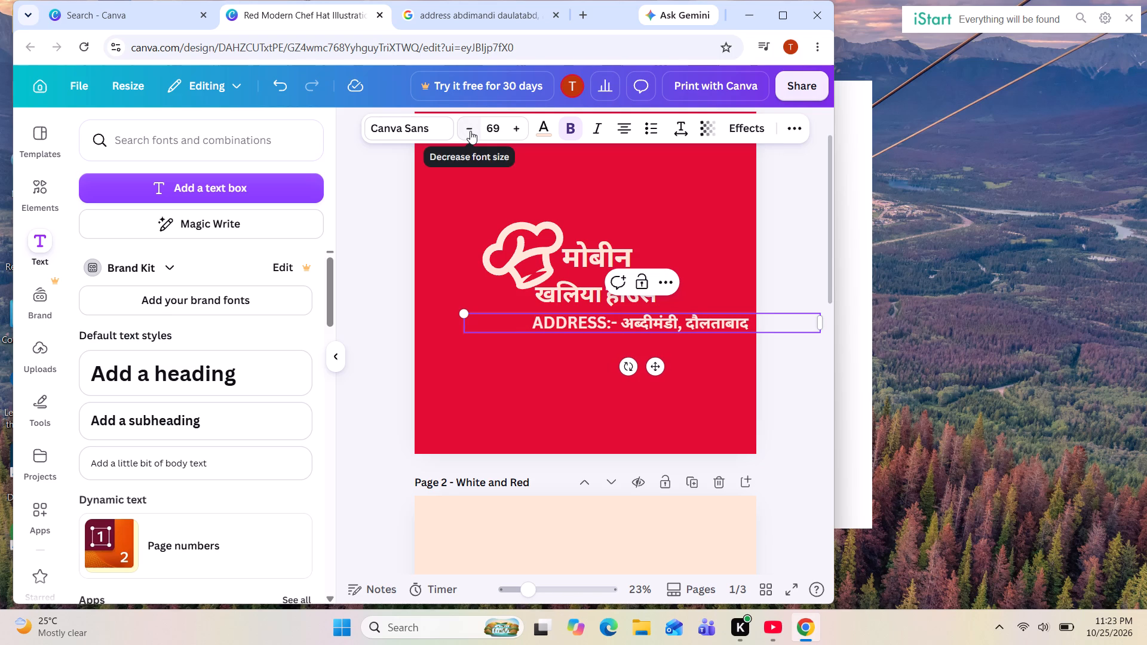
pyautogui.click(470, 131)
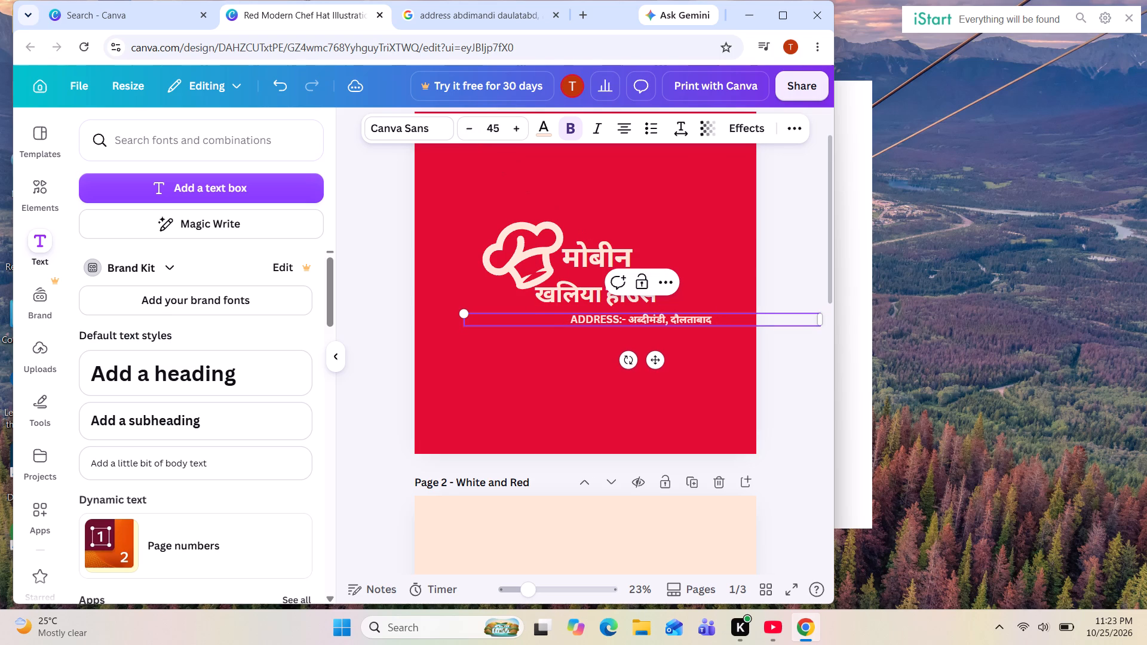
pyautogui.click(465, 129)
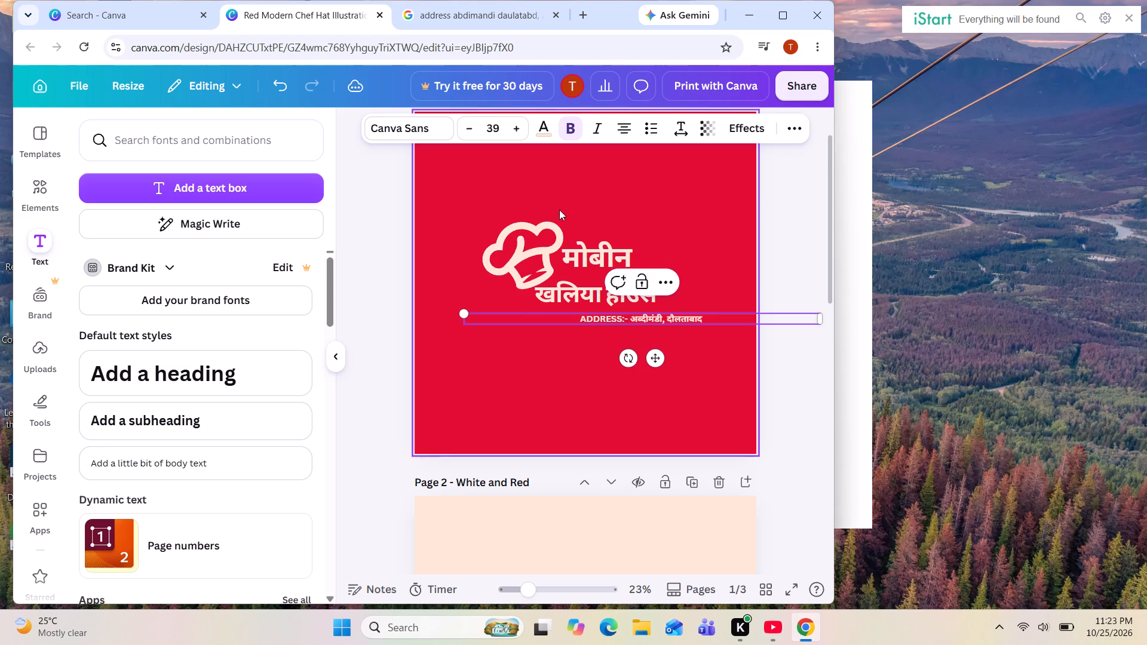
pyautogui.click(516, 130)
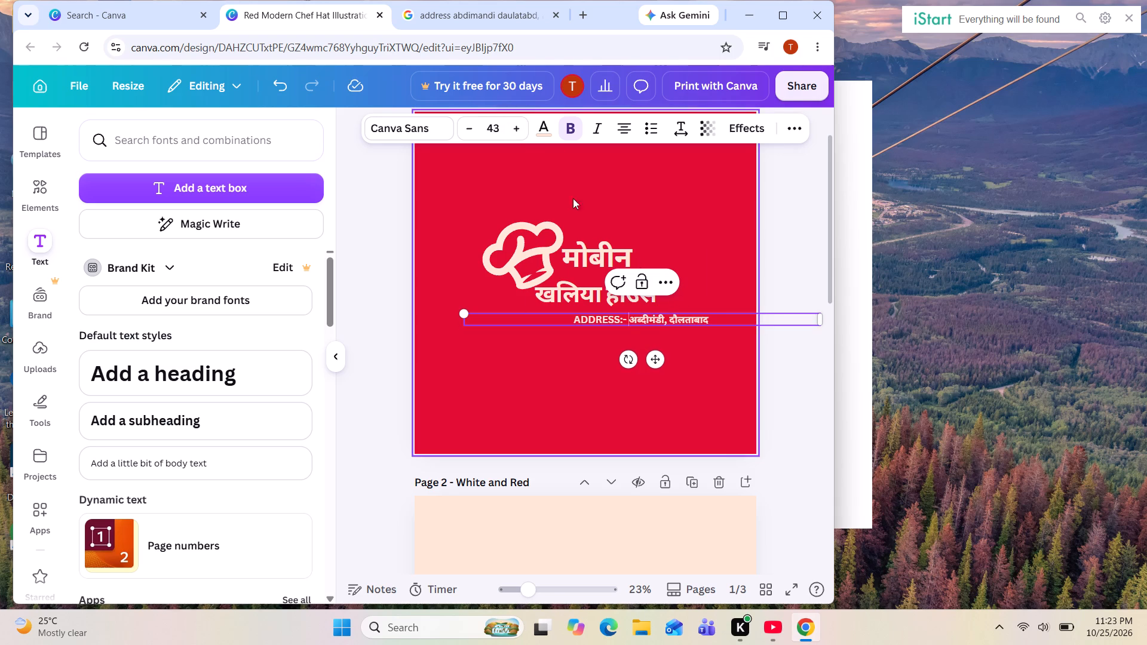
pyautogui.tripleClick(519, 130)
pyautogui.click(519, 130)
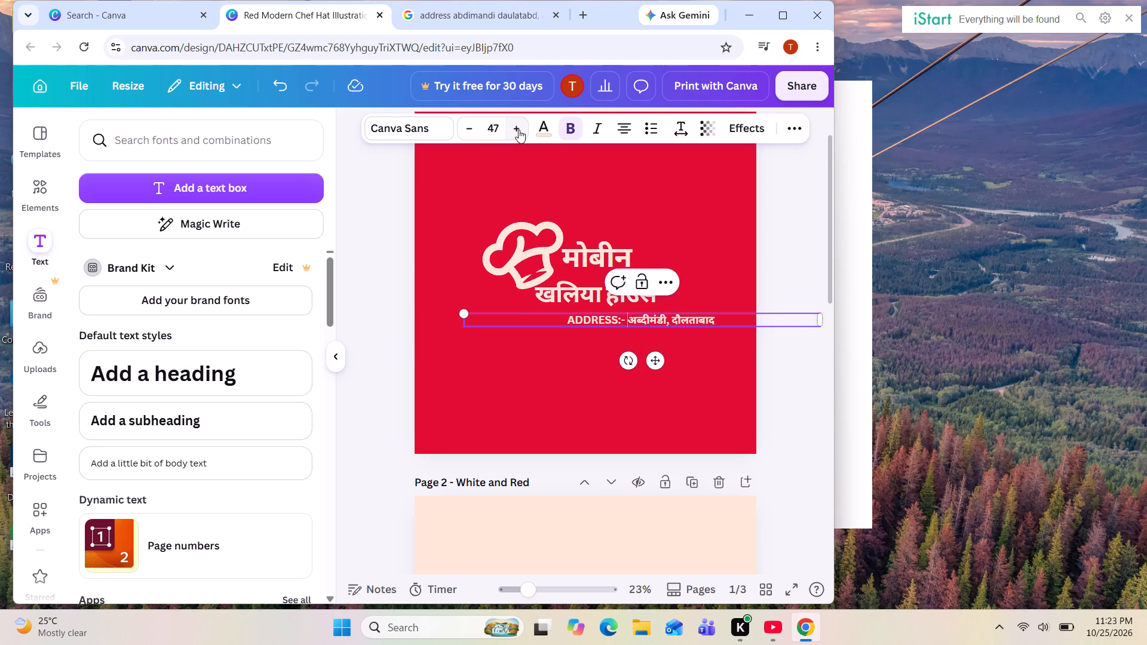
pyautogui.doubleClick(519, 130)
pyautogui.click(519, 130)
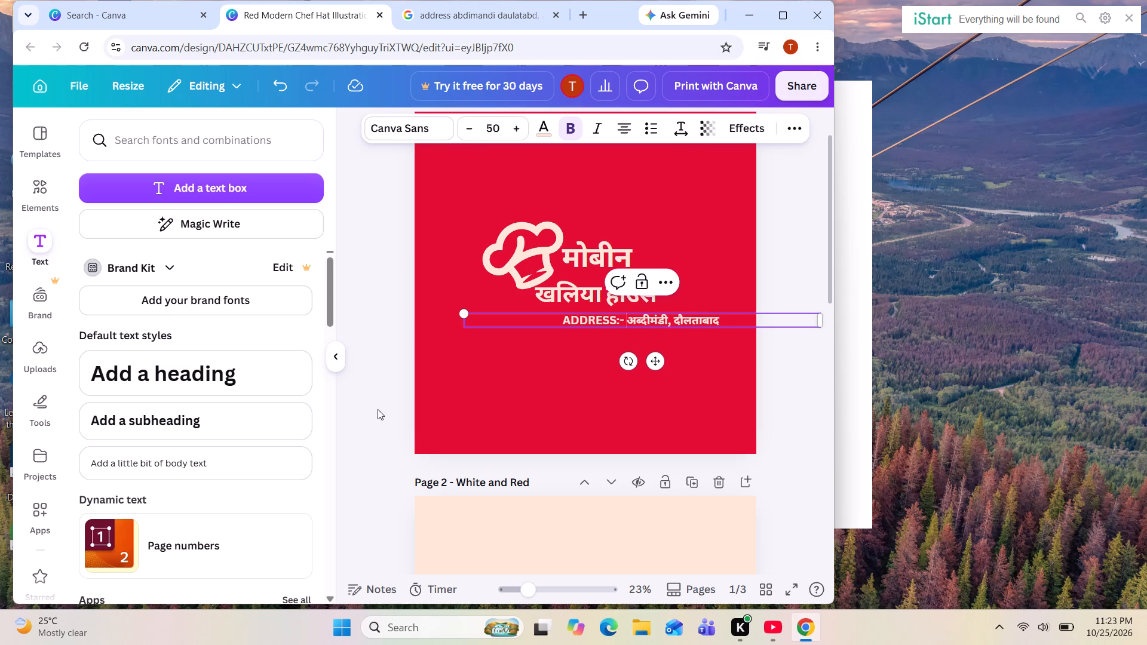
pyautogui.click(363, 371)
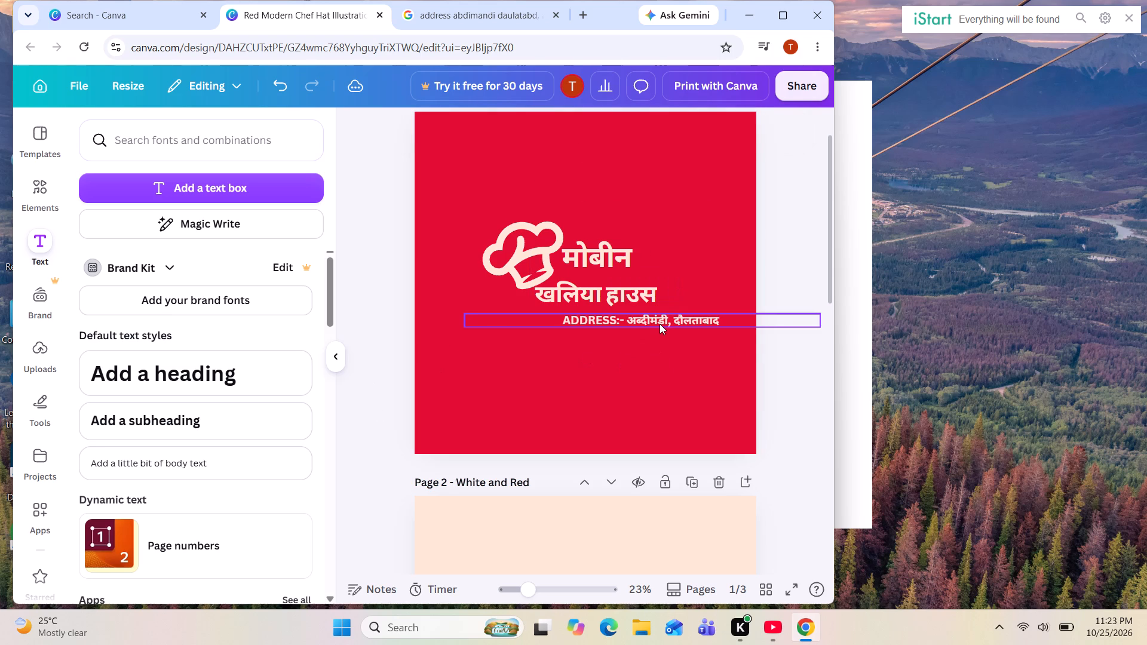
# Move the address line down to the lower part of the red page, roughly centred below the business name.
pyautogui.moveTo(660, 324); pyautogui.dragTo(588, 383)
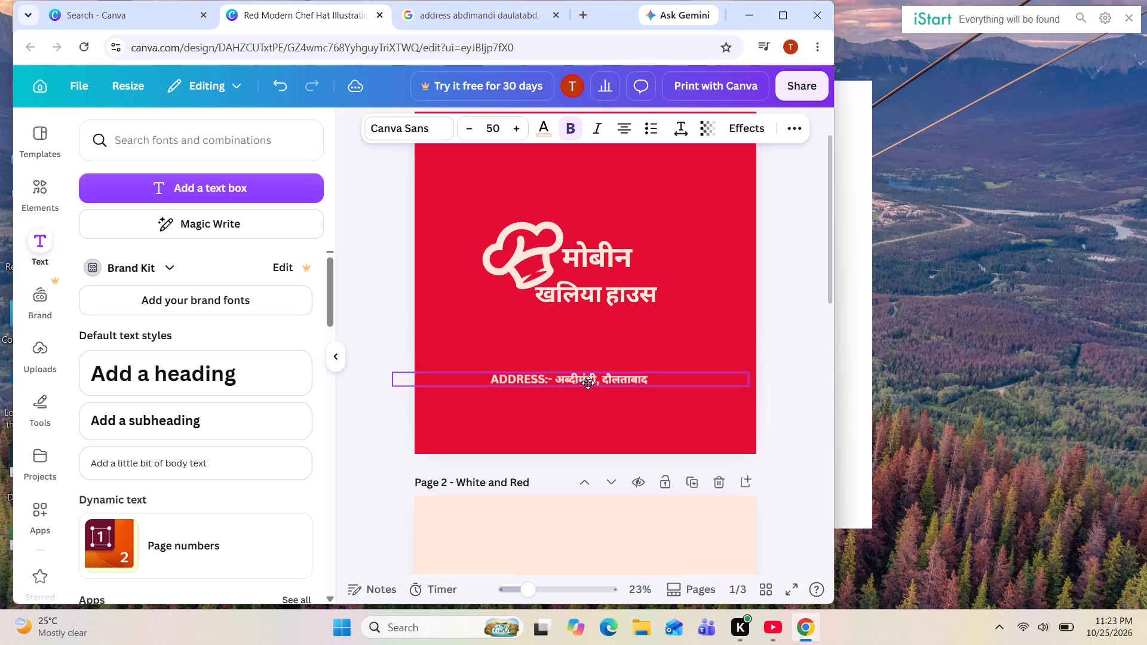
pyautogui.moveTo(588, 383); pyautogui.dragTo(597, 386)
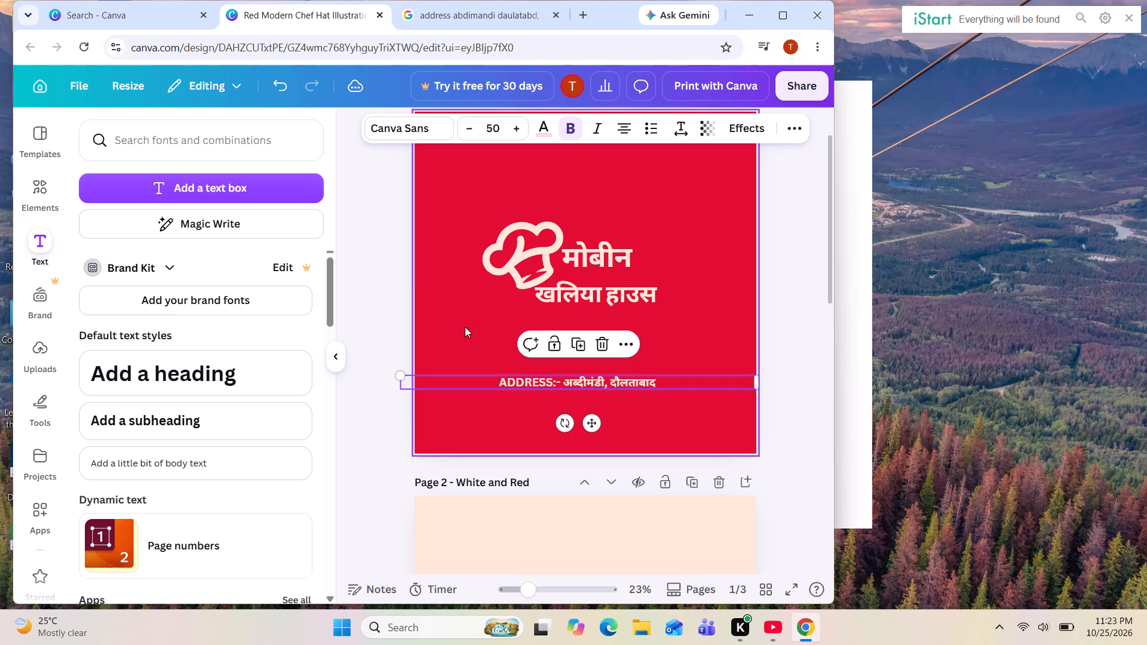
pyautogui.click(375, 244)
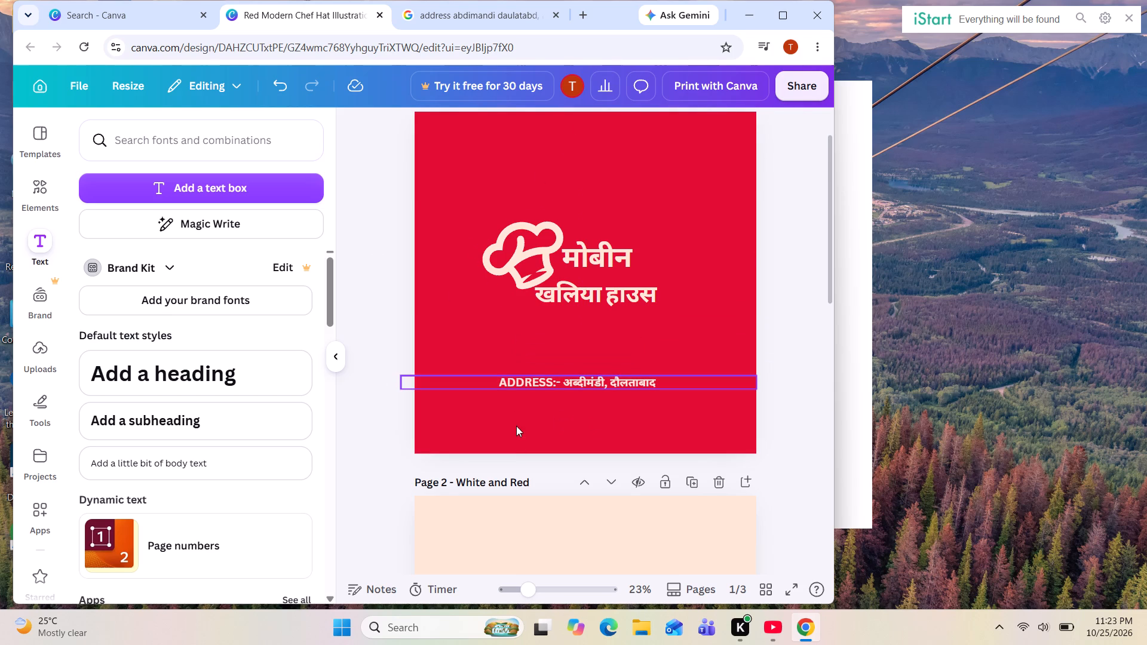
pyautogui.click(514, 394)
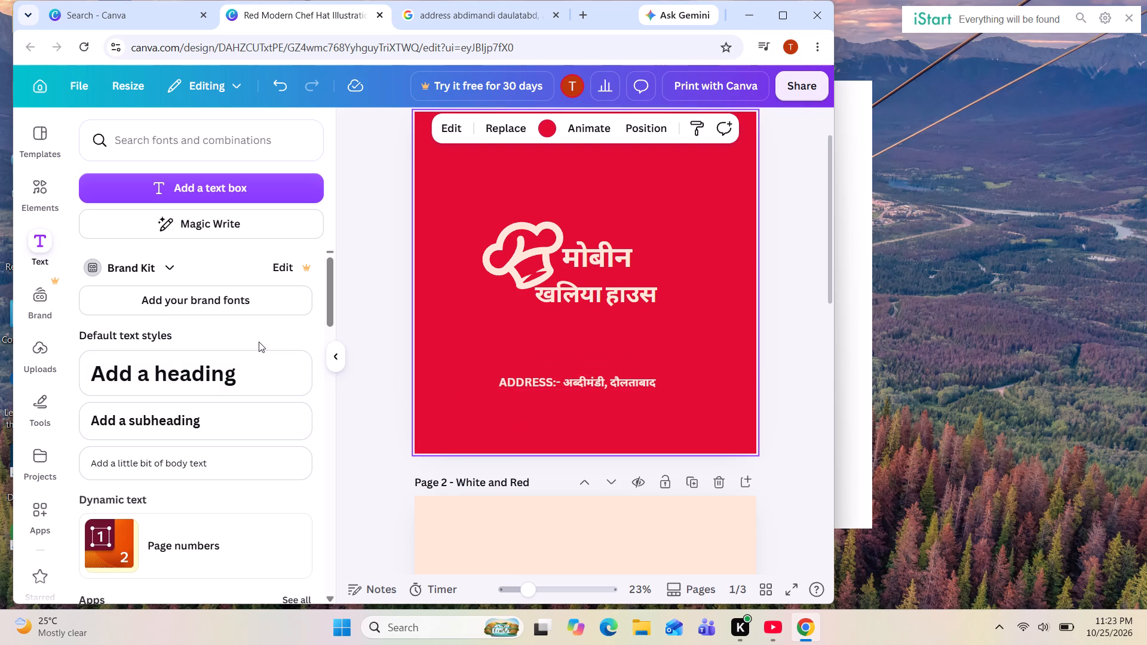
# Add a new subheading text box and place it directly below the address line on the red page.
pyautogui.click(223, 414)
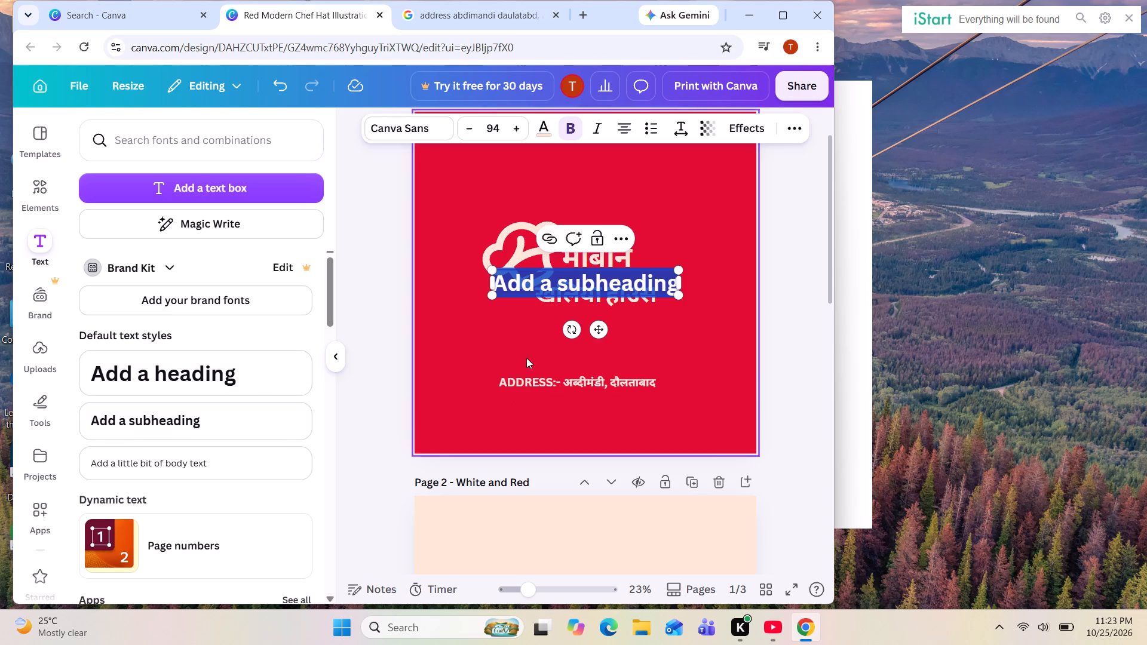
pyautogui.moveTo(563, 293); pyautogui.dragTo(565, 348)
pyautogui.click(472, 277)
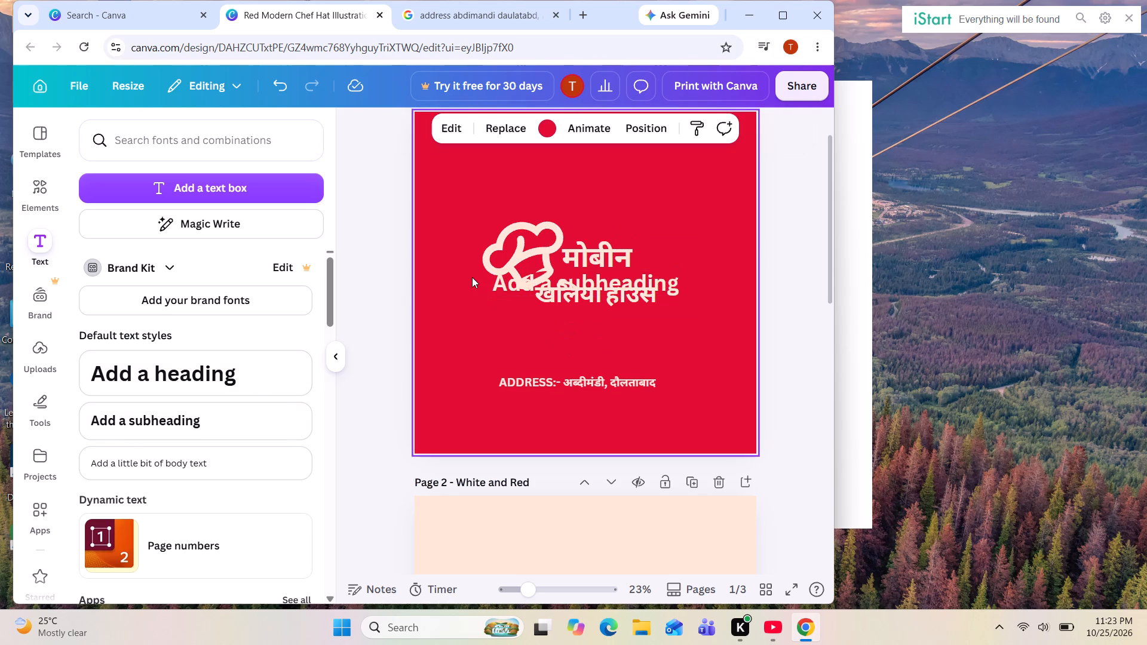
pyautogui.moveTo(644, 272); pyautogui.dragTo(640, 400)
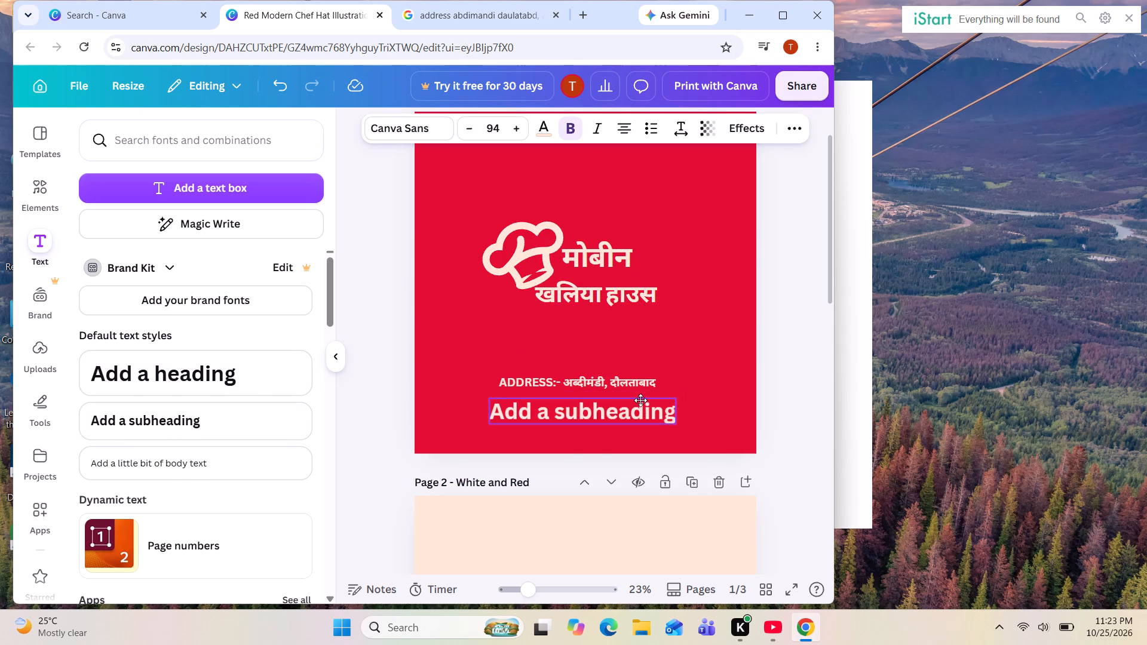
pyautogui.moveTo(640, 400); pyautogui.dragTo(640, 399)
pyautogui.click(660, 413)
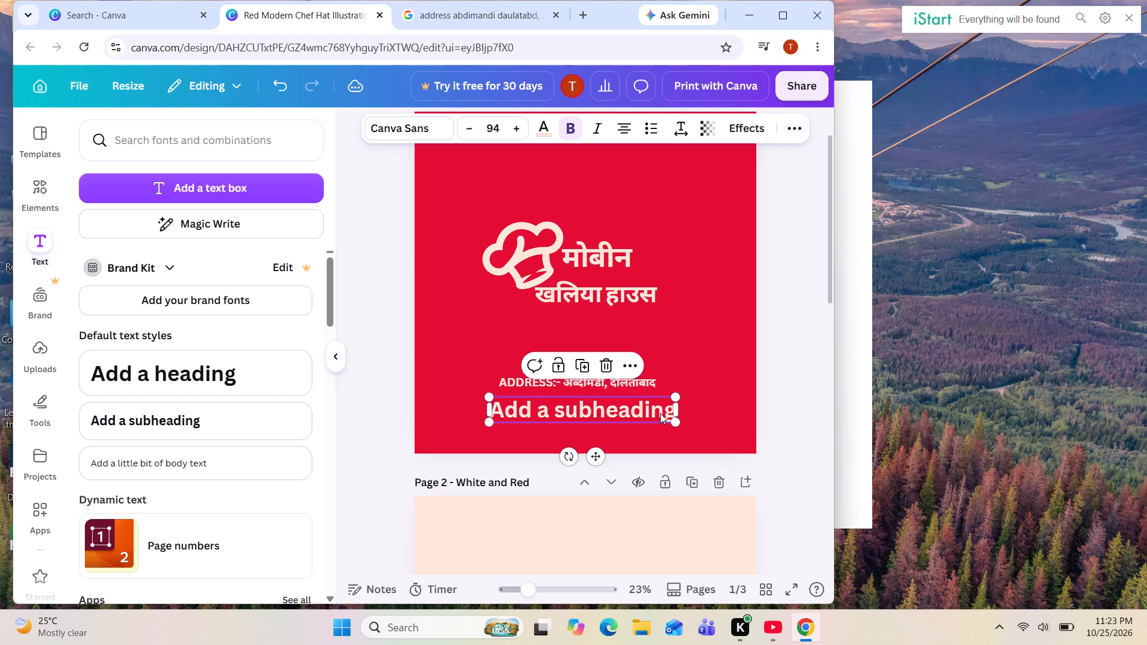
# Replace the new subheading's placeholder text with "CONTACT".
pyautogui.press('BackSpace')
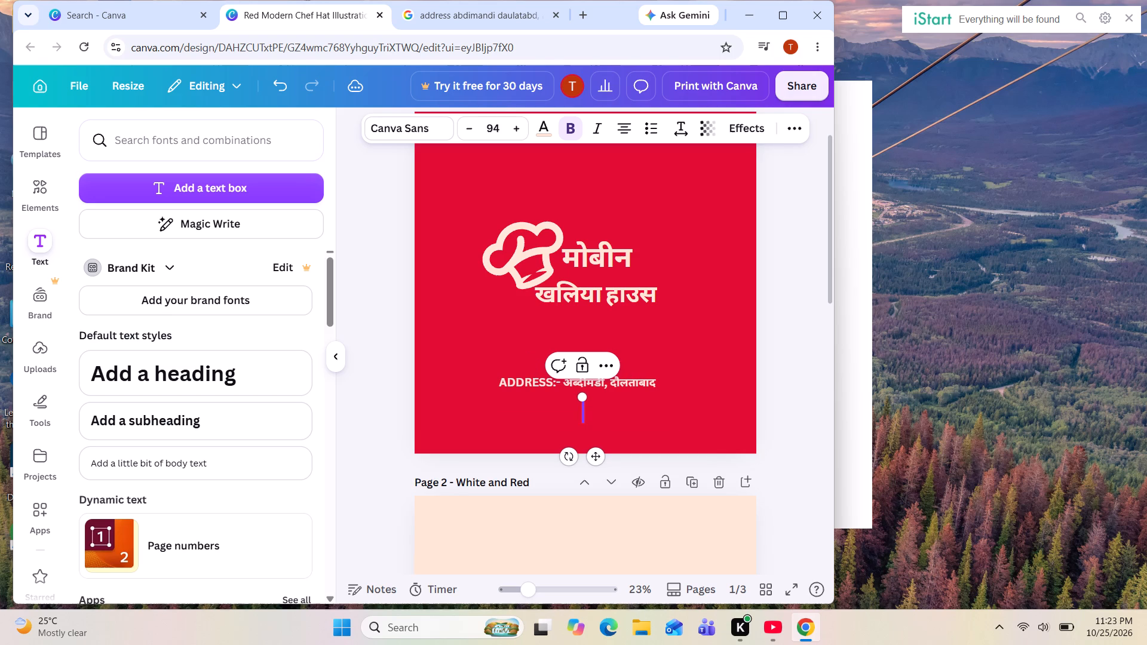
pyautogui.write('CONTACT')
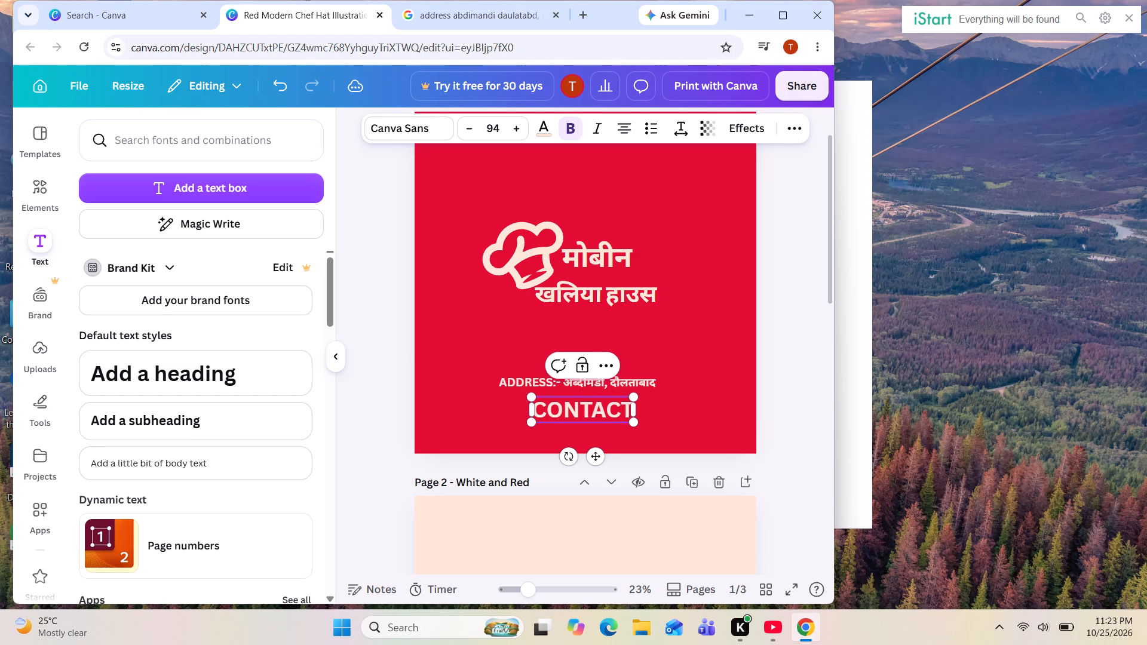
# Reduce the "CONTACT" text's font size to 50.
pyautogui.tripleClick(466, 127)
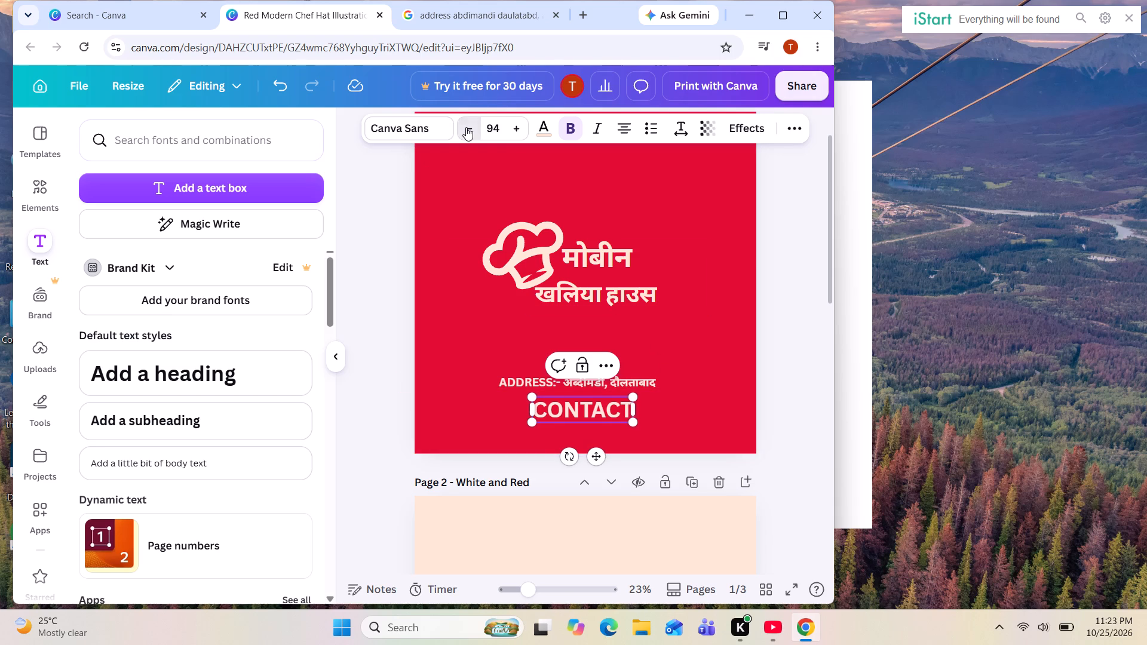
pyautogui.click(466, 127)
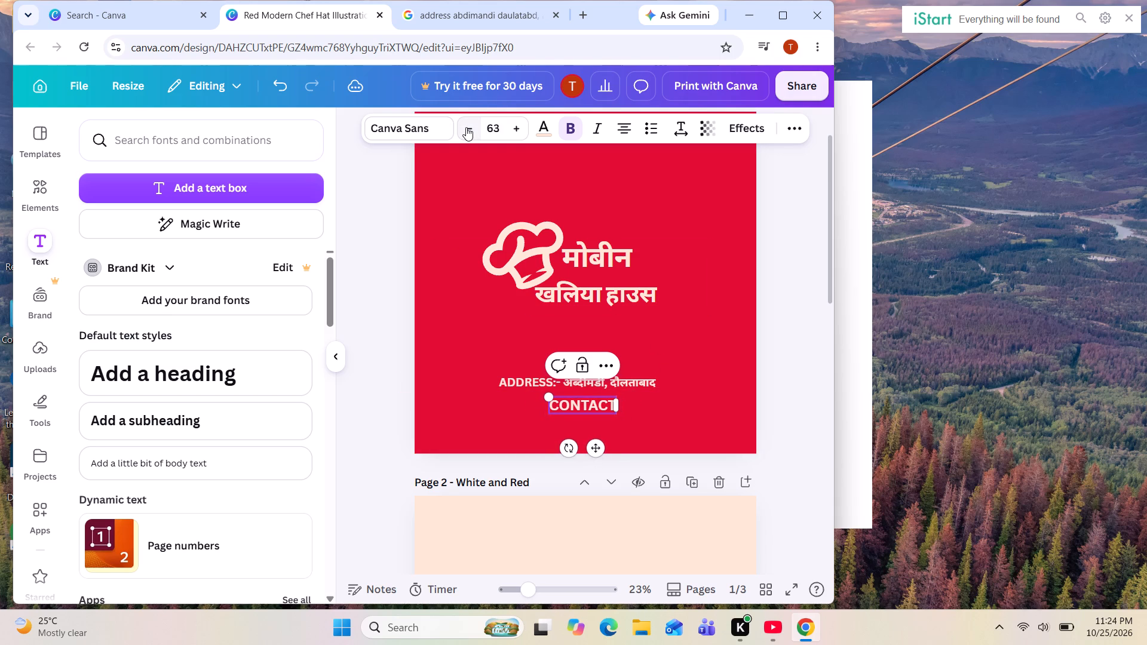
pyautogui.click(466, 127)
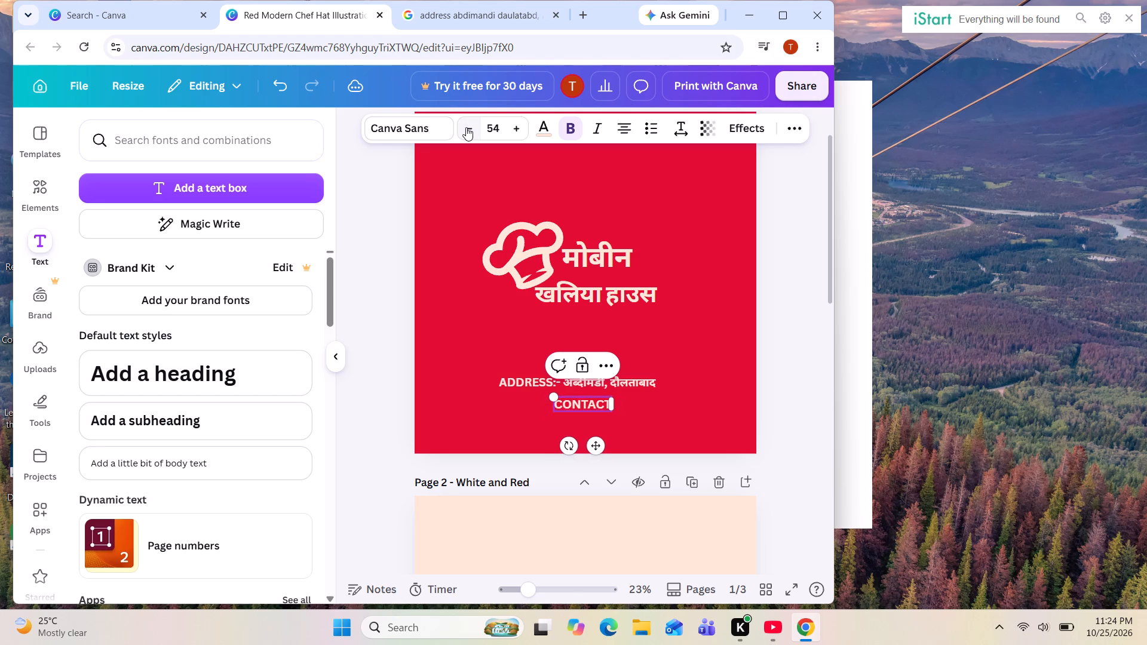
pyautogui.click(466, 127)
pyautogui.tripleClick(466, 127)
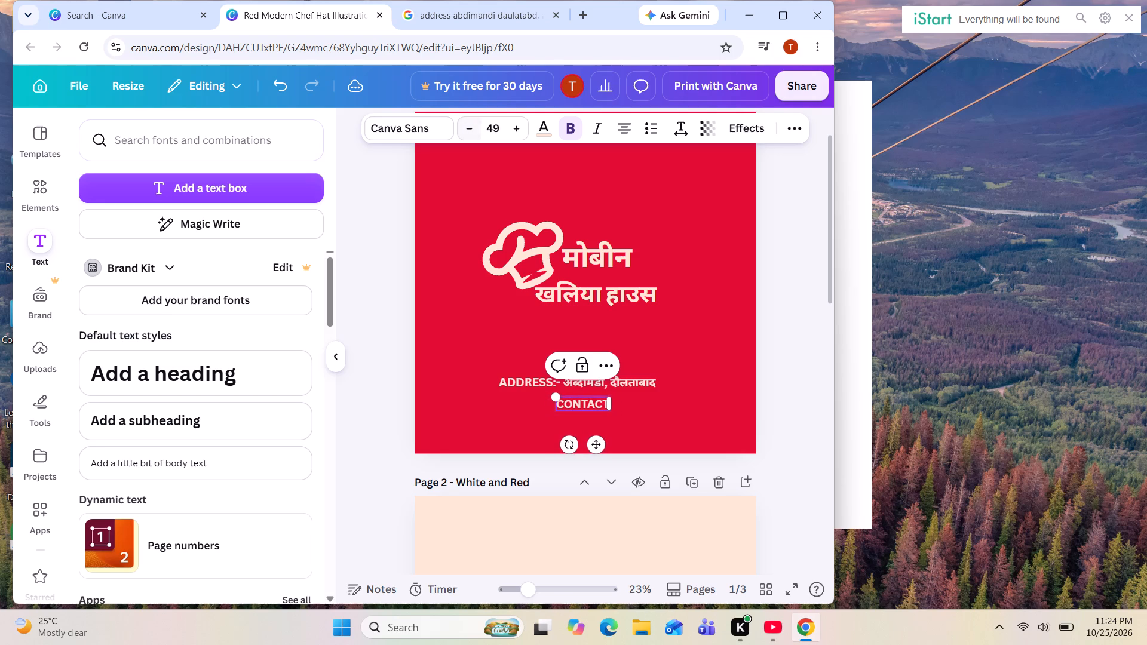
pyautogui.click(520, 124)
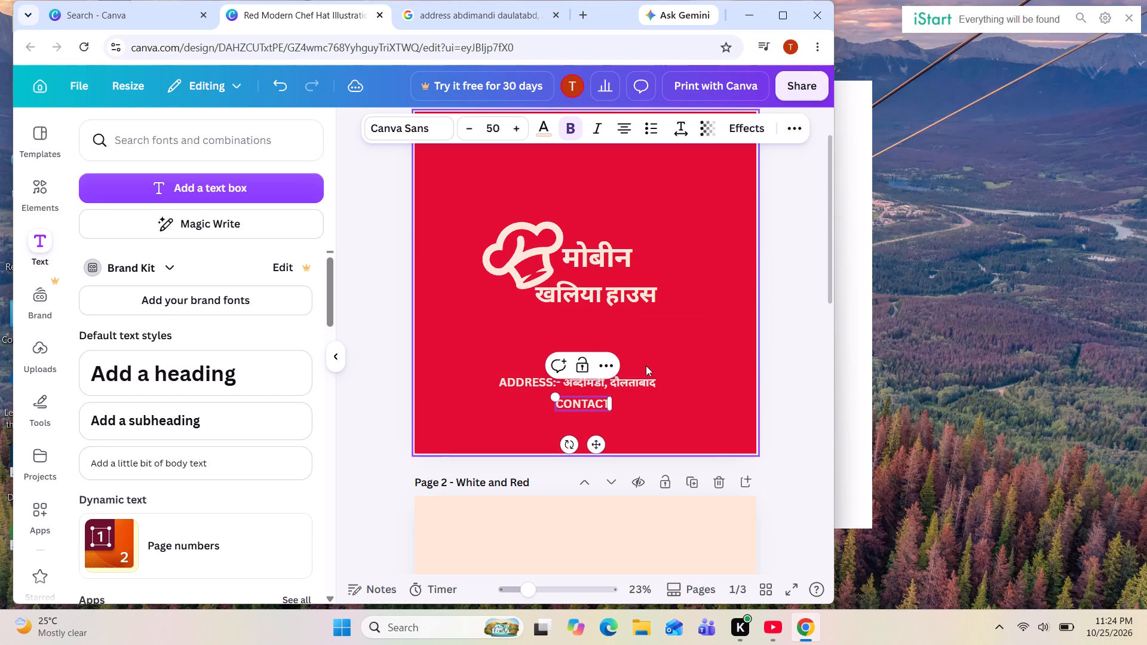
# Widen the "CONTACT" text box until it reaches almost to the red page's right edge.
pyautogui.moveTo(615, 397); pyautogui.dragTo(636, 395, button='right')
pyautogui.click(511, 404)
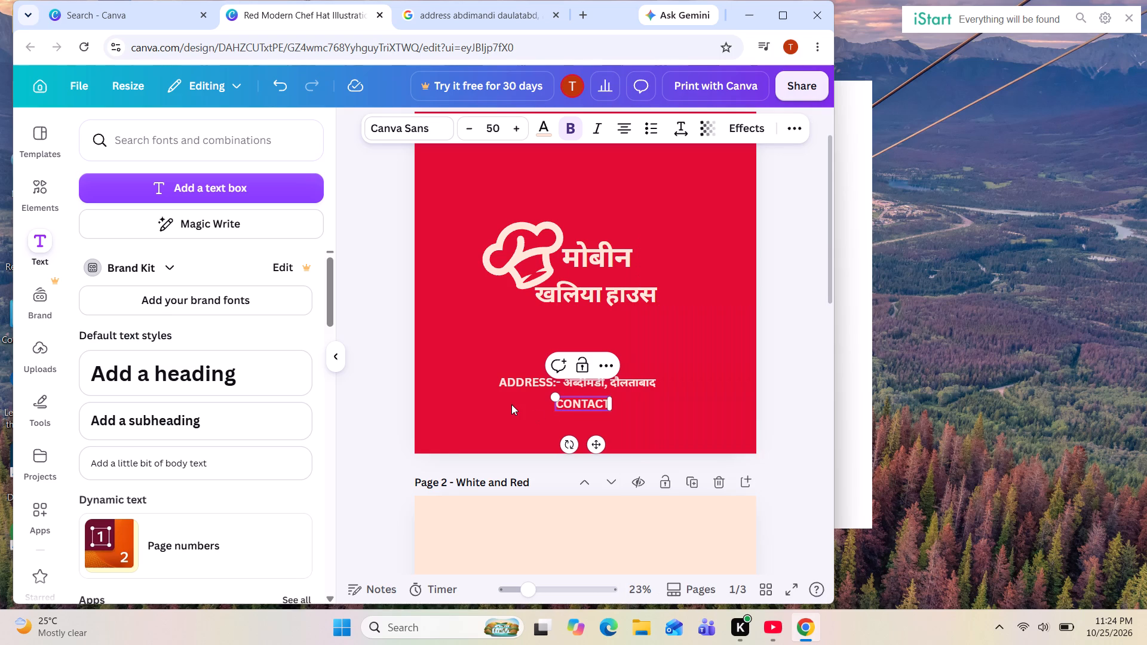
pyautogui.moveTo(609, 403); pyautogui.dragTo(610, 403)
pyautogui.moveTo(610, 403); pyautogui.dragTo(746, 391)
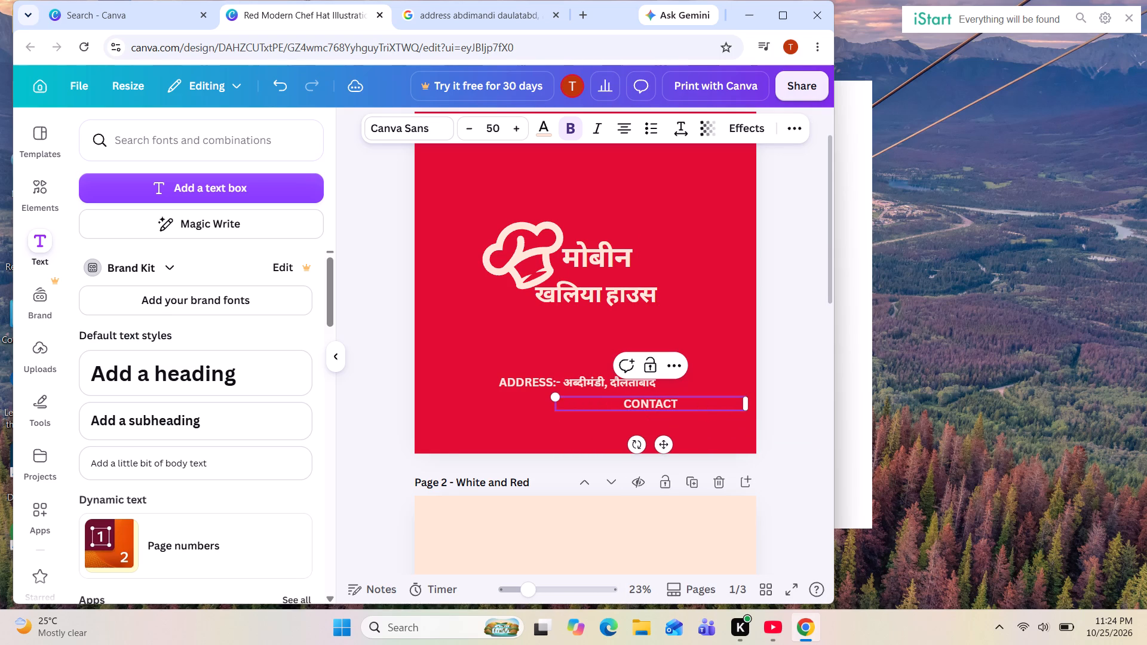
# Append ":-" and the contact phone number after "CONTACT" in the line below the address.
pyautogui.click(703, 404)
pyautogui.hotkey('shift', ':')
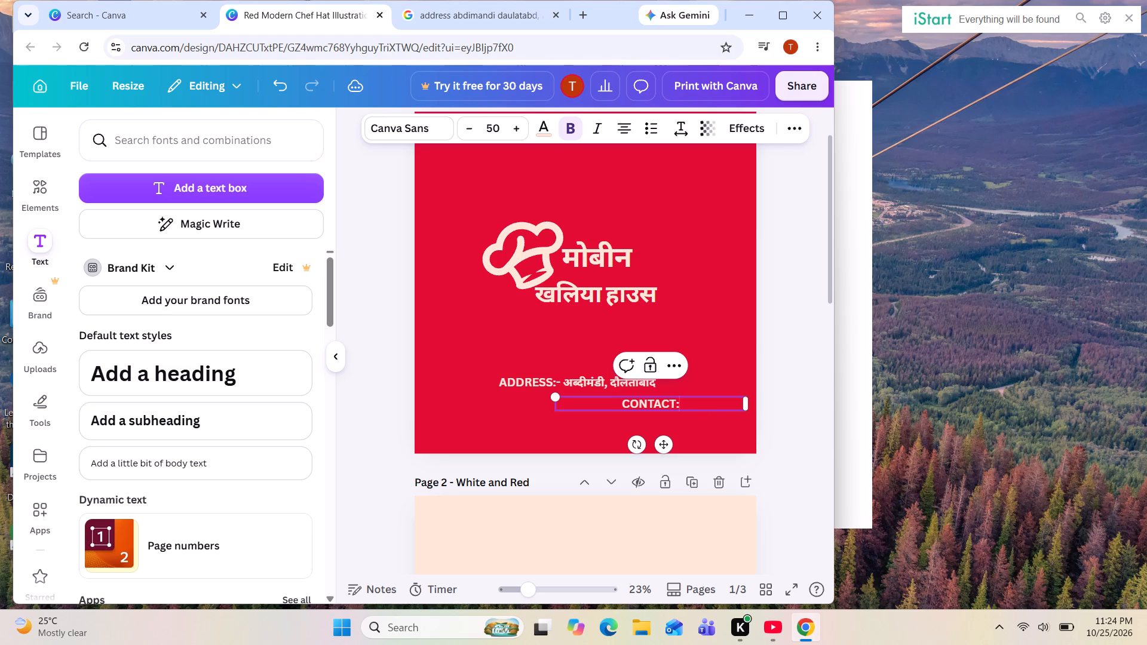
pyautogui.press('=')
pyautogui.press('BackSpace')
pyautogui.press('-')
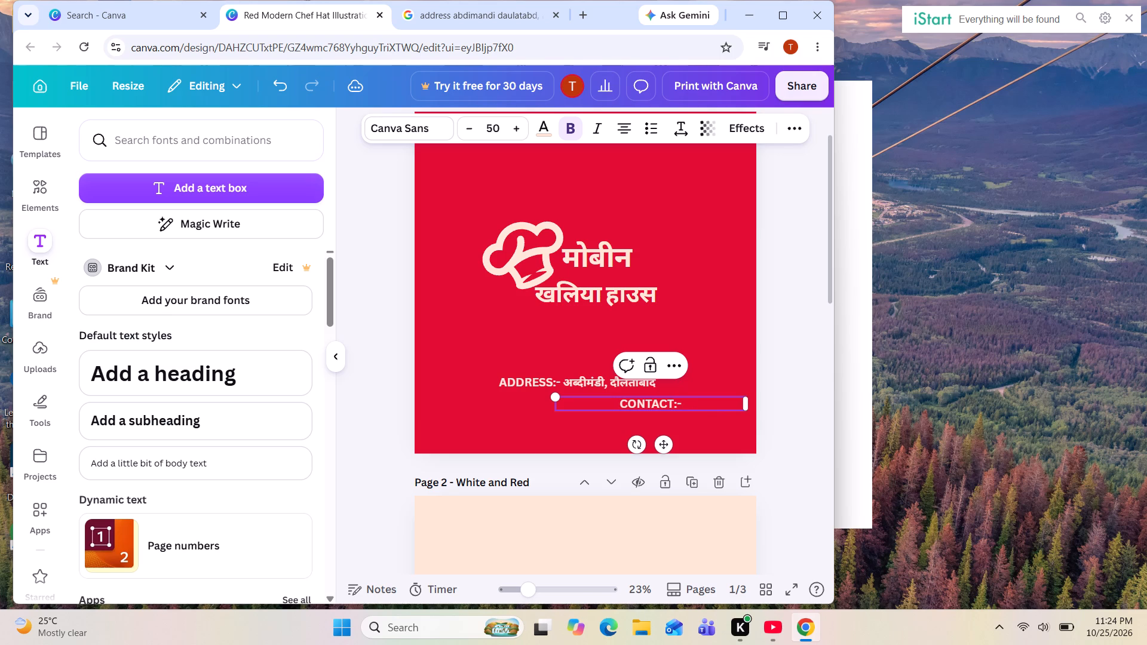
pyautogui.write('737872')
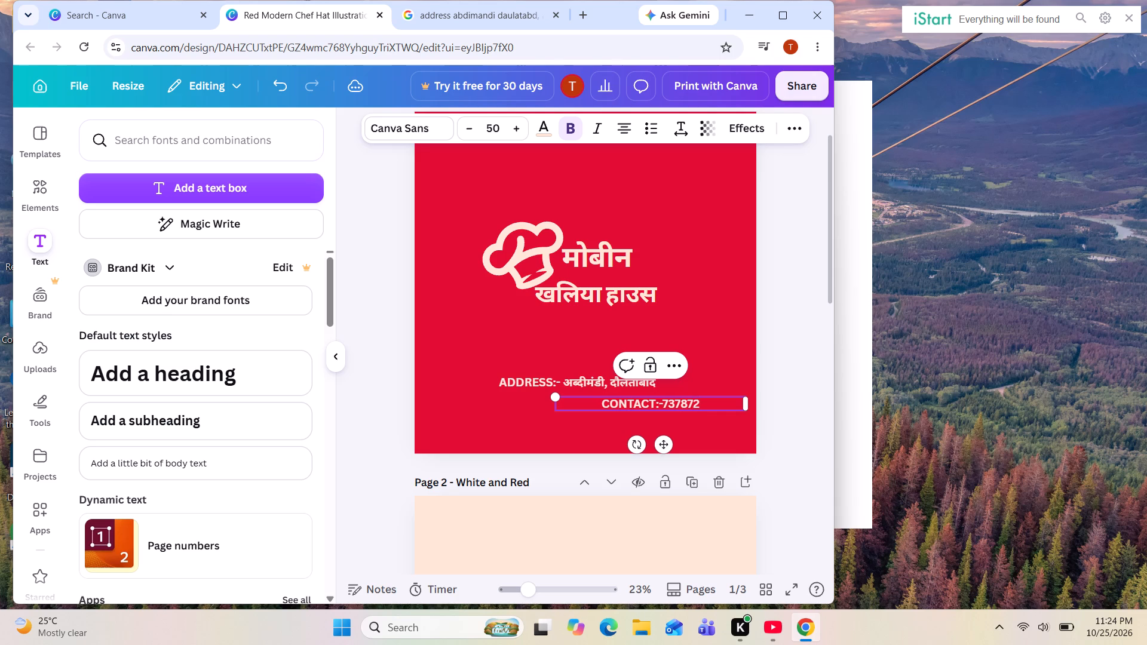
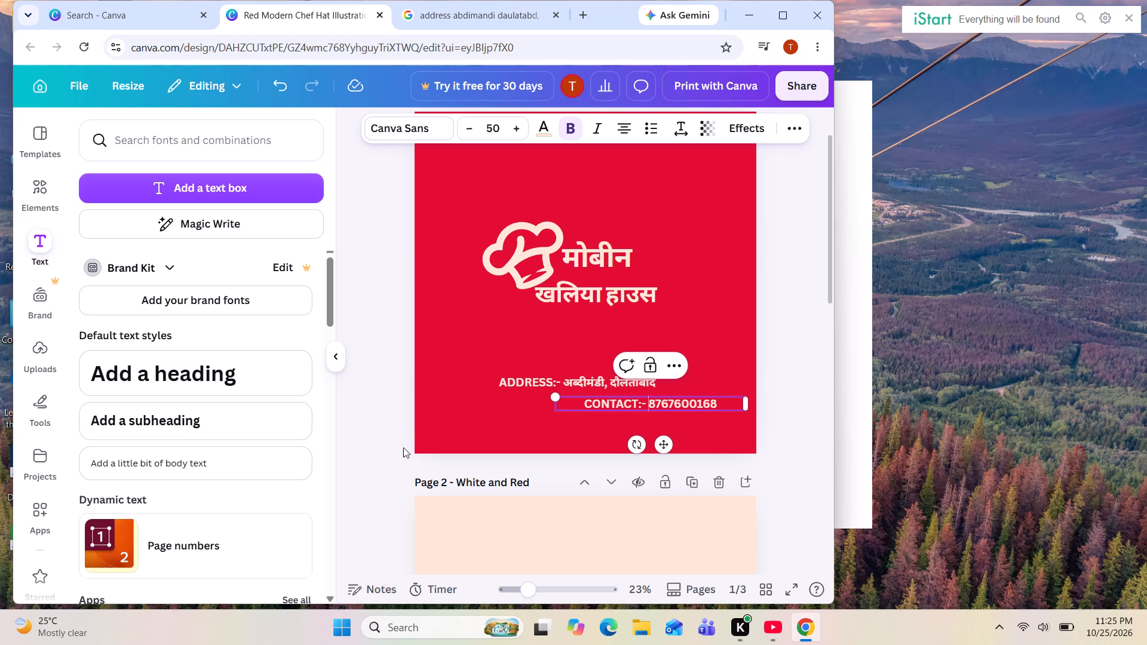
# Move the "CONTACT:-" line directly beneath the "ADDRESS:-" line, leaving a small gap between the two.
pyautogui.click(375, 373)
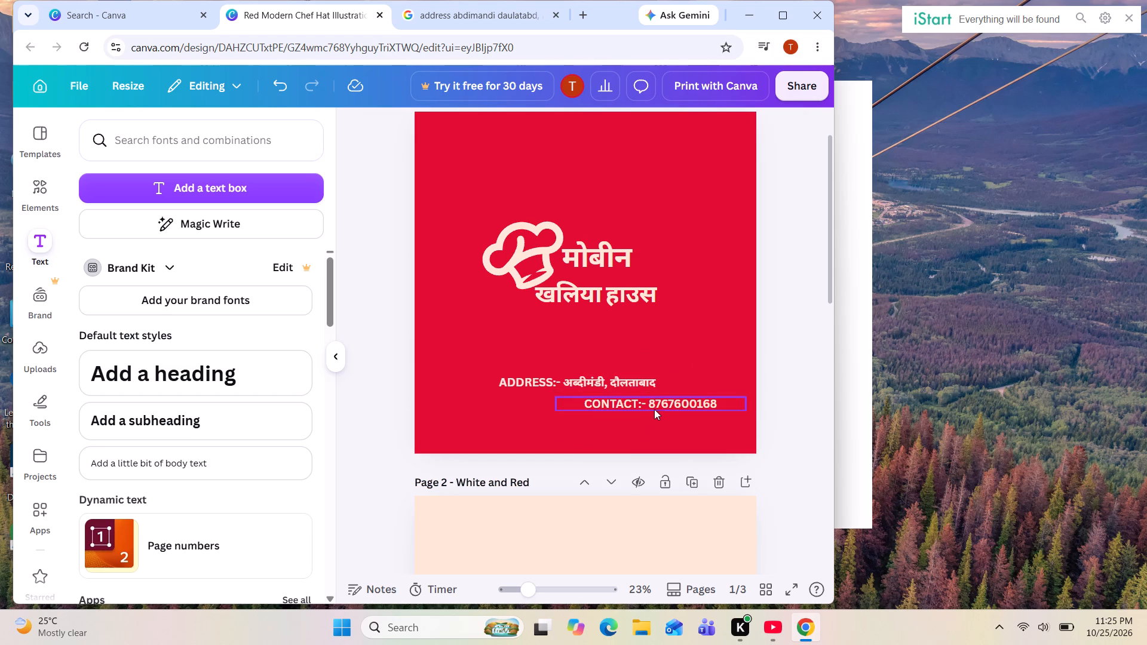
pyautogui.moveTo(663, 403); pyautogui.dragTo(577, 409)
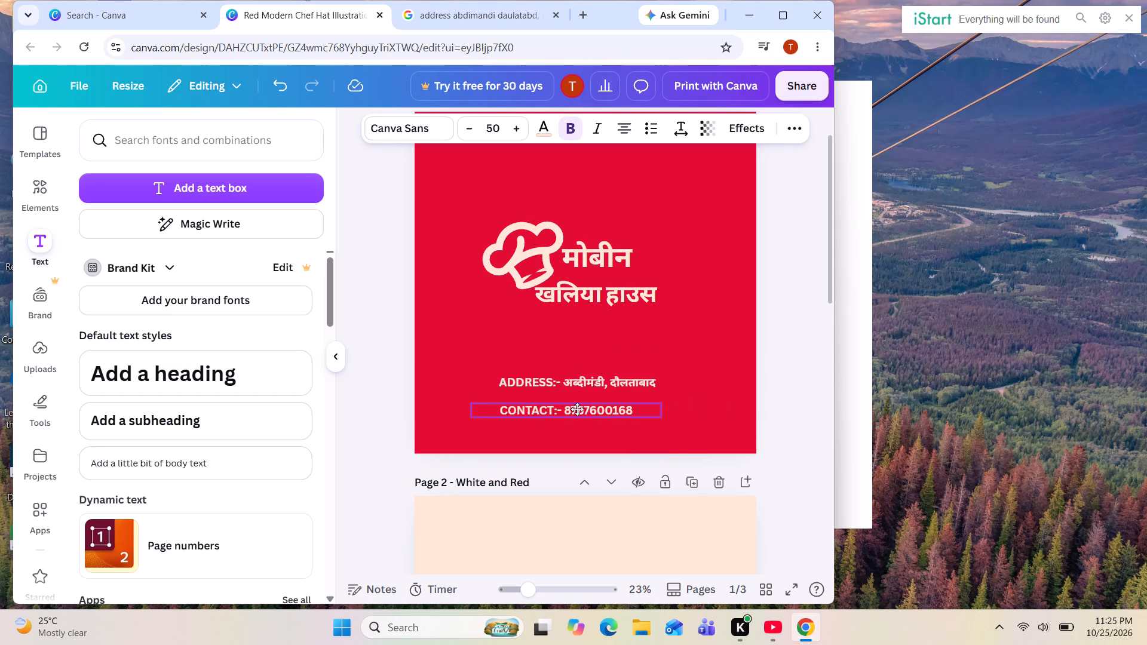
pyautogui.moveTo(577, 409); pyautogui.dragTo(581, 398)
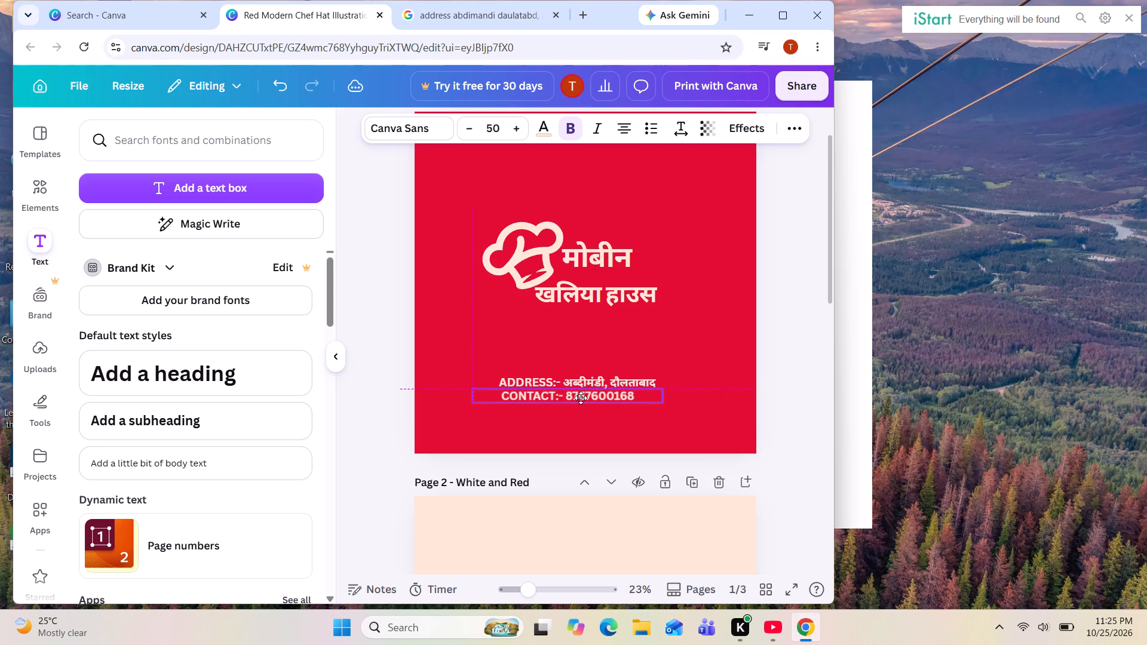
pyautogui.moveTo(581, 398); pyautogui.dragTo(581, 398)
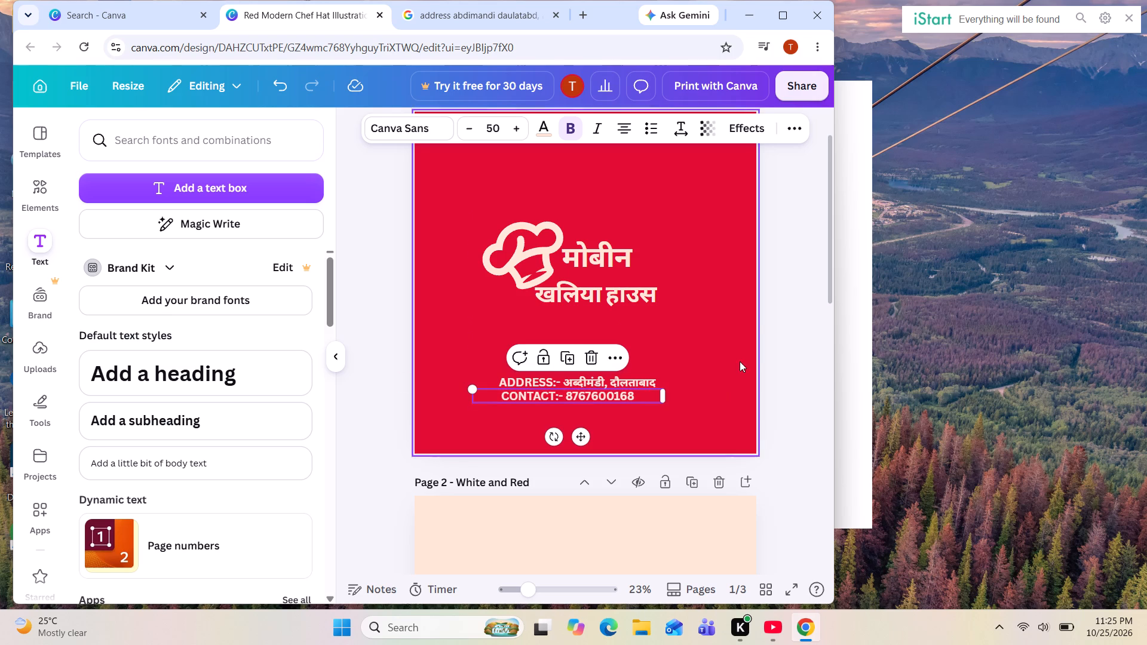
pyautogui.click(781, 316)
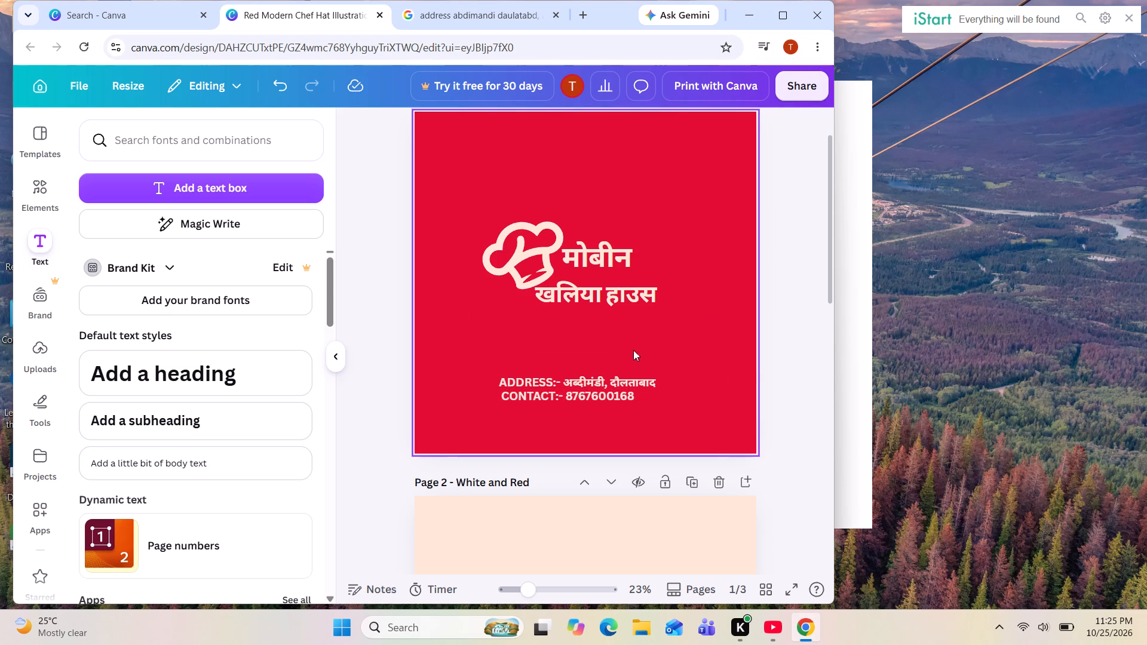
pyautogui.moveTo(652, 375); pyautogui.dragTo(620, 383, button='right')
pyautogui.click(402, 281)
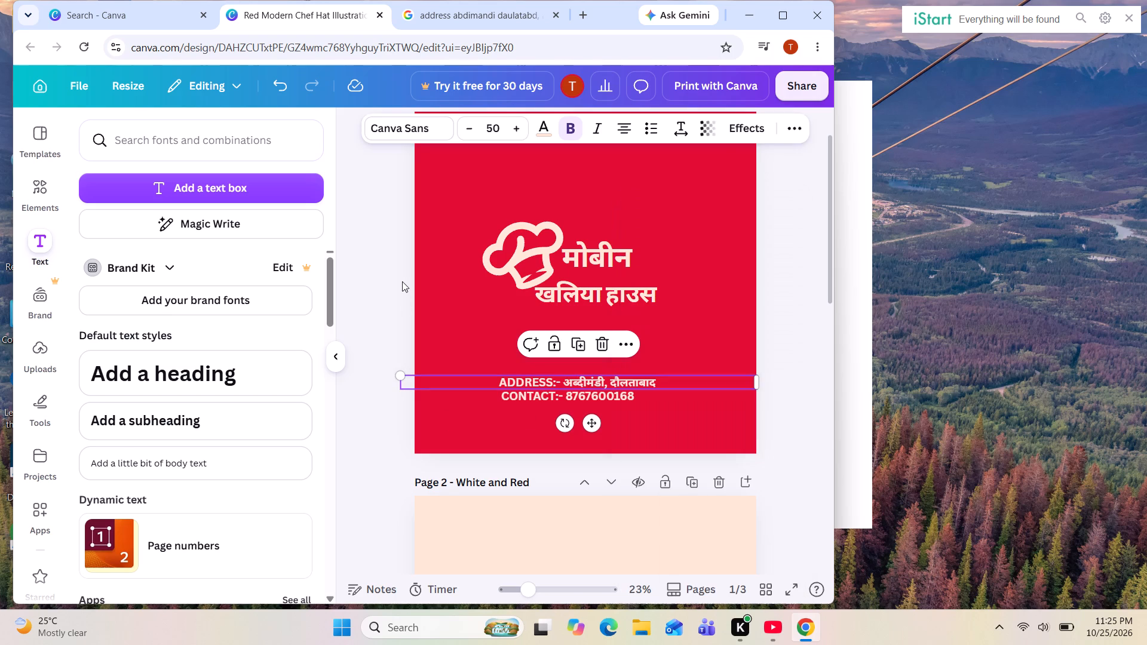
pyautogui.click(536, 390)
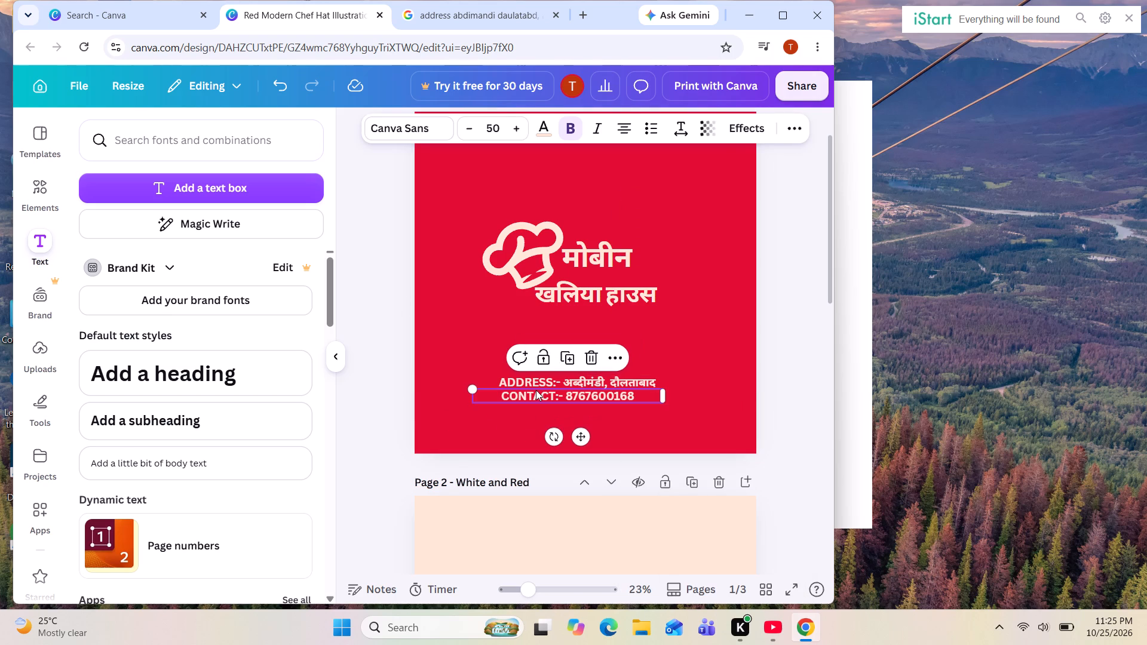
pyautogui.click(536, 393)
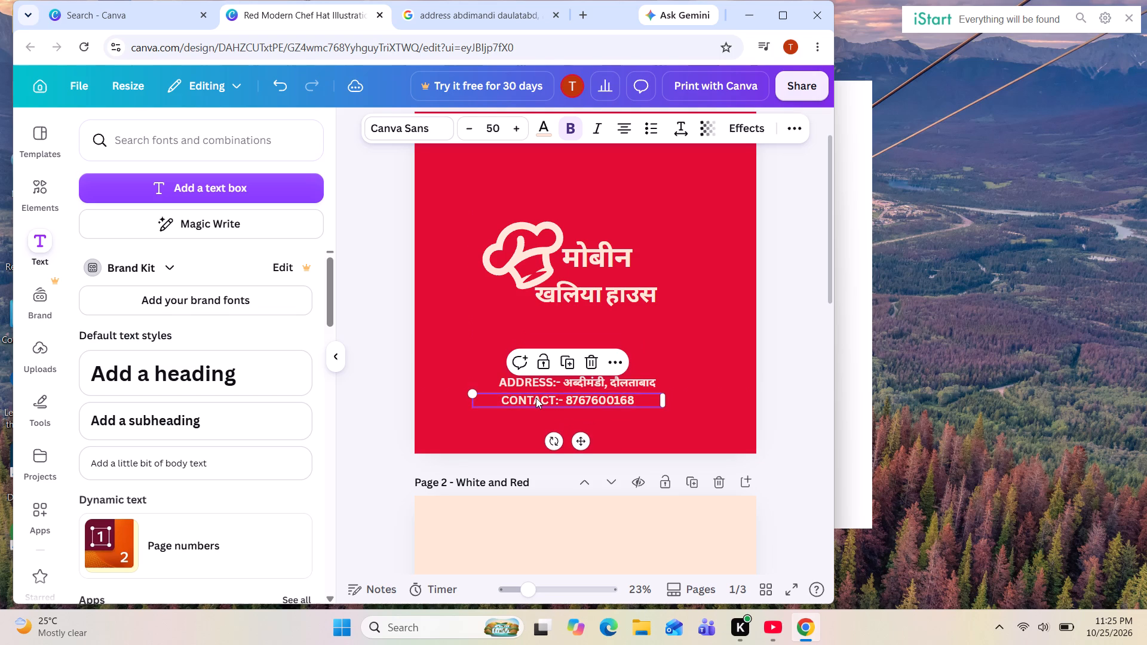
pyautogui.click(688, 368)
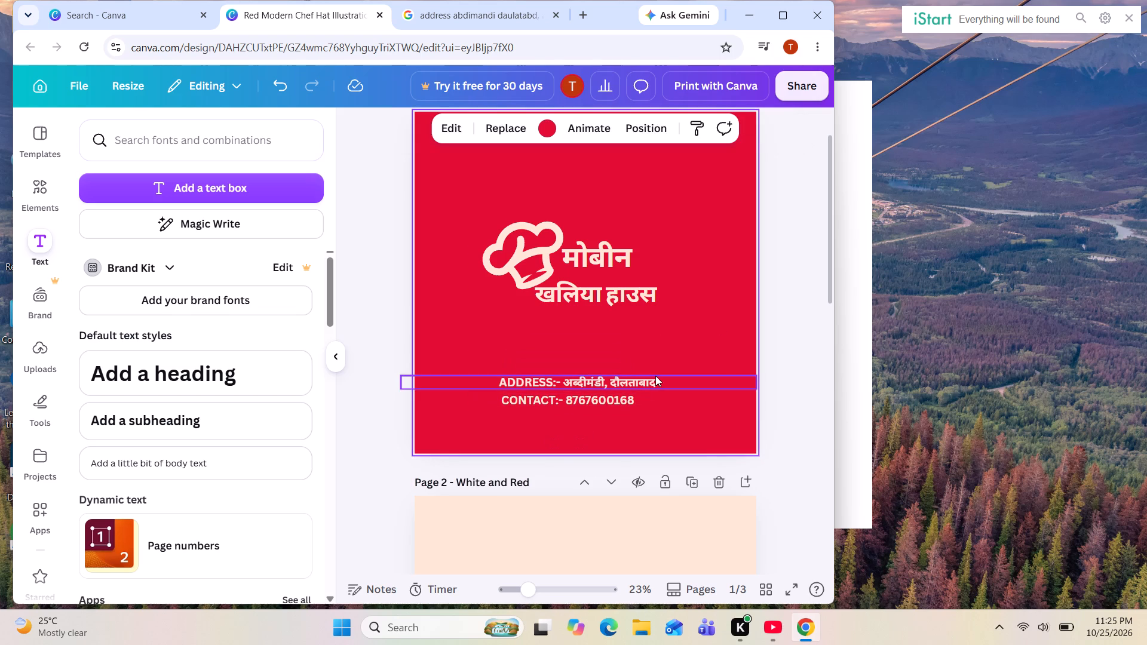
# Nudge the "ADDRESS:-" line slightly upward to widen its gap above the "CONTACT:-" line.
pyautogui.click(655, 376)
pyautogui.click(655, 376)
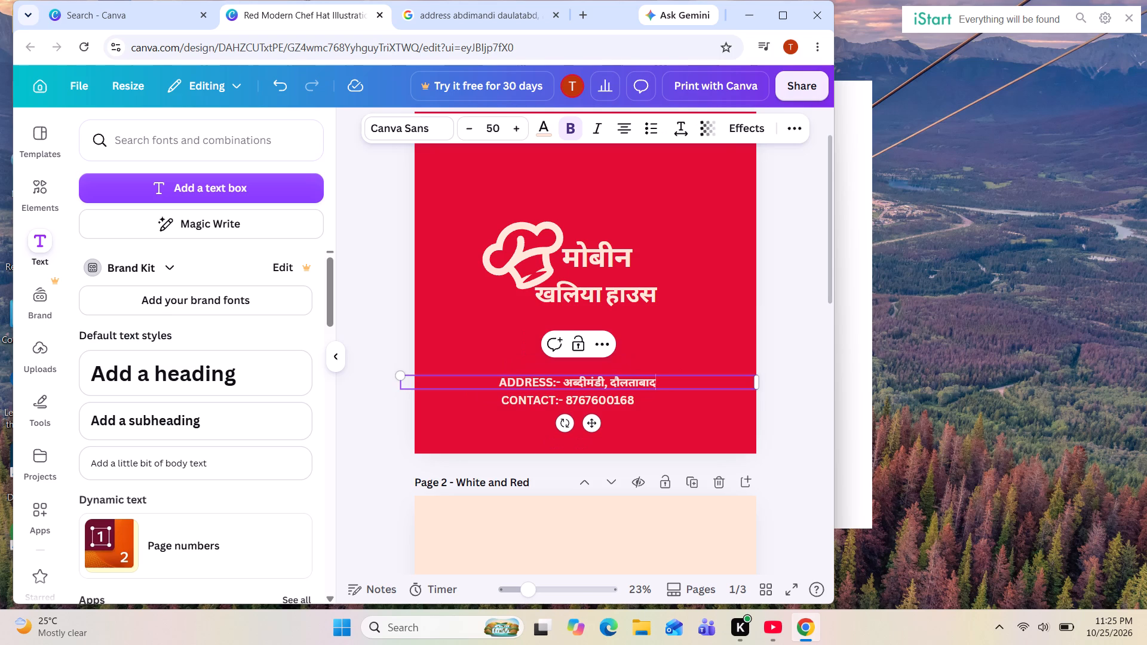
pyautogui.click(655, 376)
pyautogui.moveTo(655, 390); pyautogui.dragTo(645, 392)
pyautogui.moveTo(643, 389); pyautogui.dragTo(645, 379)
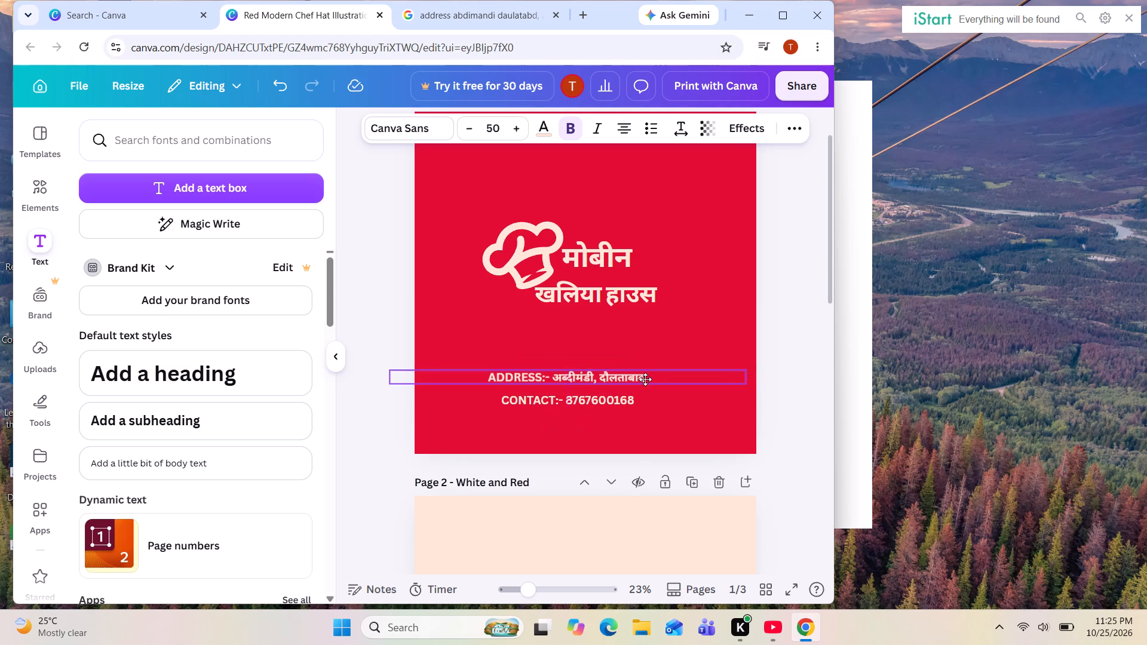
pyautogui.moveTo(645, 379); pyautogui.dragTo(655, 383)
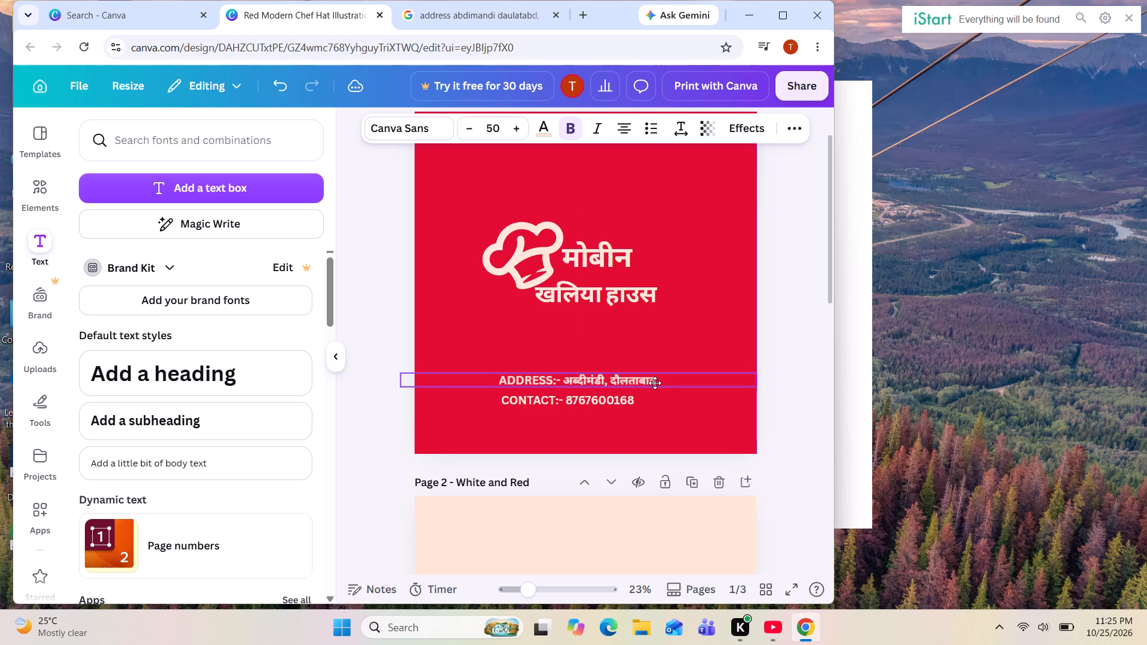
pyautogui.moveTo(655, 383); pyautogui.dragTo(655, 382)
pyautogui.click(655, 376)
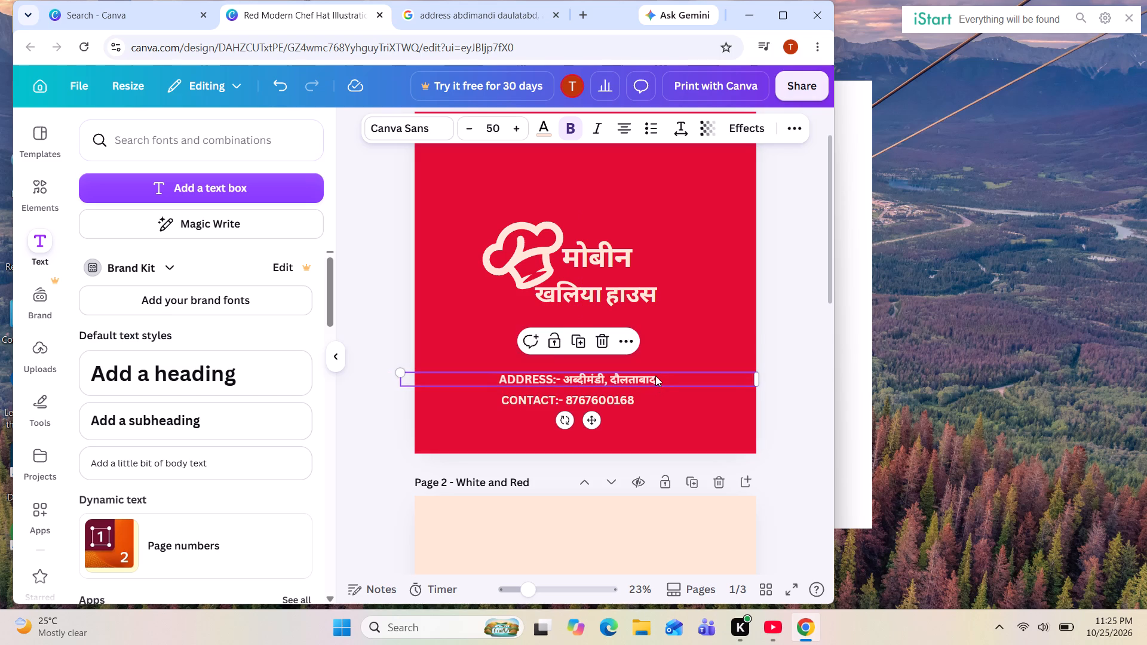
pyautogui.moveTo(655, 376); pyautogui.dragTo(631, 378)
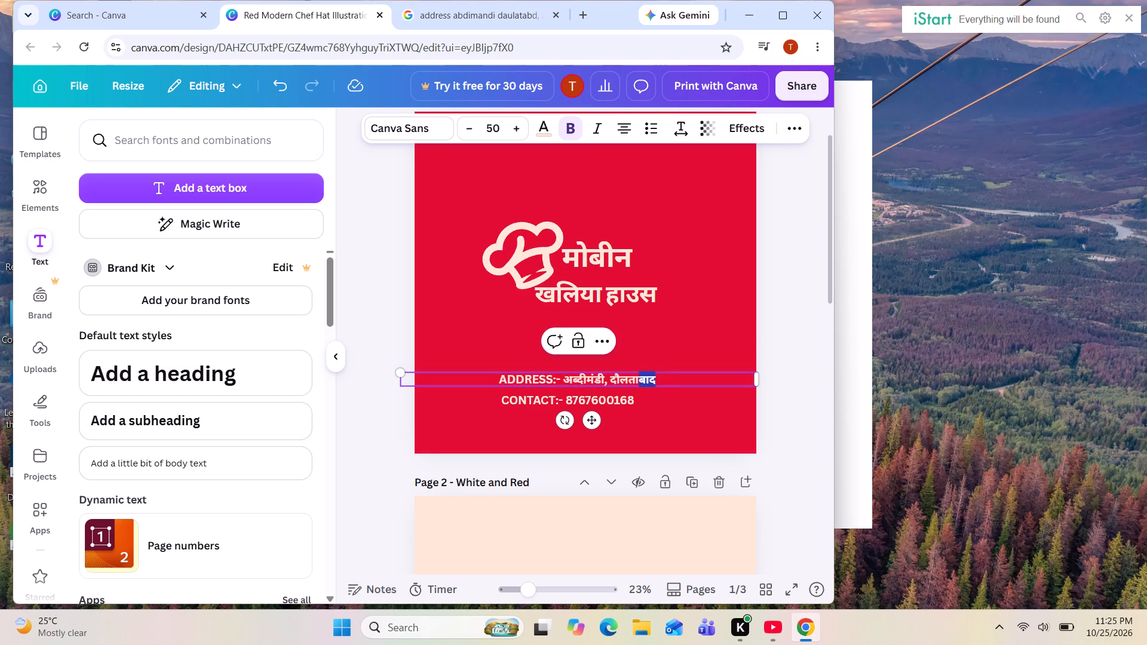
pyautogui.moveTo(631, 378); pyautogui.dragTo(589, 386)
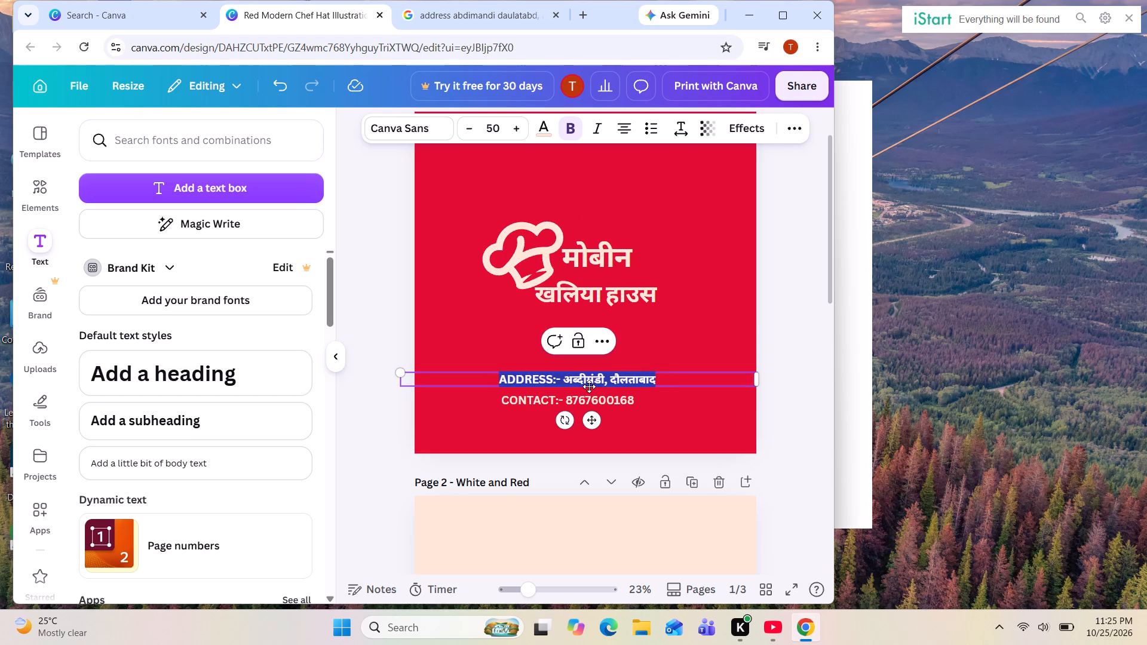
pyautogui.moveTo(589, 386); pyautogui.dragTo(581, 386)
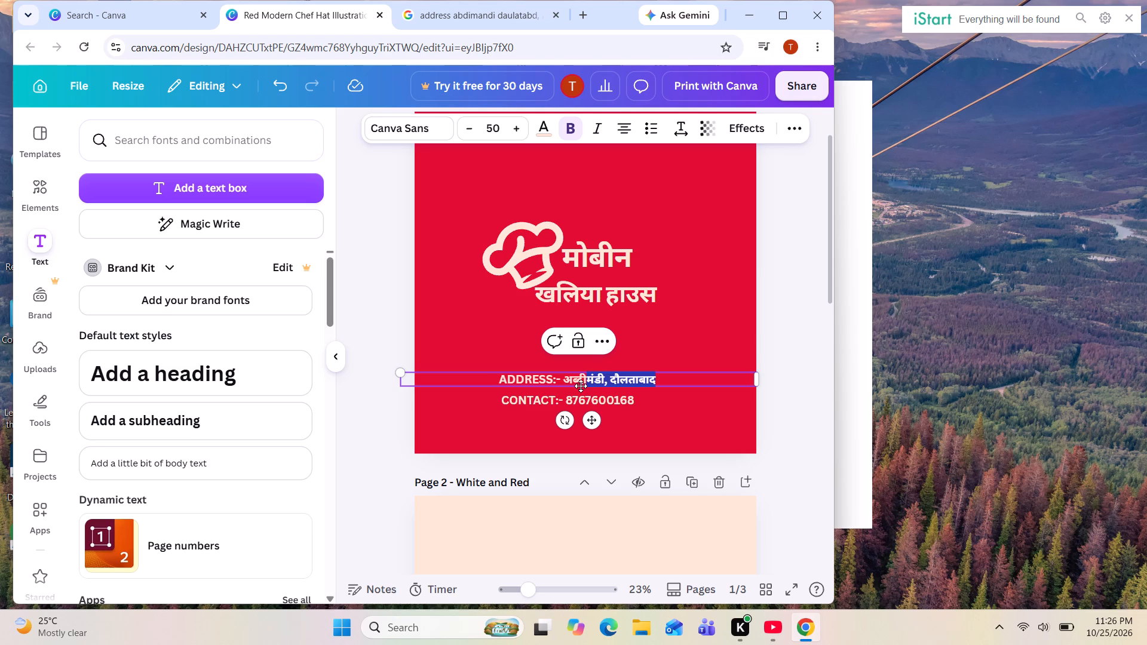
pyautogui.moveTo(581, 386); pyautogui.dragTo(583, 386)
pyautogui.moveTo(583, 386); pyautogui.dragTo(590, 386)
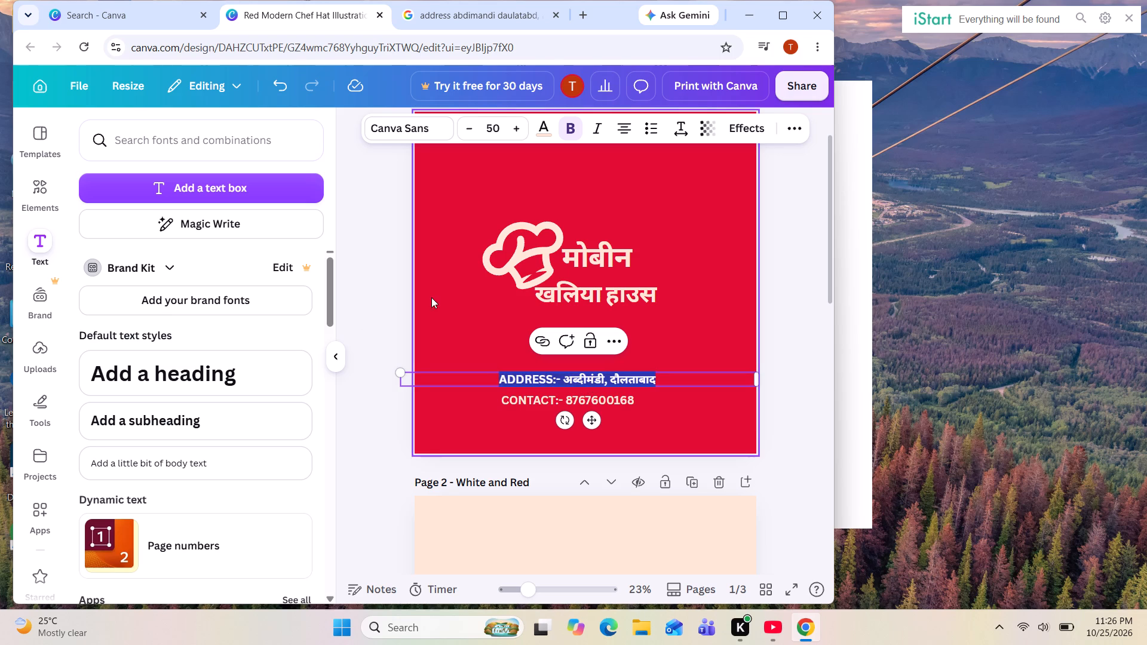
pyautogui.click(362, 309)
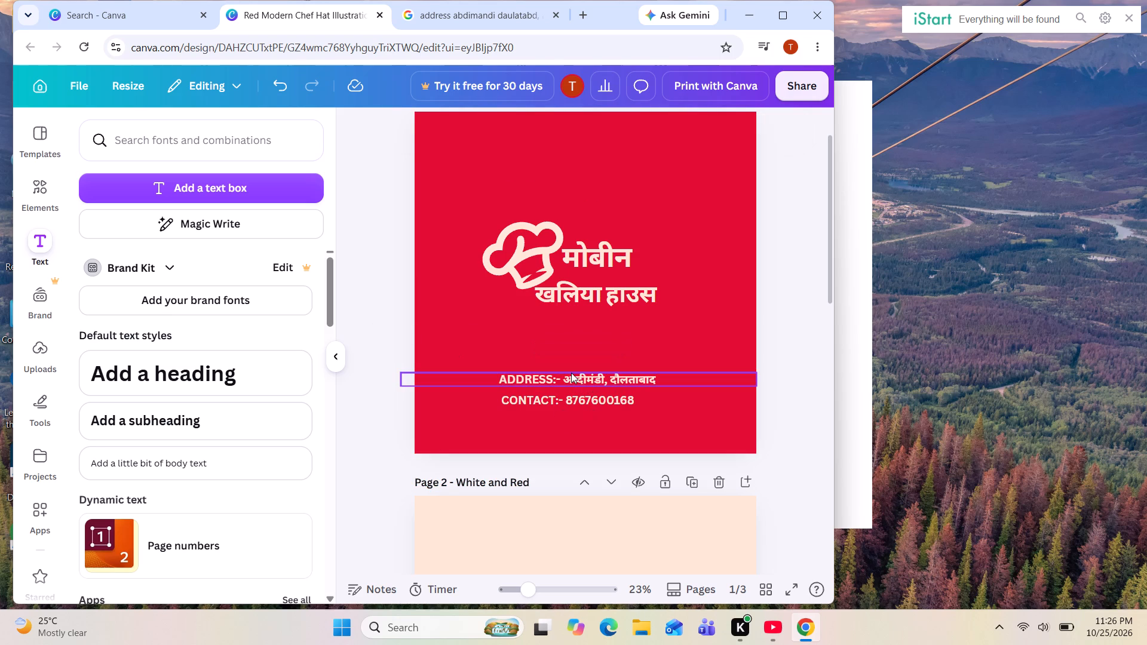
# Add an extra space after ":-" in both the "ADDRESS:-" line and the "CONTACT:-" line.
pyautogui.click(566, 376)
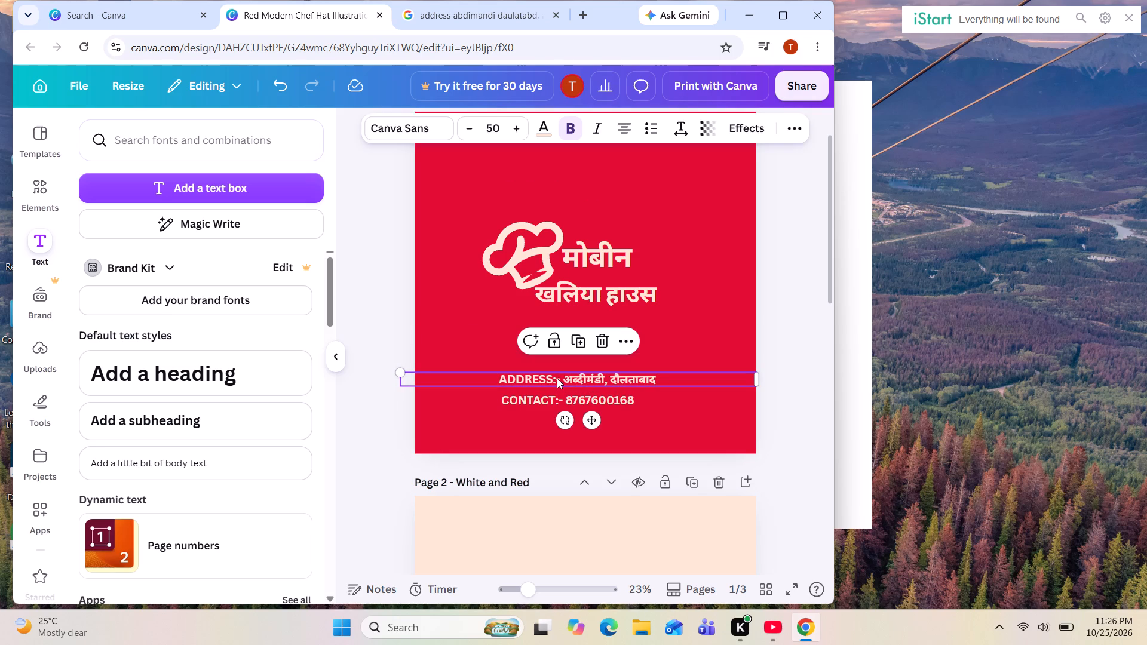
pyautogui.click(563, 373)
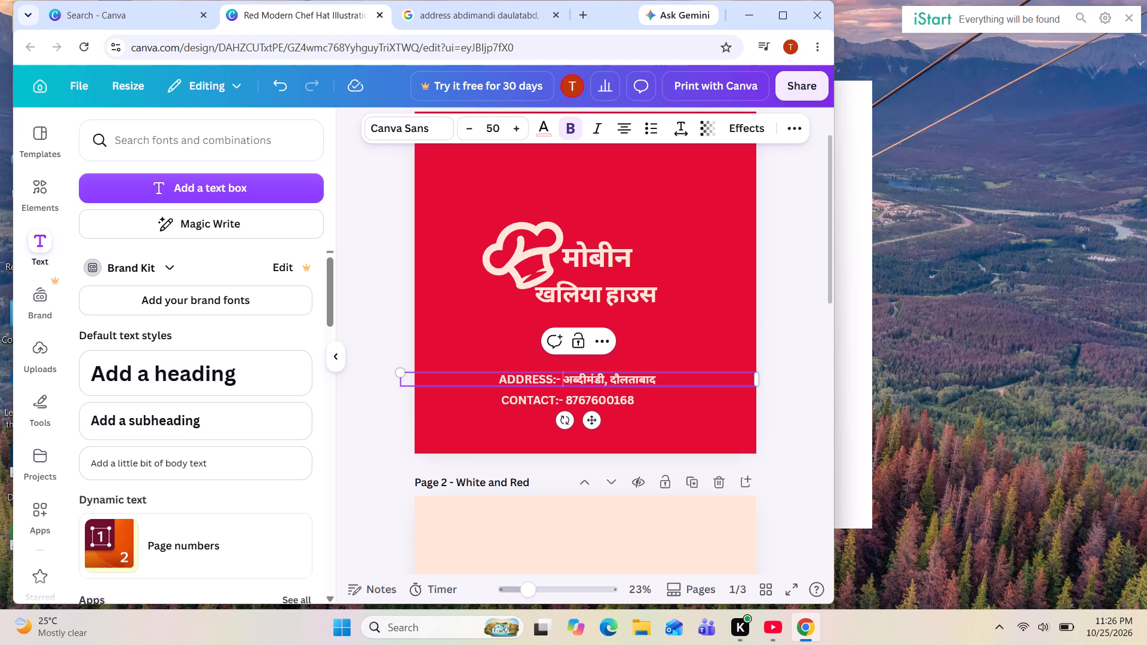
pyautogui.press('space')
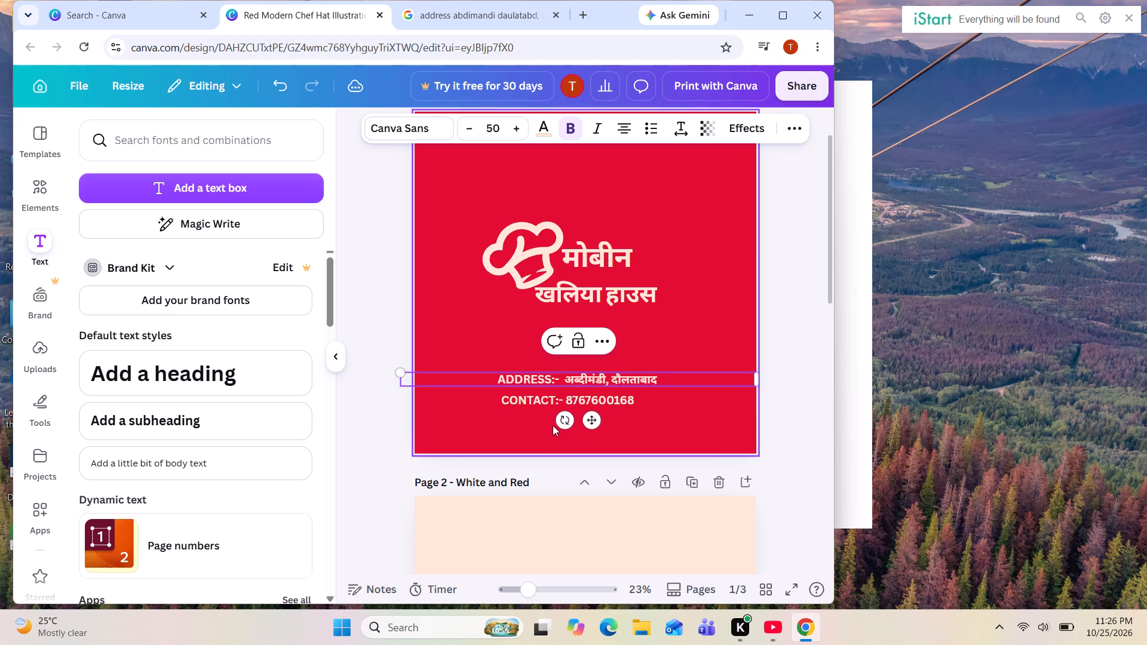
pyautogui.click(568, 392)
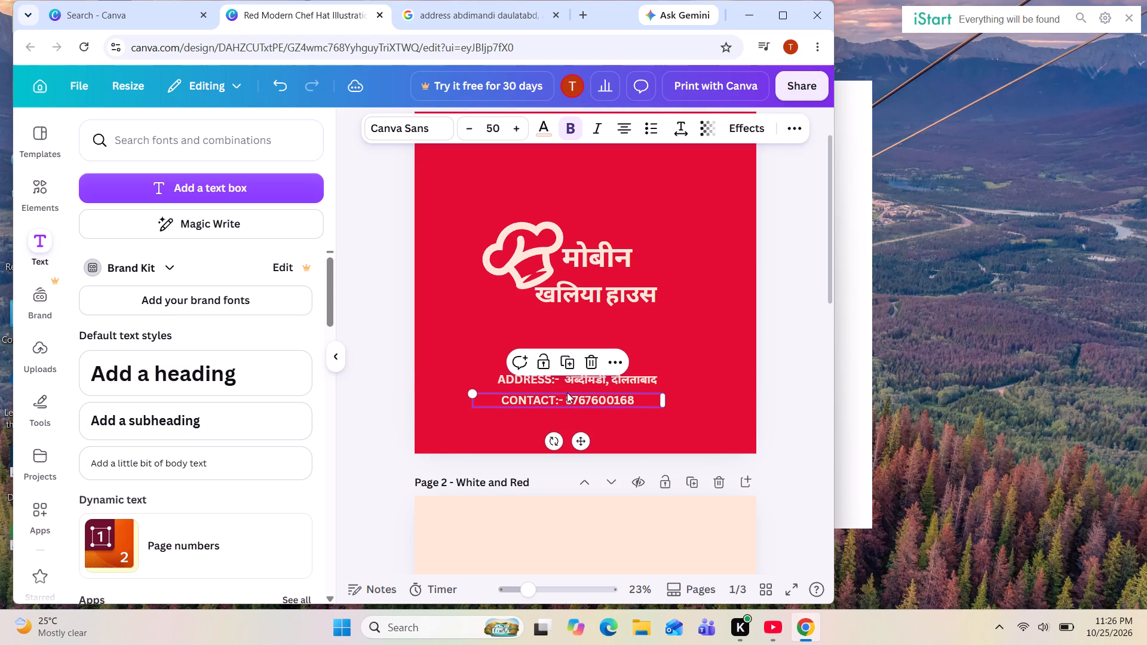
pyautogui.click(564, 395)
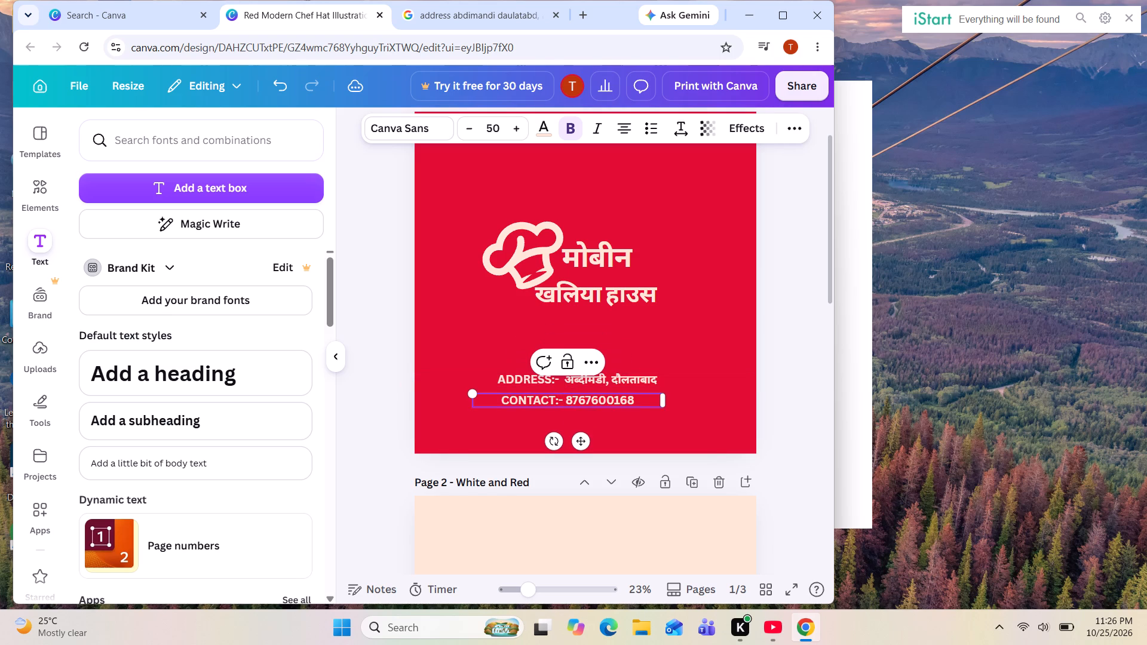
pyautogui.press('space')
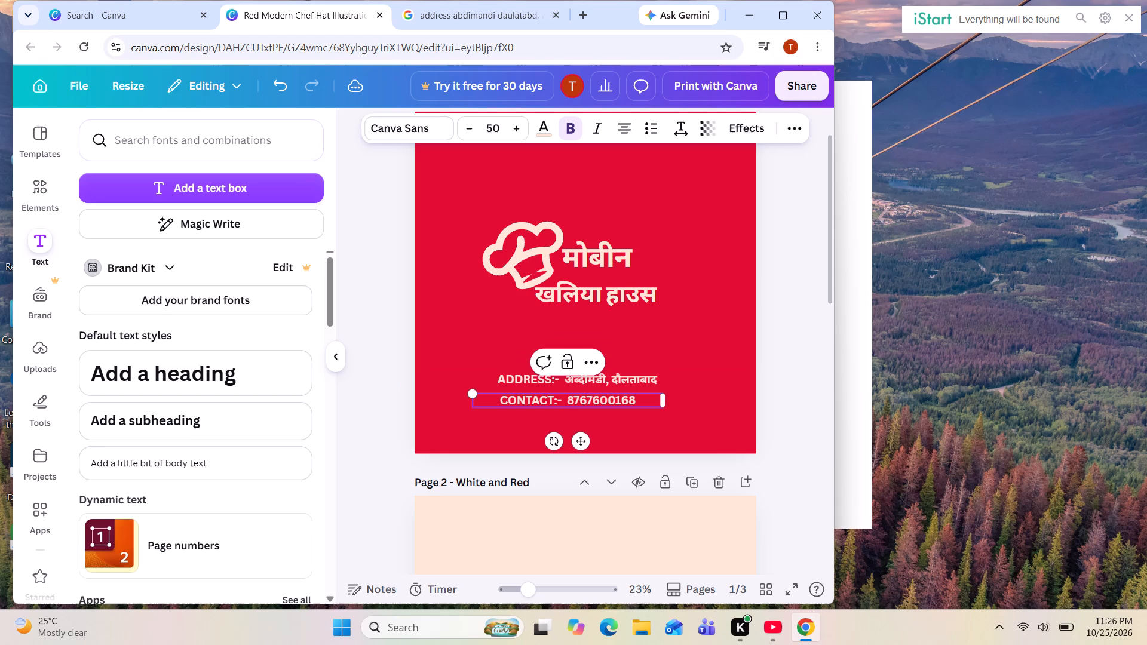
# Increase the "ADDRESS:-" line's font size to 56.
pyautogui.click(657, 377)
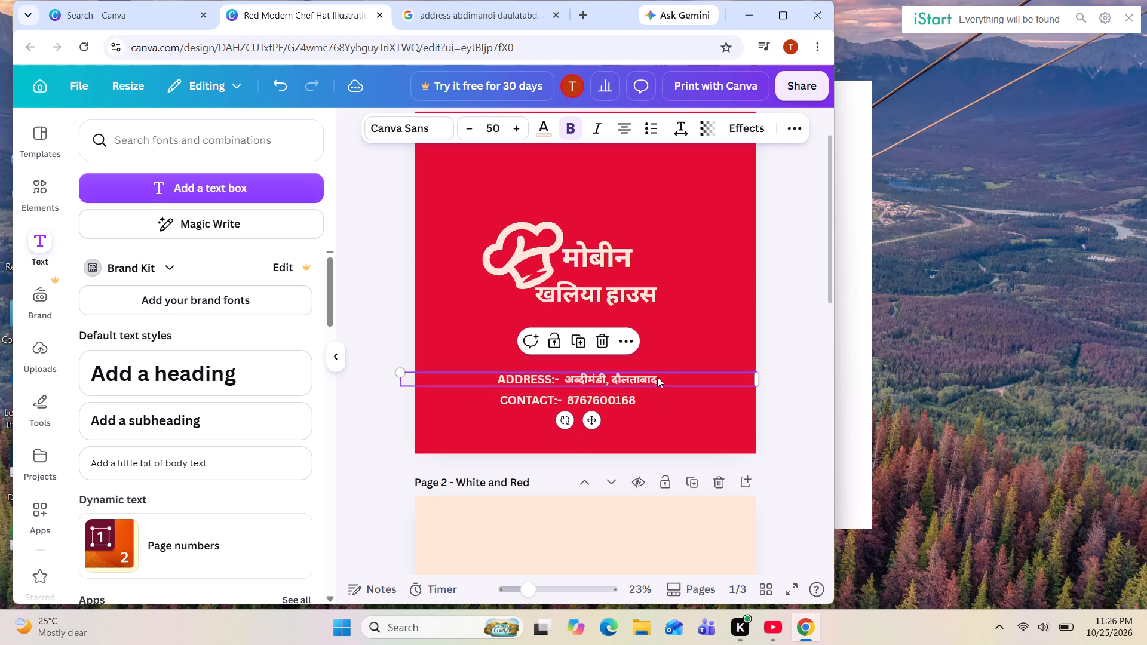
pyautogui.click(651, 372)
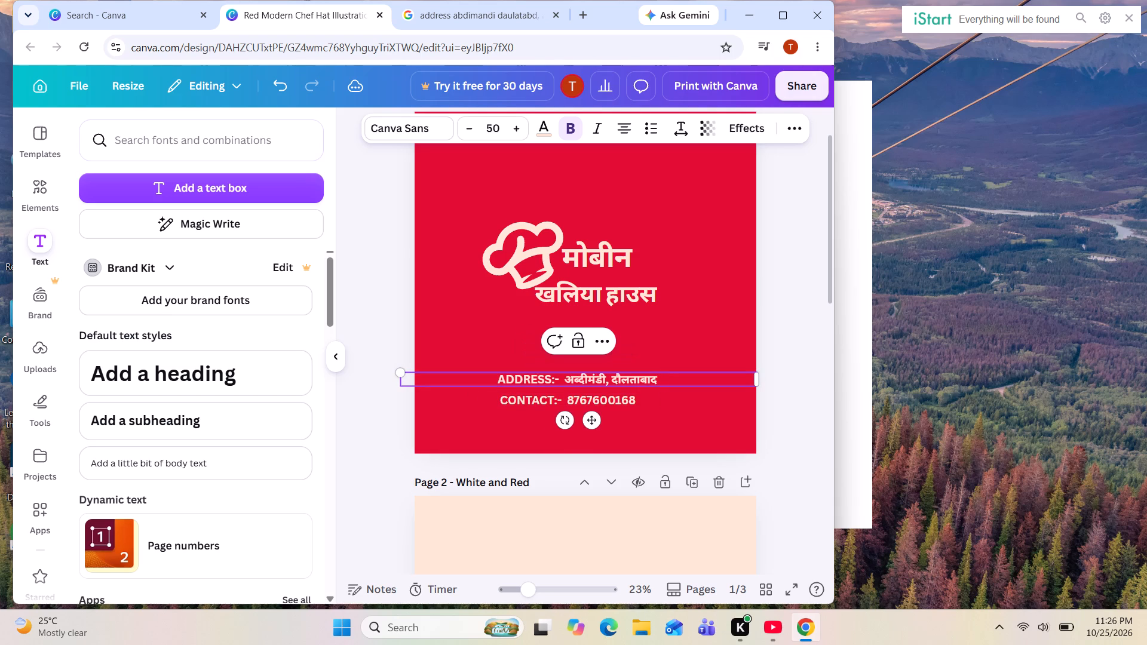
pyautogui.click(660, 382)
pyautogui.moveTo(660, 382); pyautogui.dragTo(654, 383)
pyautogui.moveTo(654, 383); pyautogui.dragTo(631, 396)
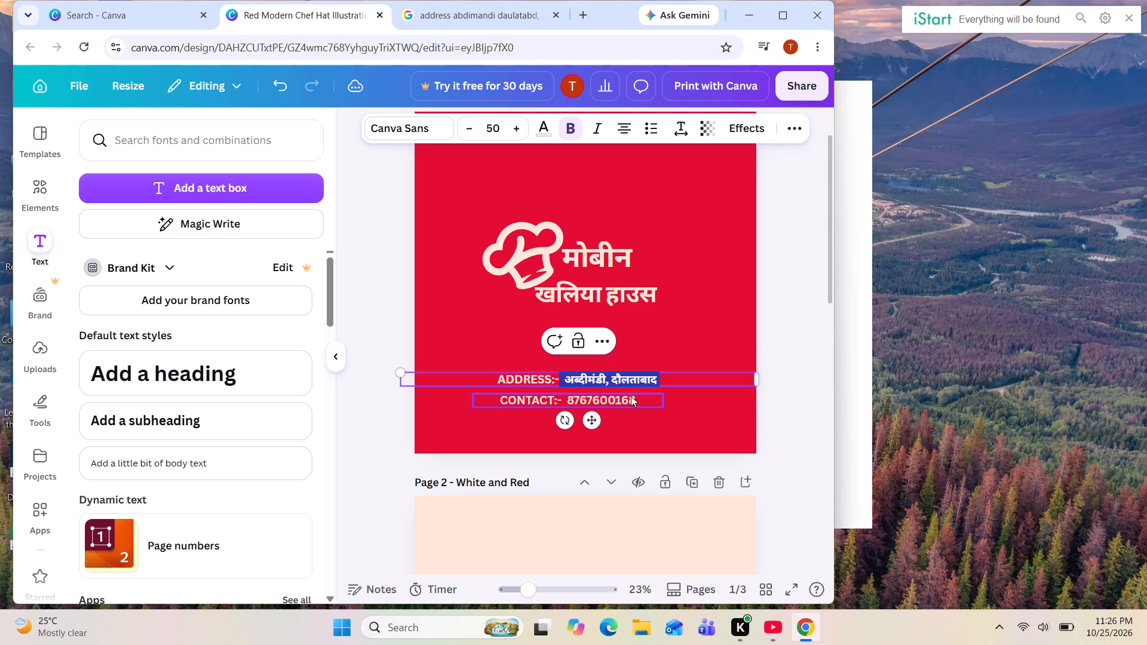
pyautogui.moveTo(631, 396); pyautogui.dragTo(631, 395)
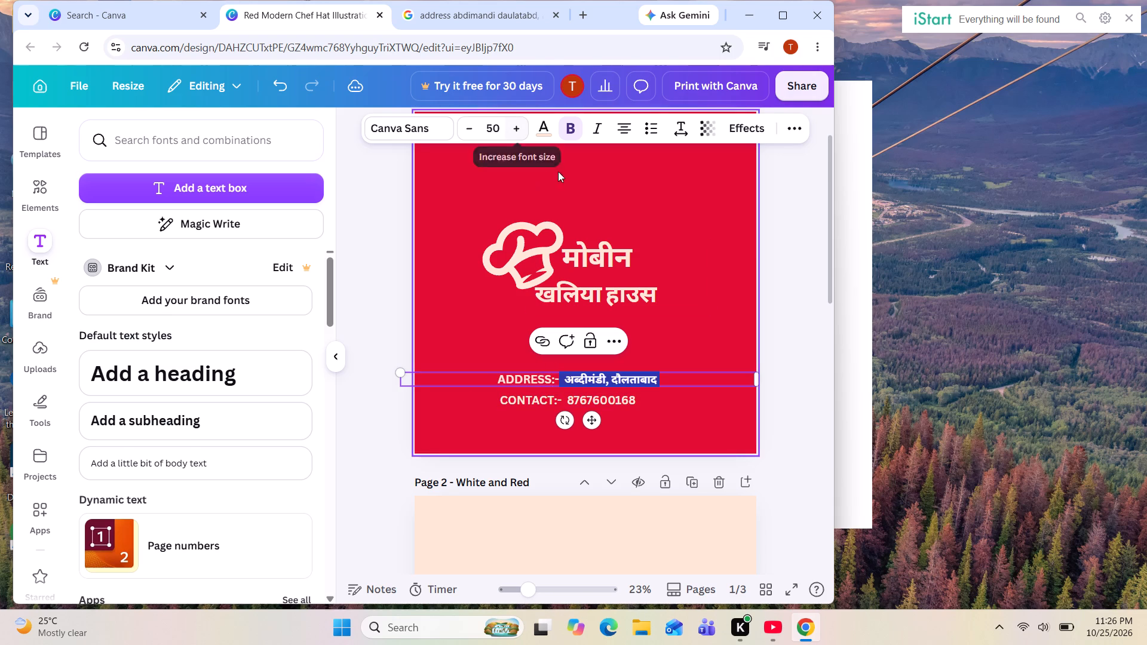
pyautogui.tripleClick(513, 128)
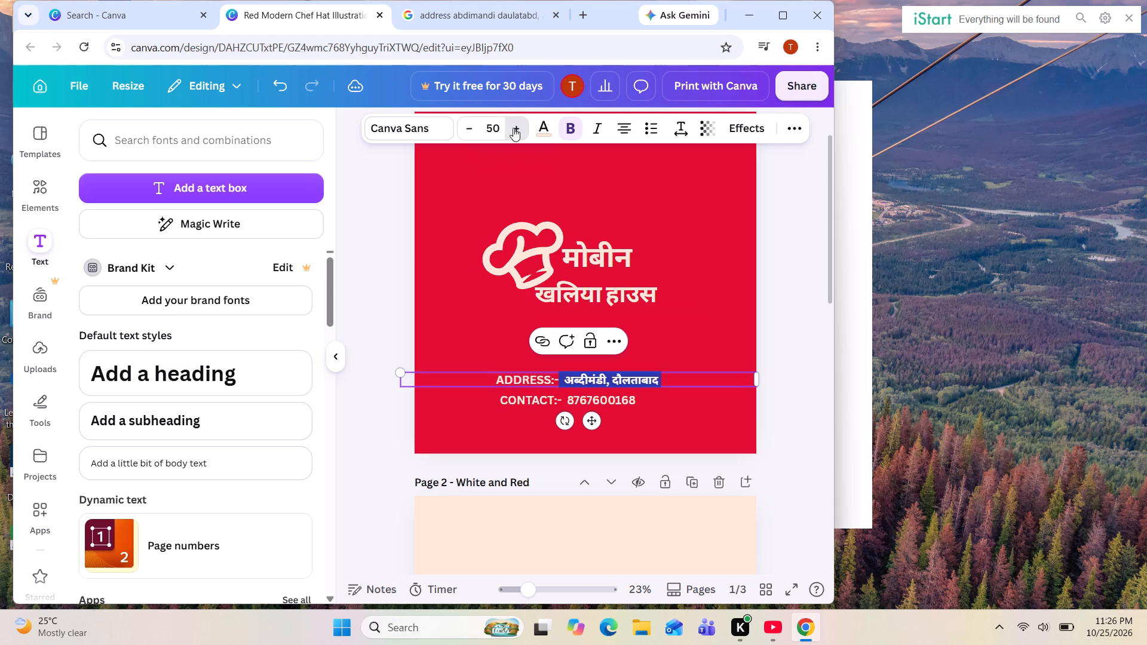
pyautogui.click(513, 128)
pyautogui.click(513, 128)
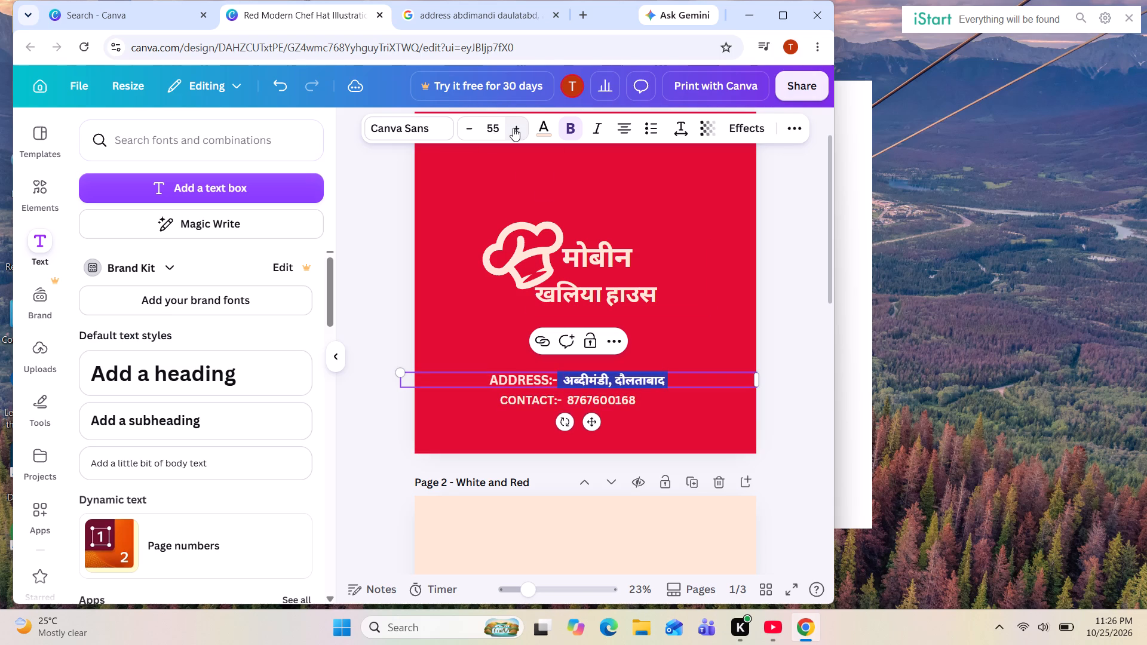
pyautogui.click(513, 128)
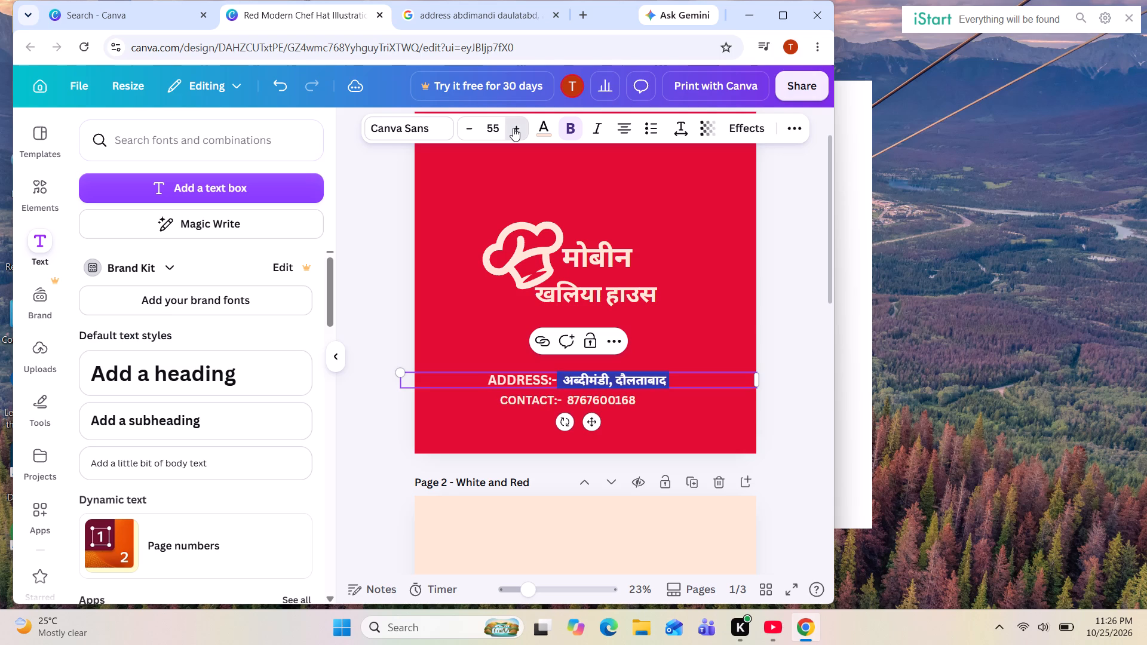
pyautogui.click(390, 196)
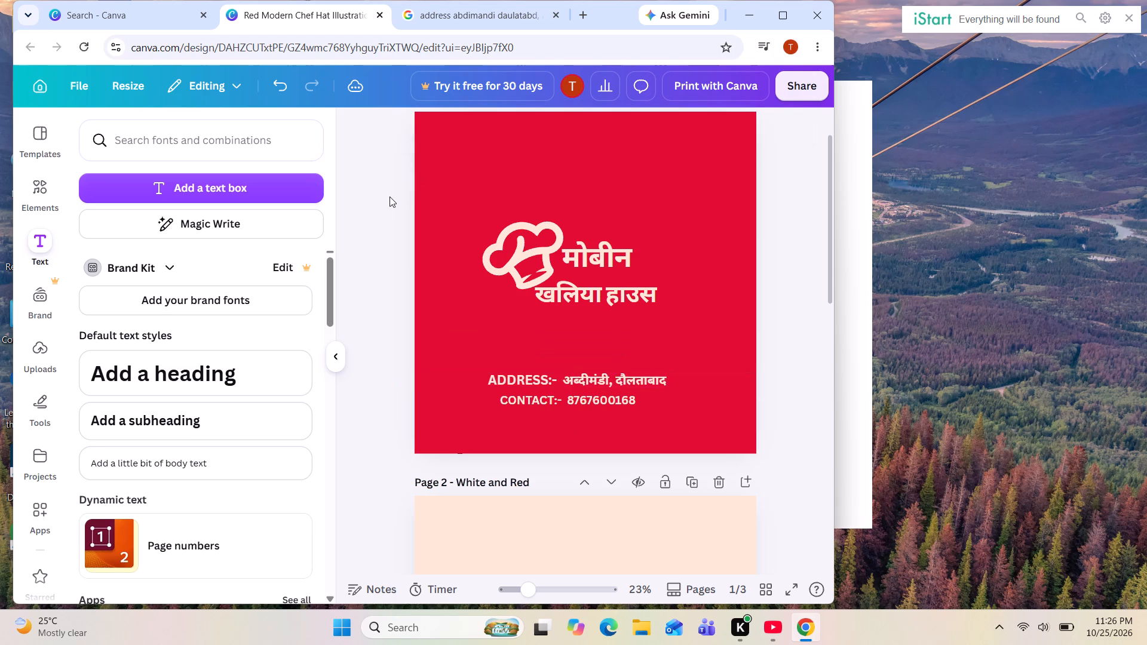
# Widen the gap between "CONTACT:-" and the phone number by inserting eight extra spaces.
pyautogui.click(563, 398)
pyautogui.click(563, 398)
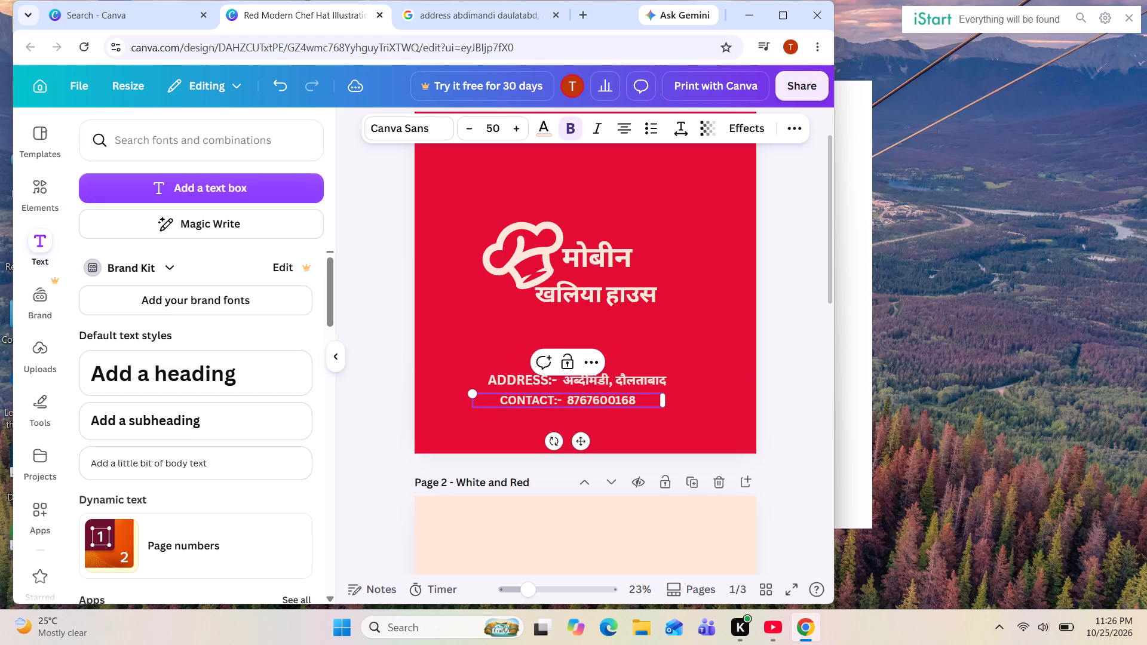
pyautogui.press('space')
pyautogui.press('space')
pyautogui.press('space')
pyautogui.press('space')
pyautogui.press('space')
pyautogui.press('space')
pyautogui.press('space')
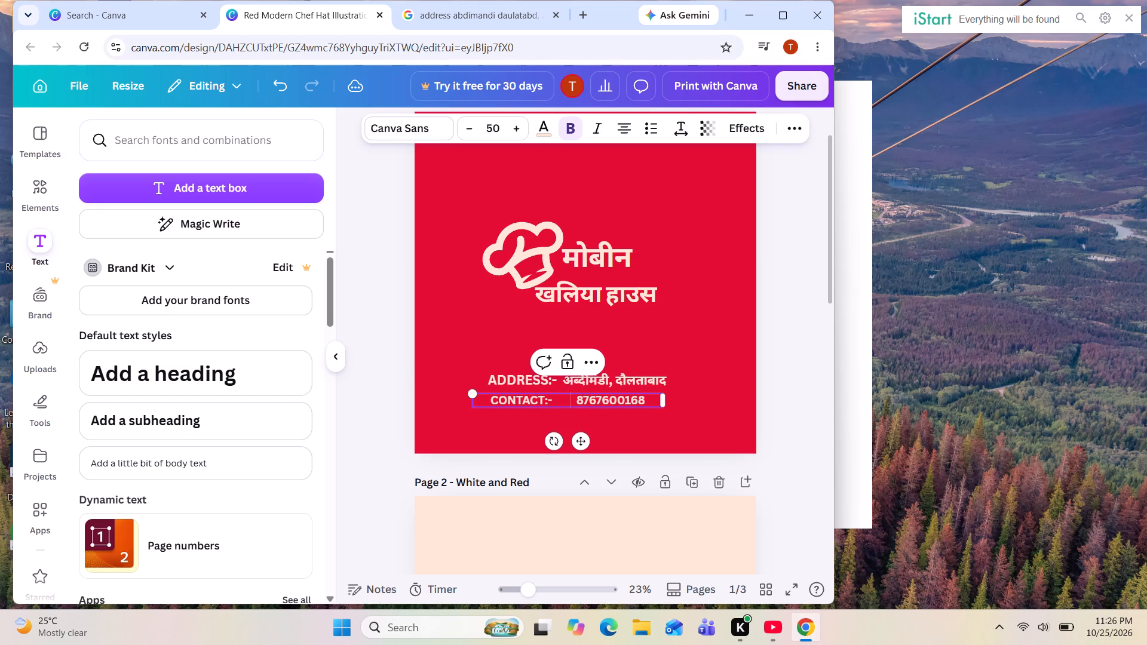
pyautogui.press('space')
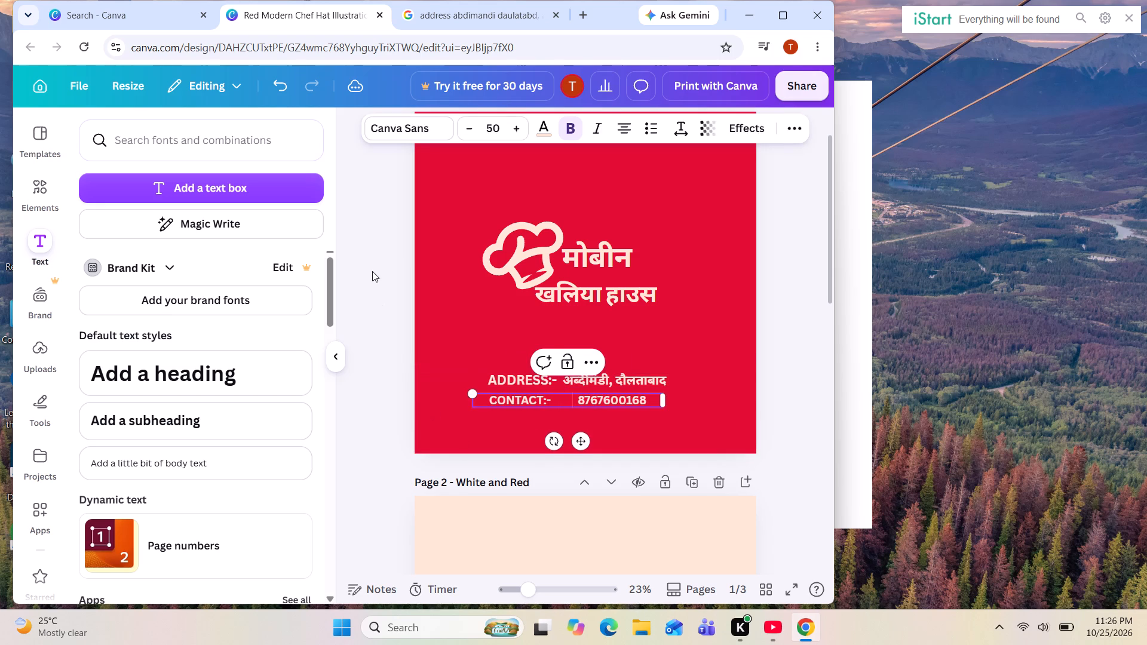
pyautogui.click(365, 268)
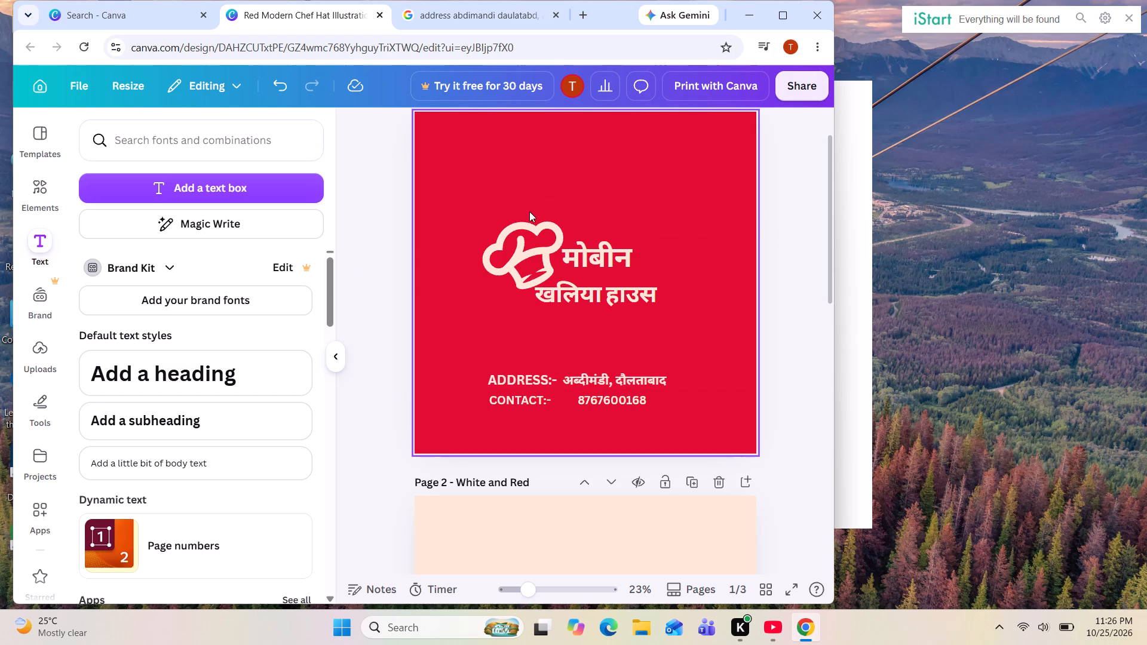
# Nudge the two-line "मोबीन खलिया हाउस" name text slightly downward beside the chef hat.
pyautogui.click(603, 290)
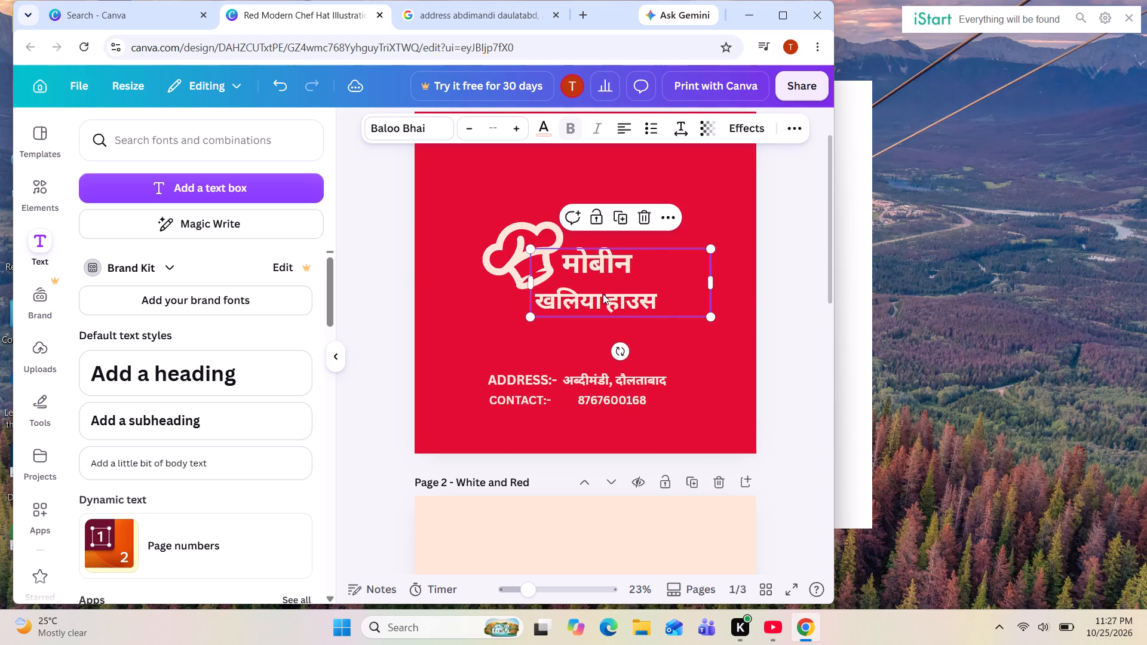
pyautogui.click(784, 210)
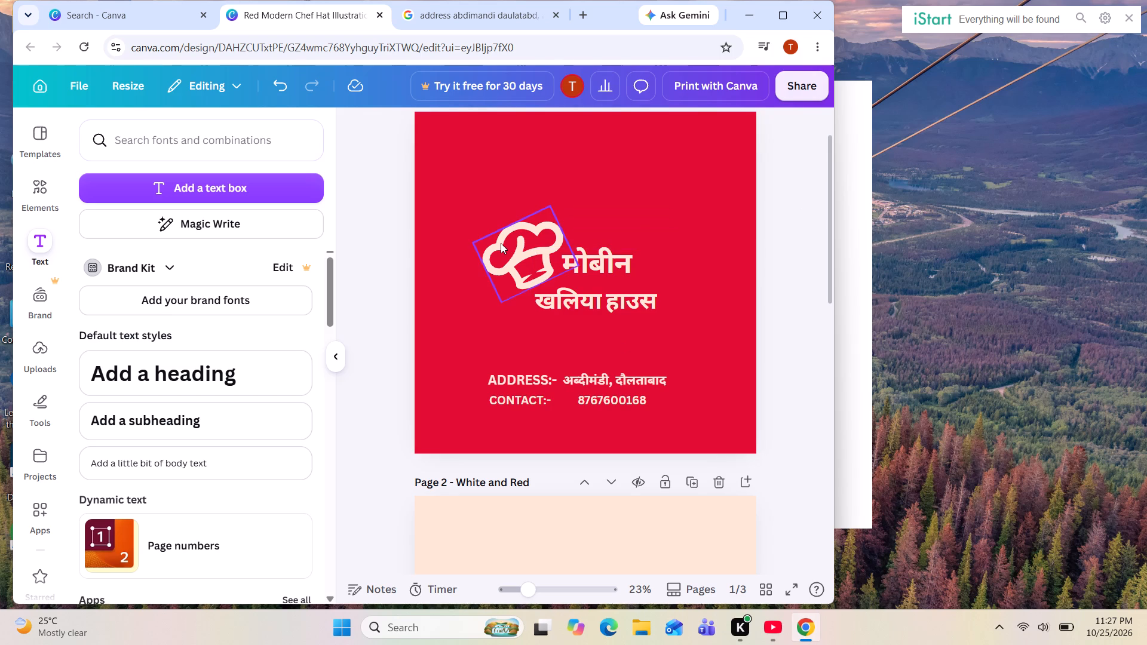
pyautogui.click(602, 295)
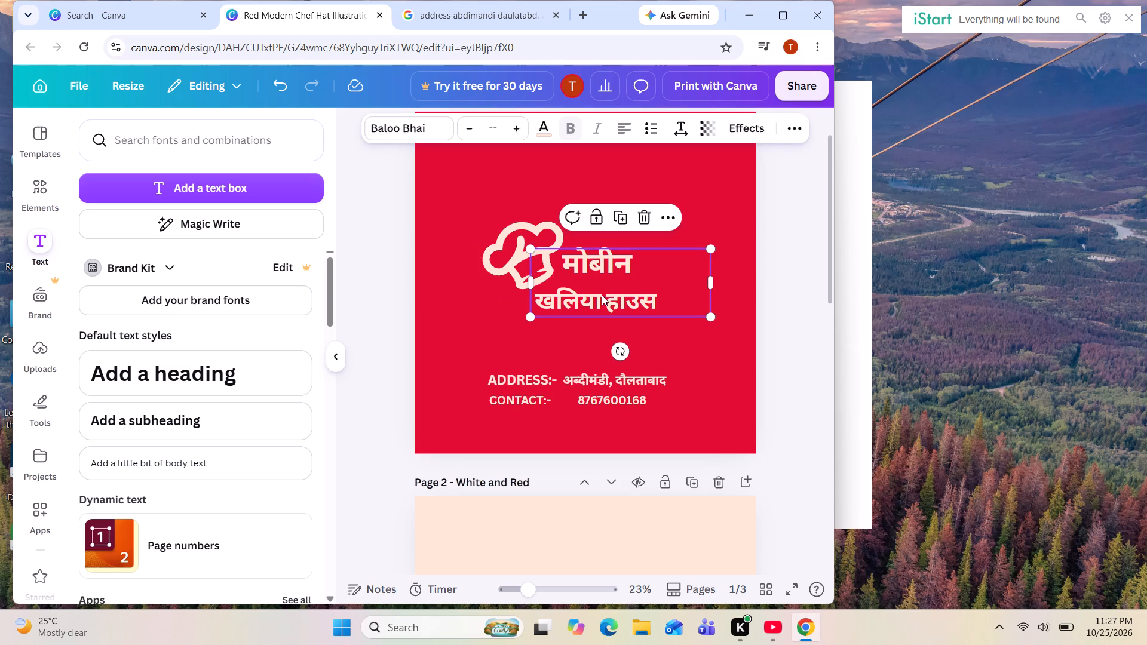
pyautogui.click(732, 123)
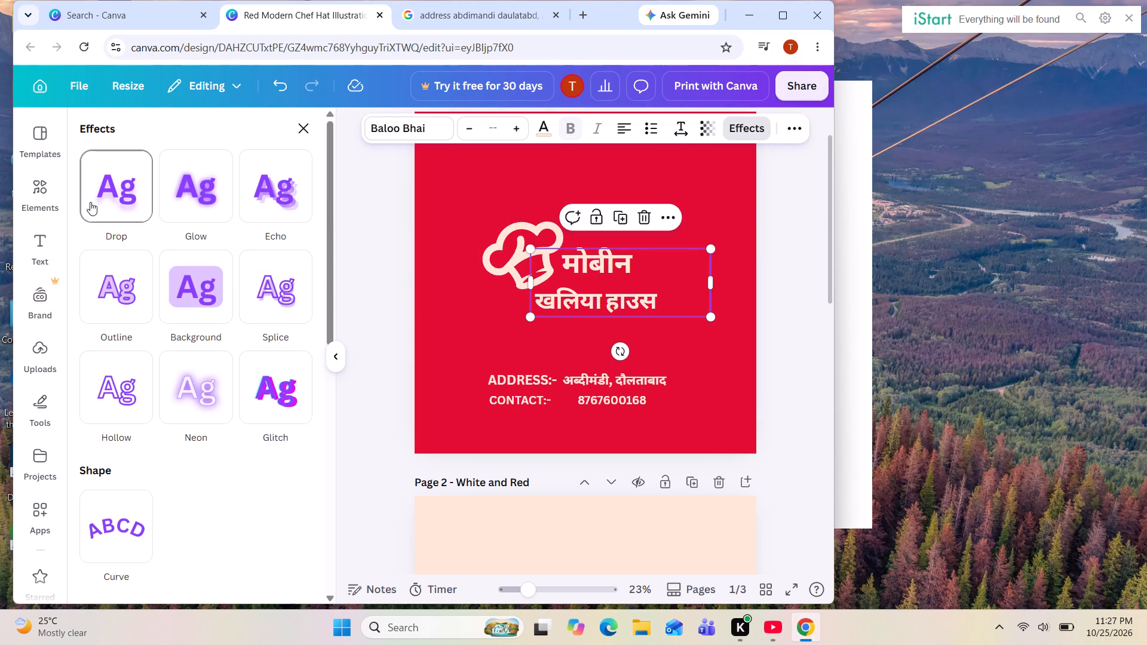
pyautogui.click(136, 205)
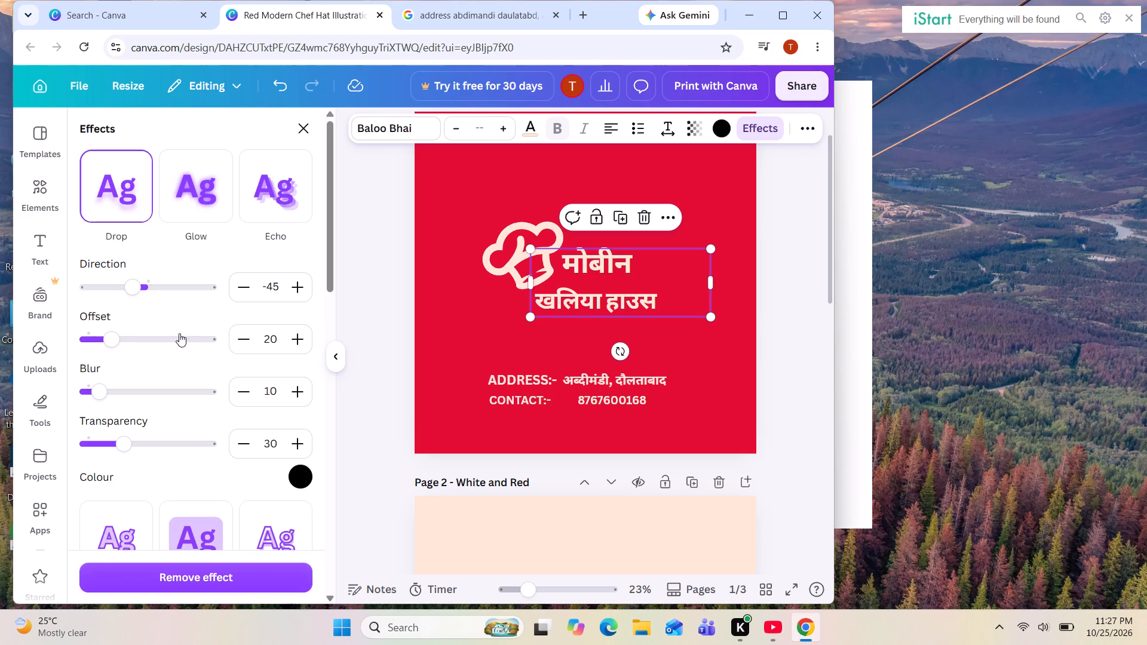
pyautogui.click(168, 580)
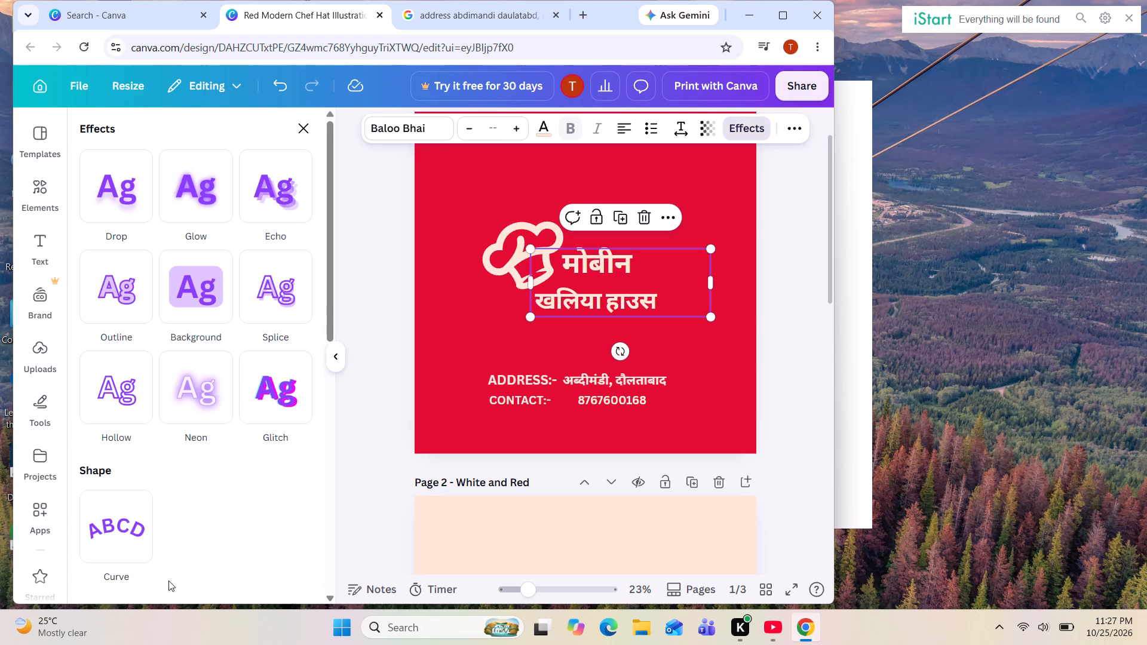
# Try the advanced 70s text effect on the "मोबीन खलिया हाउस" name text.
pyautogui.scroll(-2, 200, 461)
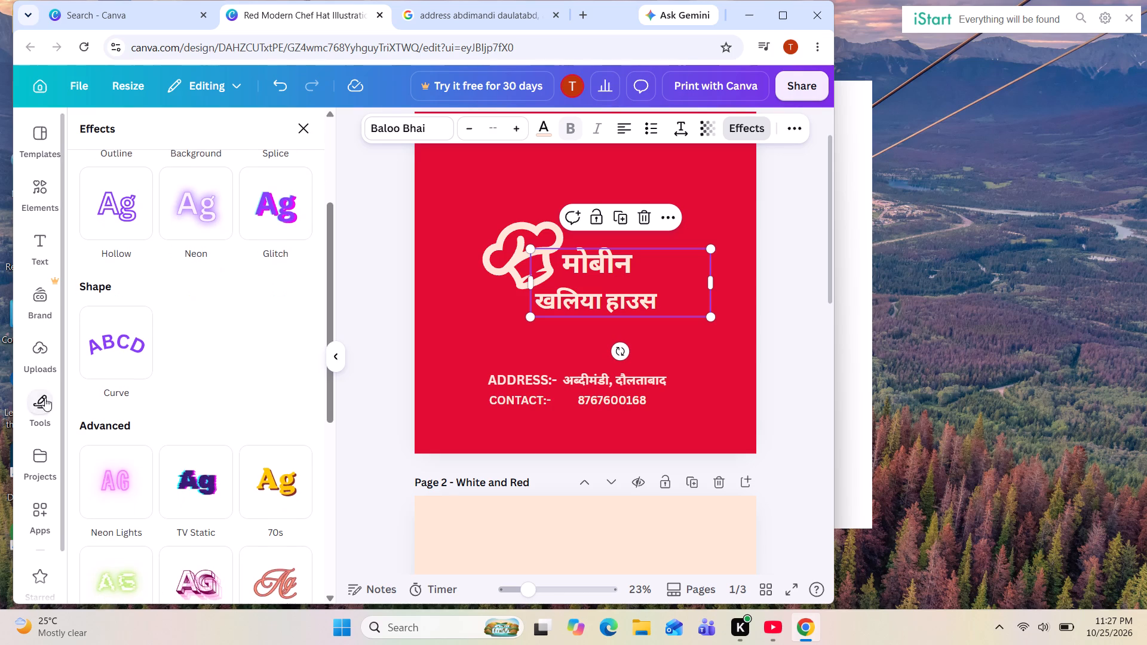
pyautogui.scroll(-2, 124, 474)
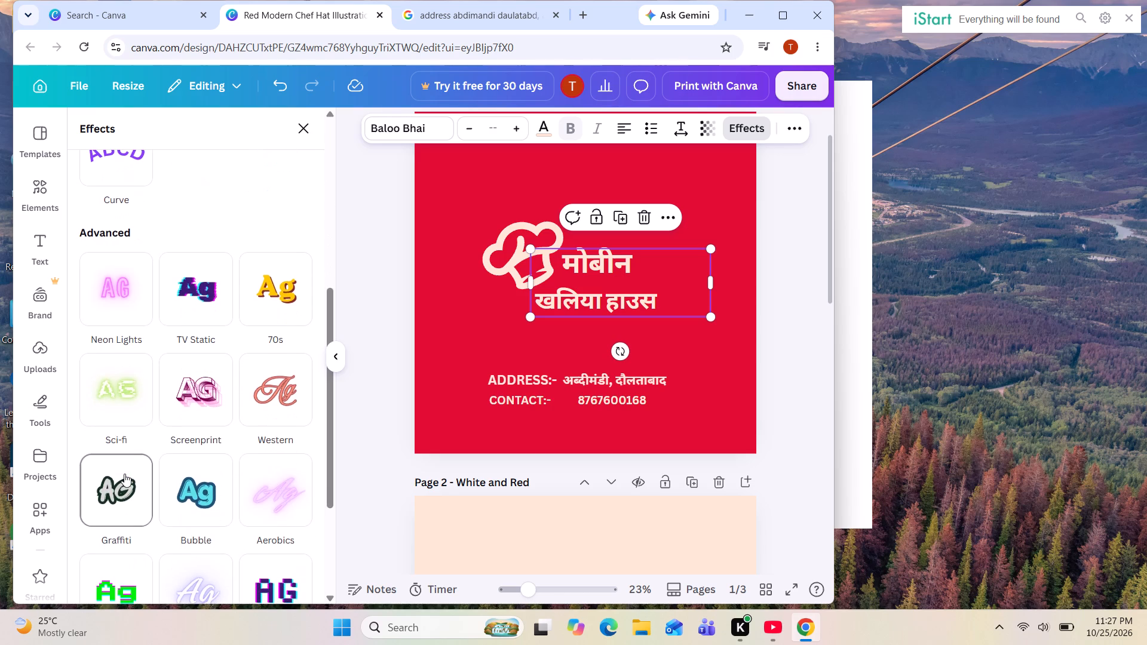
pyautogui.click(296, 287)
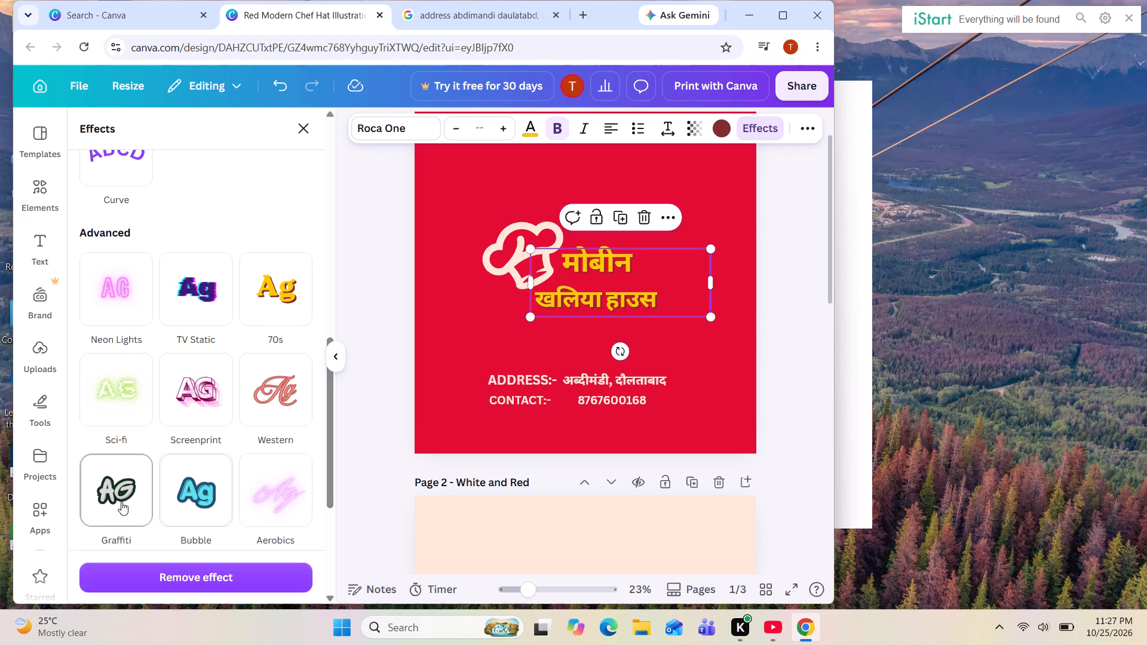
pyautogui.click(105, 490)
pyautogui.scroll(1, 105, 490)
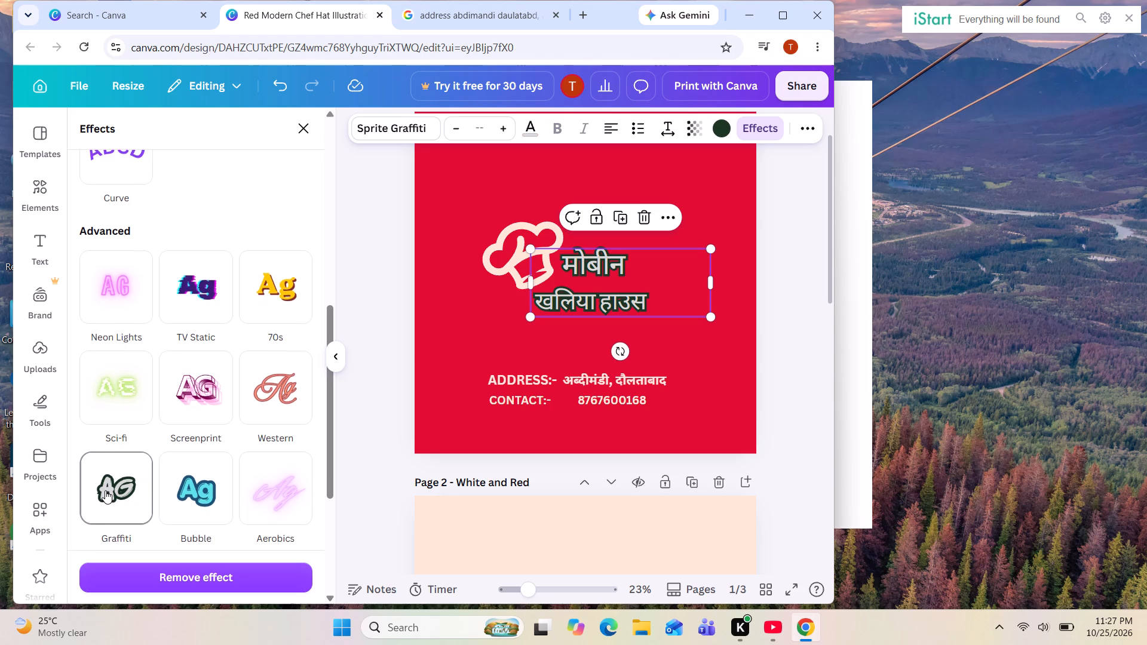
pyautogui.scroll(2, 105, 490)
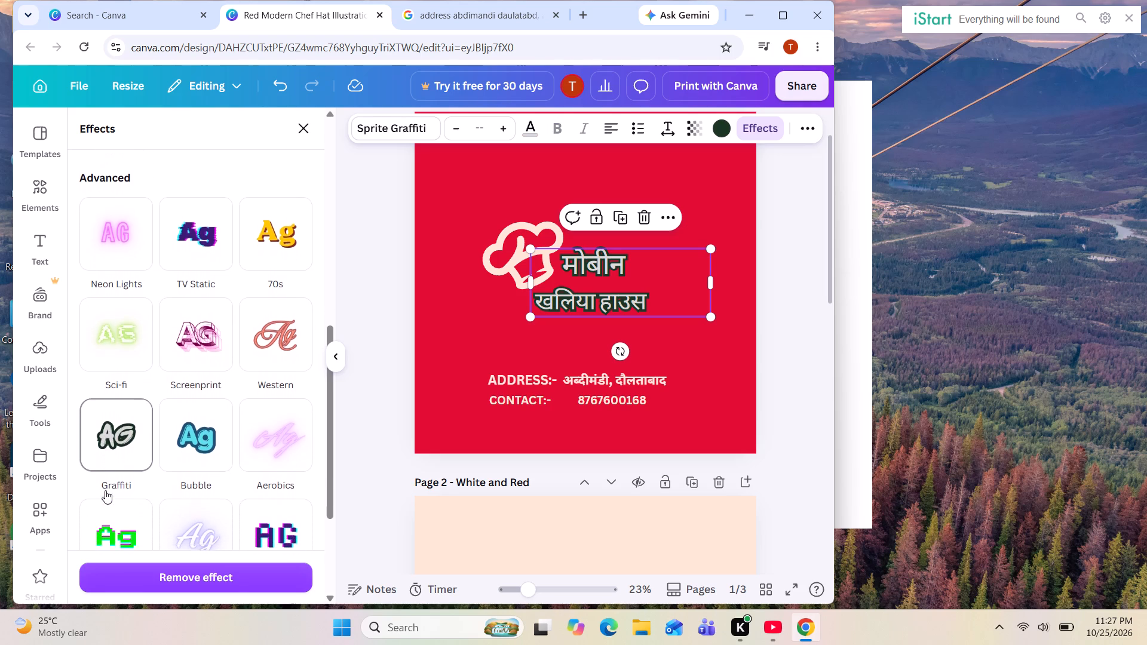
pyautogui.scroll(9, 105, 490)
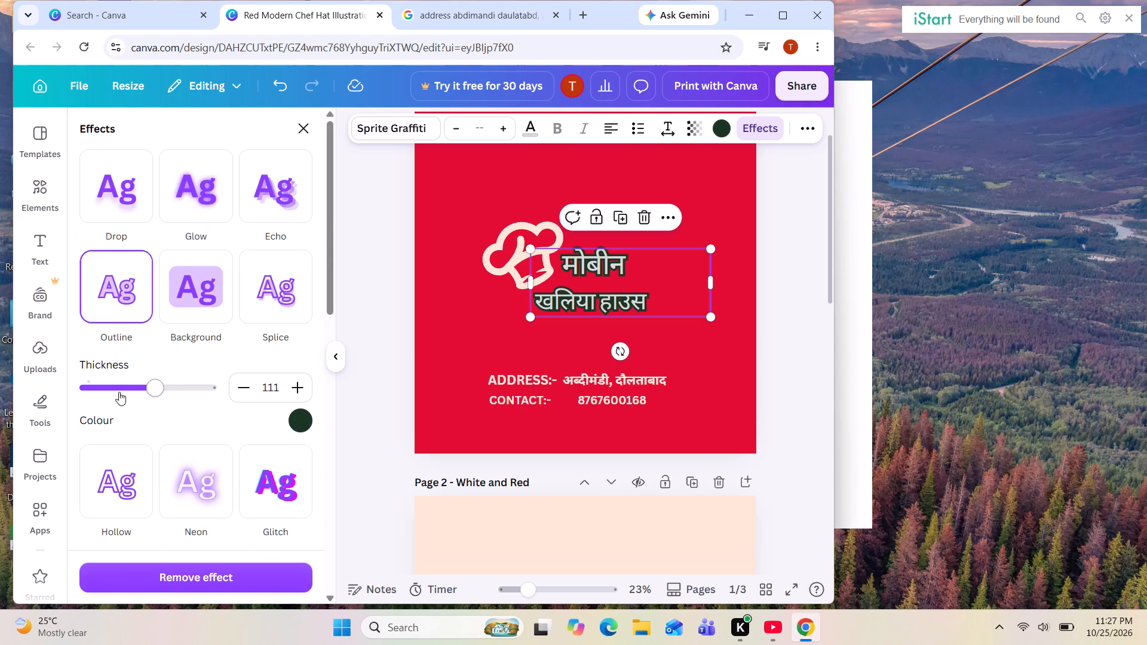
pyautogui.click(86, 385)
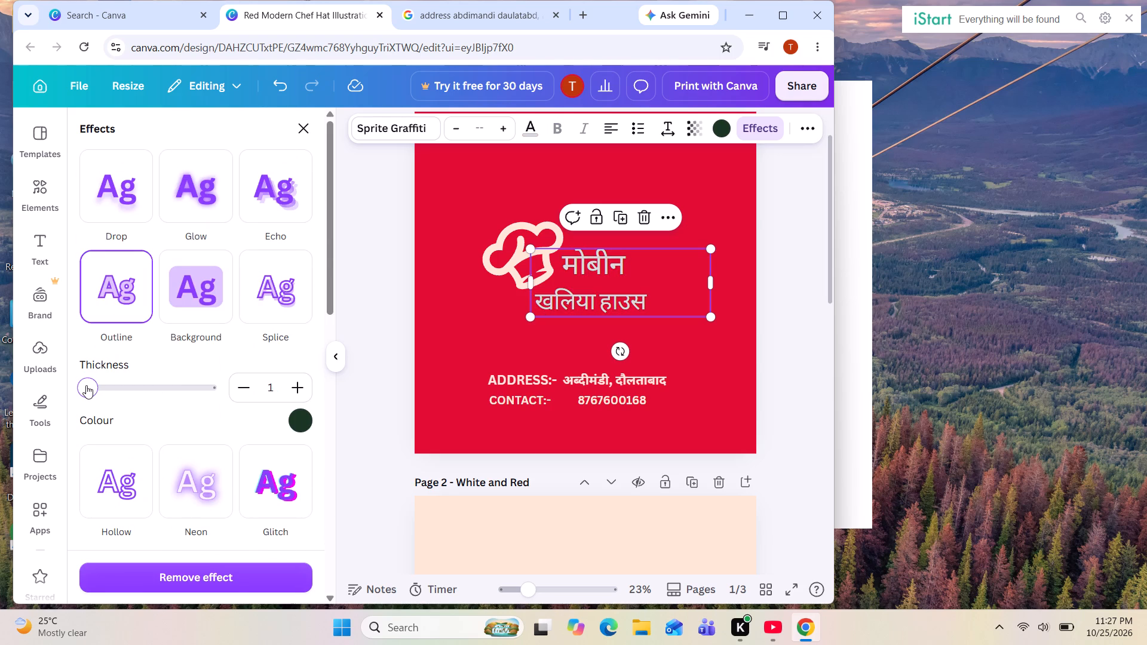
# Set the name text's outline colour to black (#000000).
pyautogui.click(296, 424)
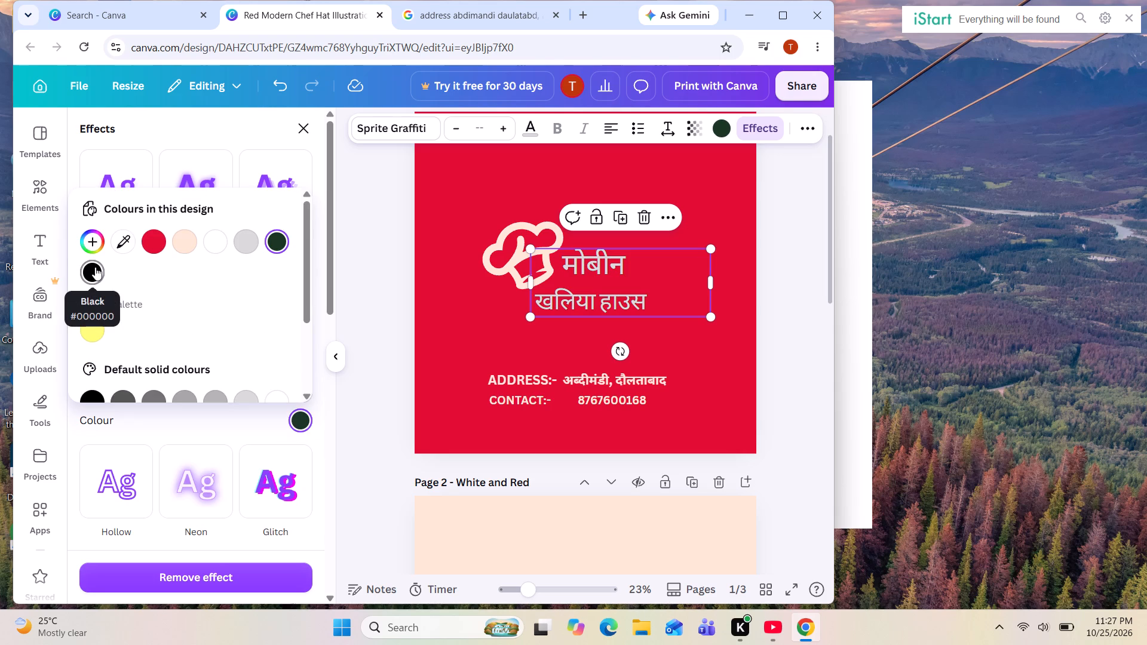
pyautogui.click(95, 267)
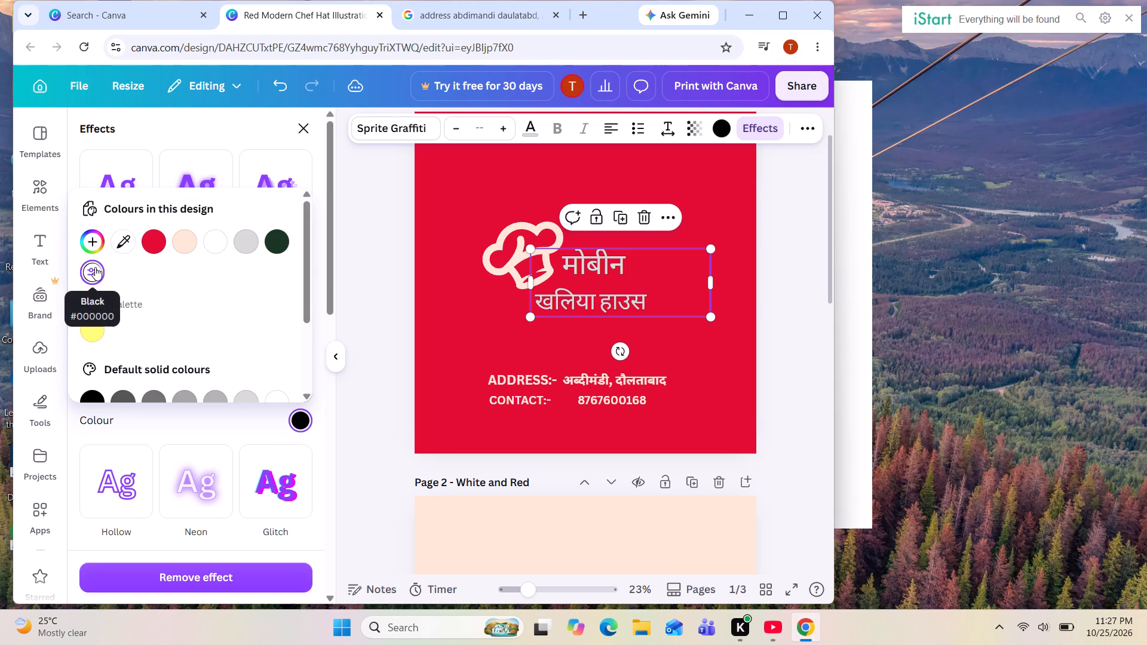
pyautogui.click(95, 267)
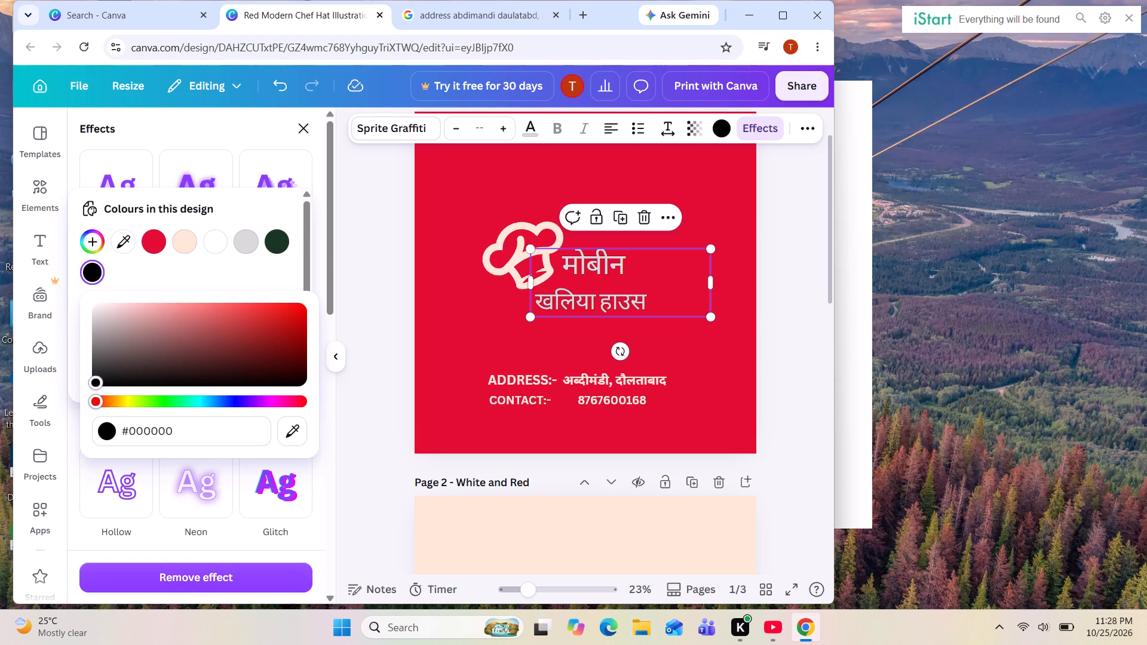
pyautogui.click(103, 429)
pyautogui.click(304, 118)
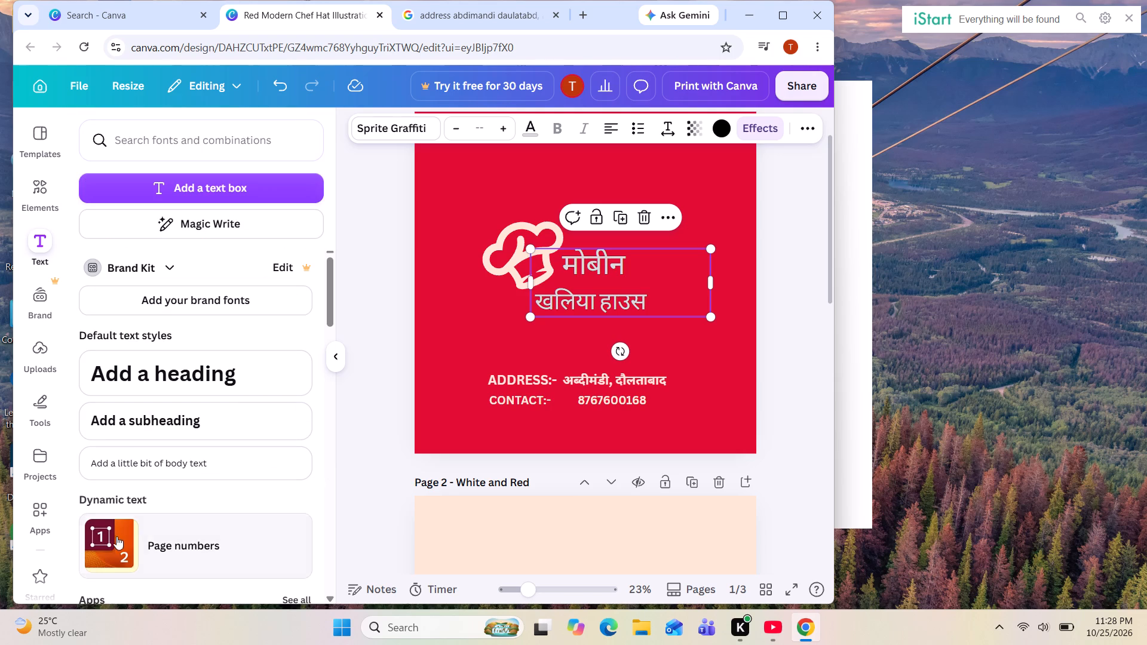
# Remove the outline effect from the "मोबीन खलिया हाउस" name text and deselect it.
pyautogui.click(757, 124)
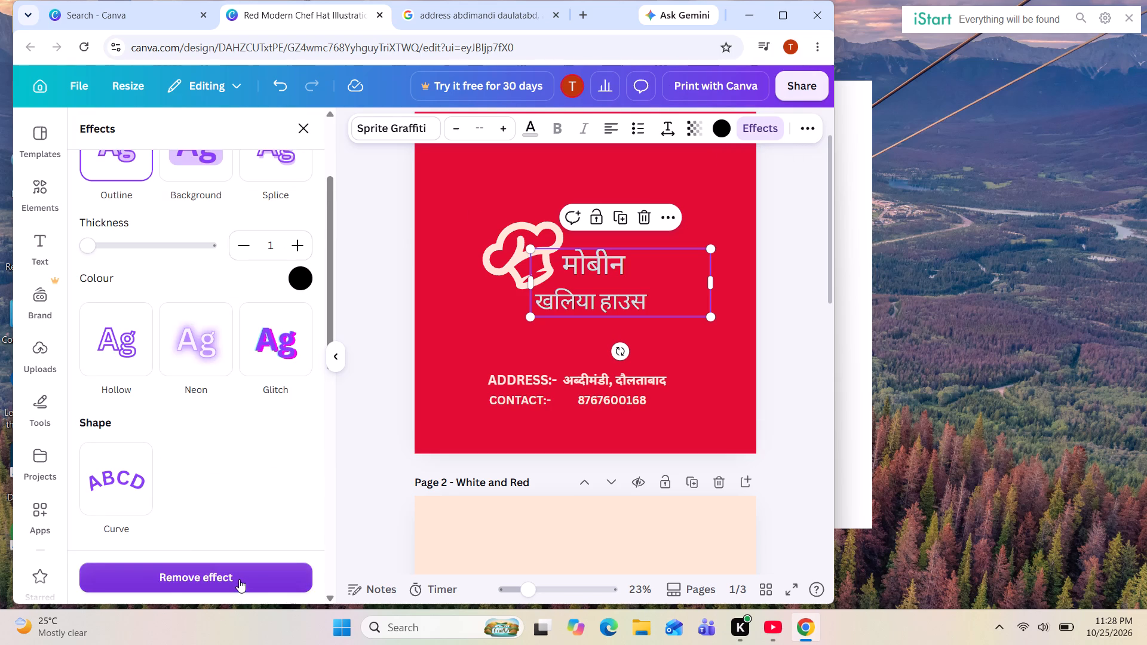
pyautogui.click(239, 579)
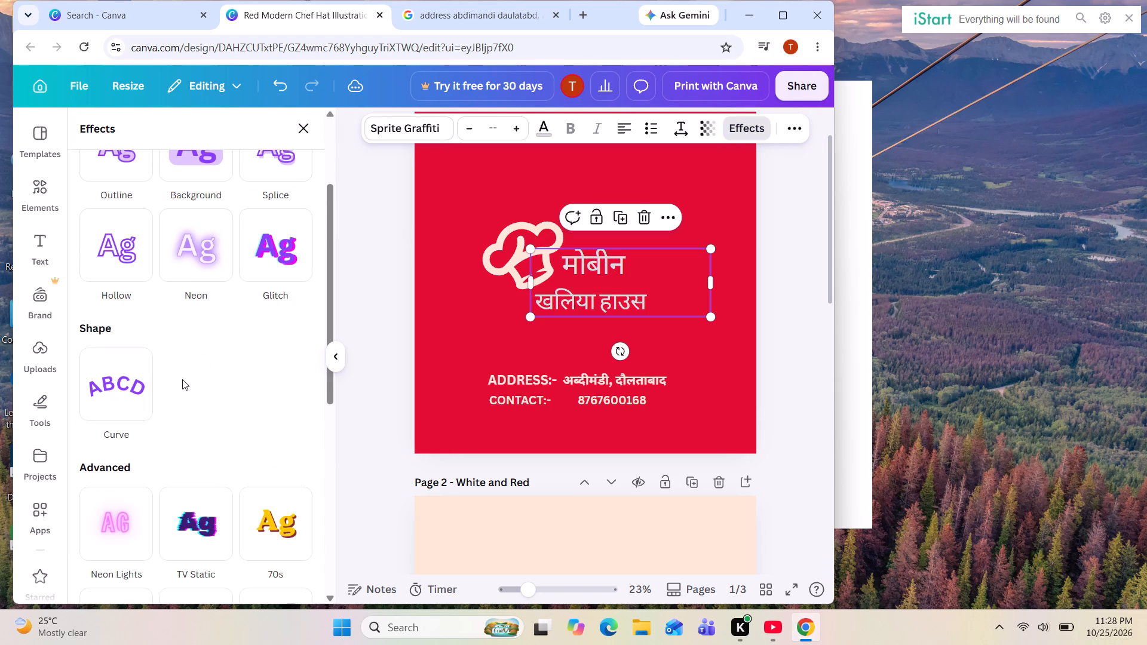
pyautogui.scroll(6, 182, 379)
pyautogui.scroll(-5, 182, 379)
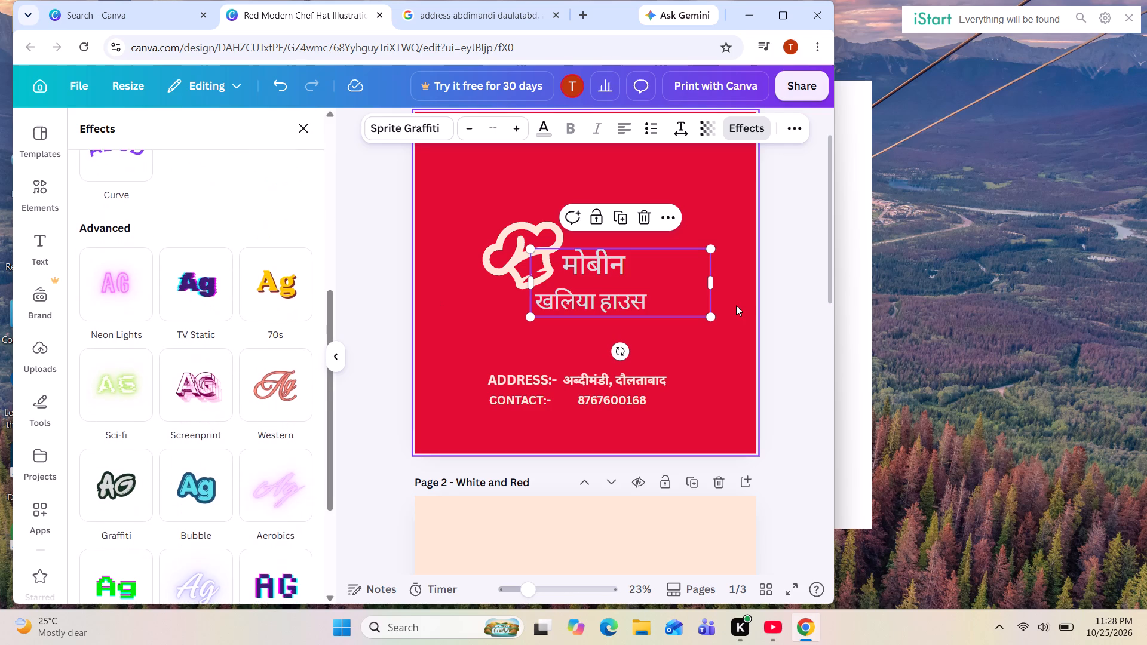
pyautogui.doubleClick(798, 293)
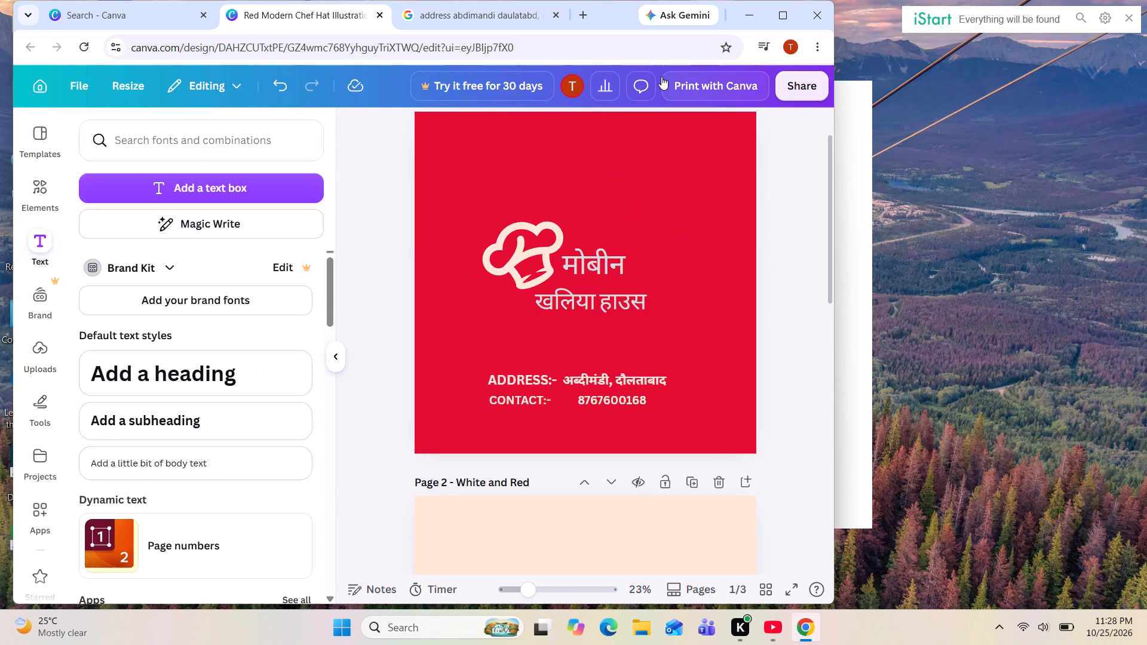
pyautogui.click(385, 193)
# Apply the advanced Graffiti effect to the "मोबीन खलिया हाउस" name text again.
pyautogui.click(334, 360)
pyautogui.click(474, 280)
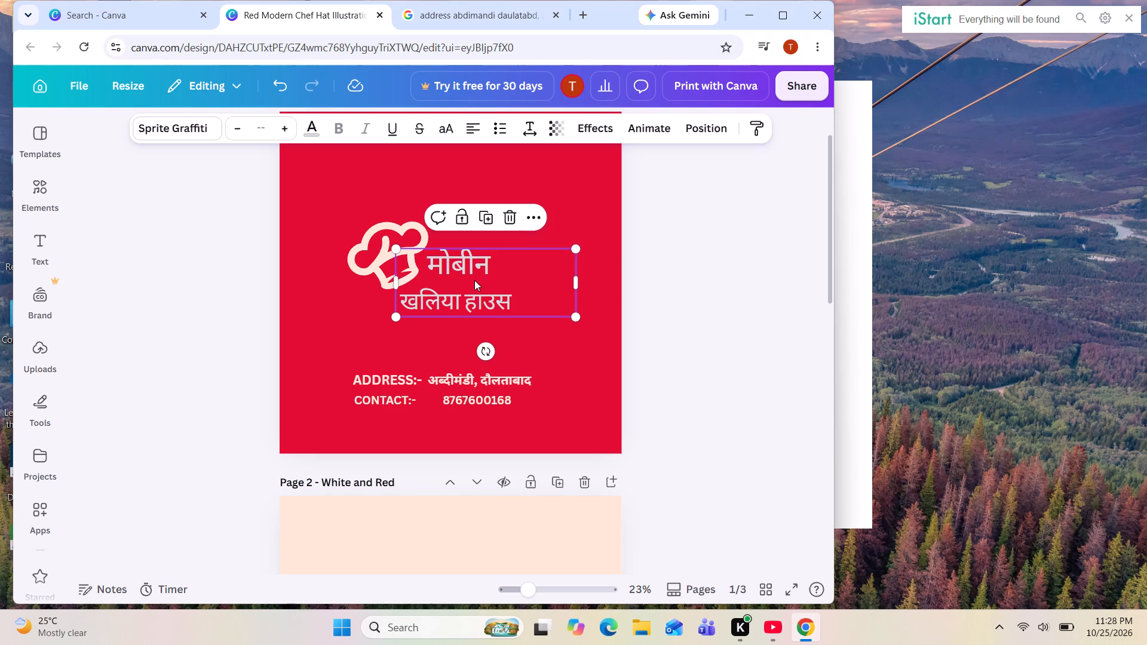
pyautogui.click(594, 133)
pyautogui.scroll(-1, 184, 236)
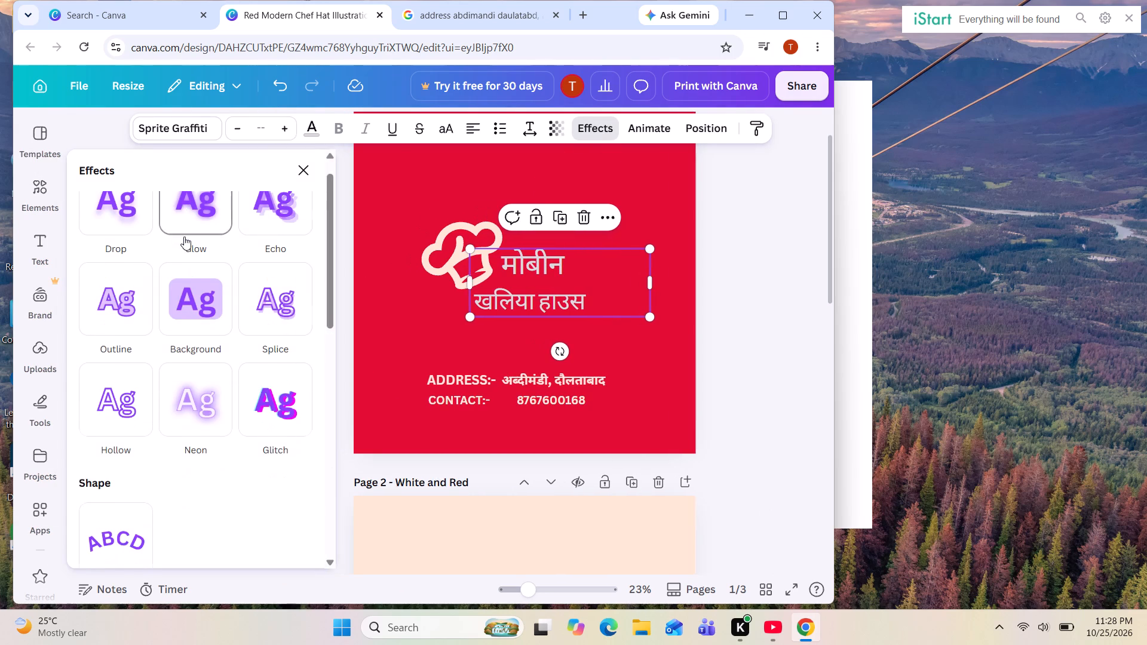
pyautogui.scroll(-2, 184, 236)
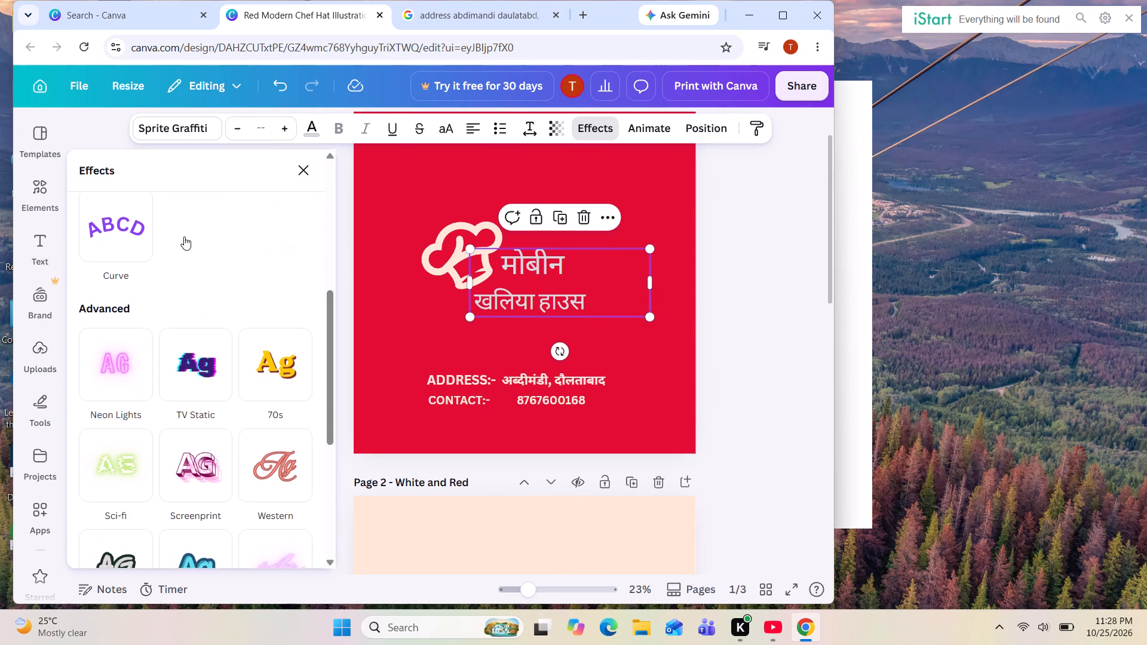
pyautogui.scroll(-3, 184, 236)
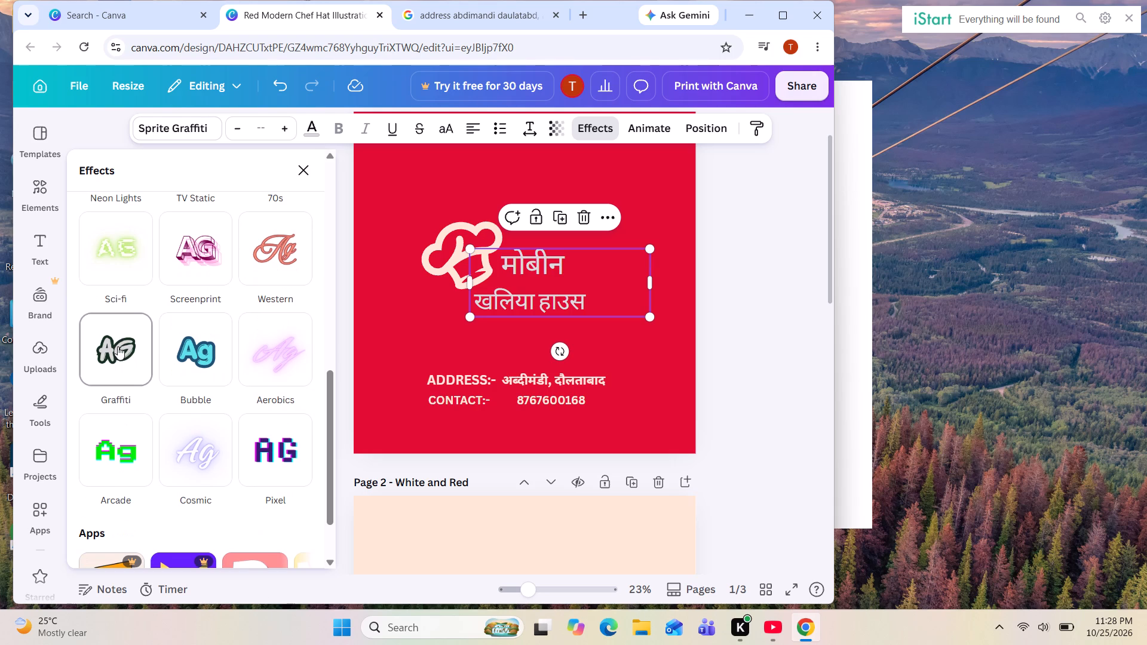
pyautogui.click(117, 350)
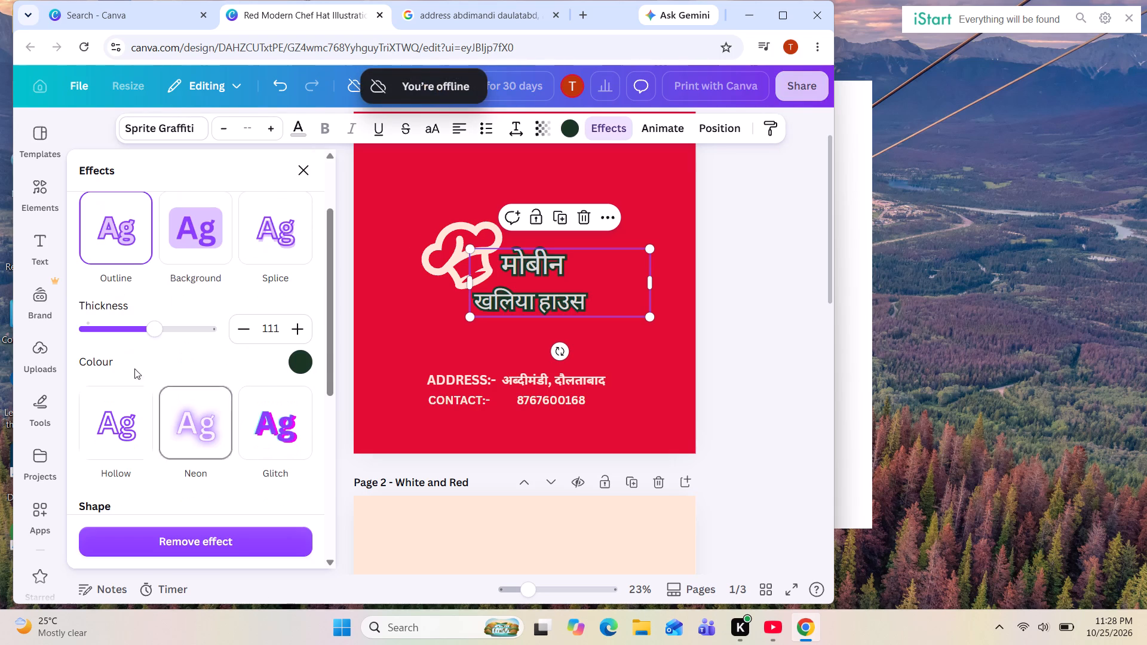
# Reduce the outline thickness of the name text's Graffiti effect to 80.
pyautogui.click(136, 329)
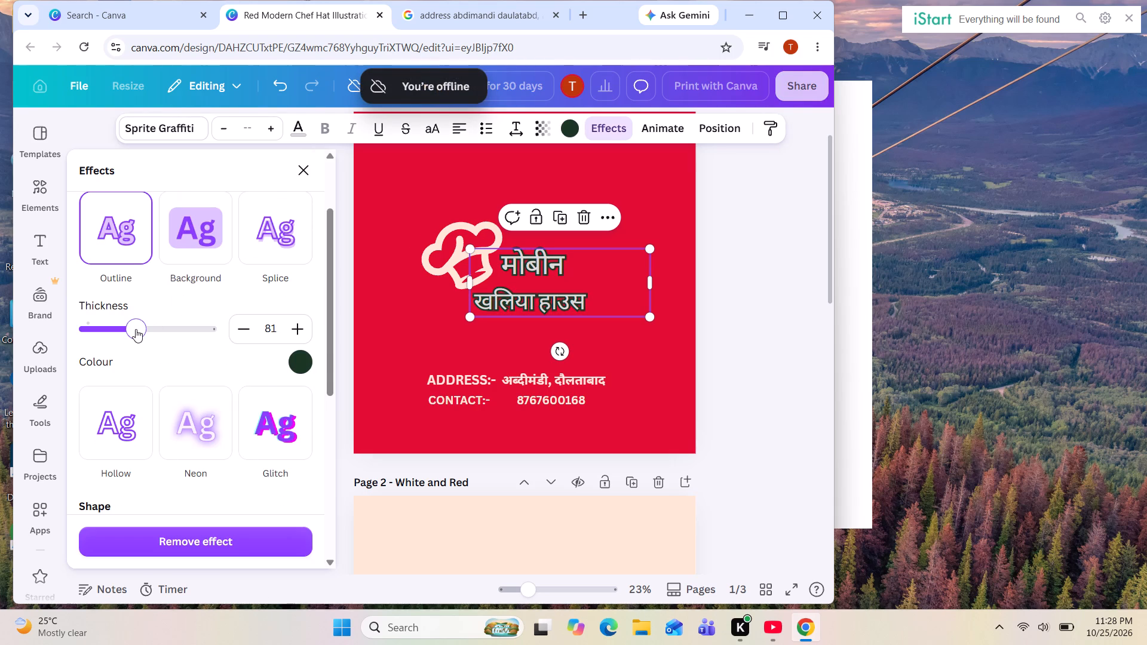
pyautogui.click(136, 329)
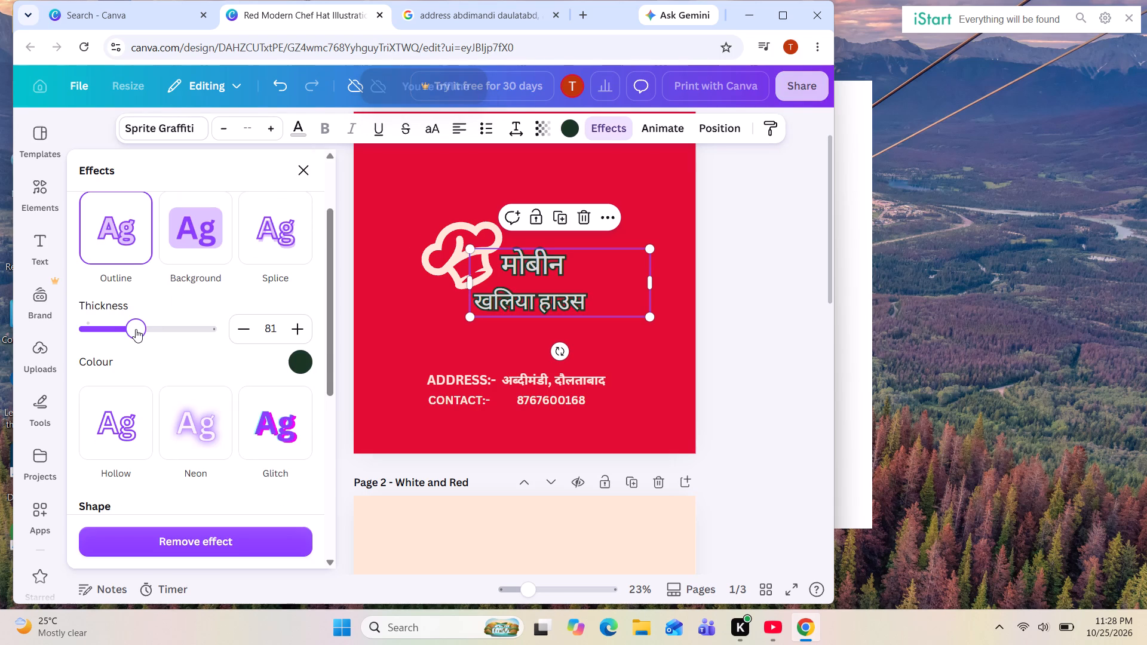
pyautogui.click(246, 327)
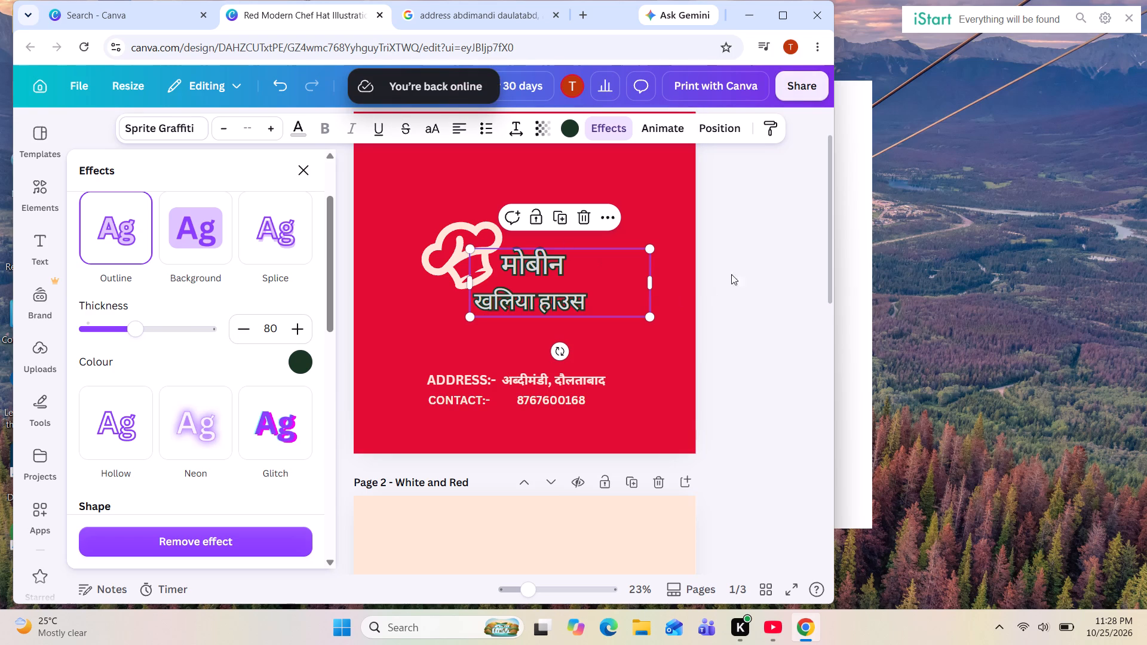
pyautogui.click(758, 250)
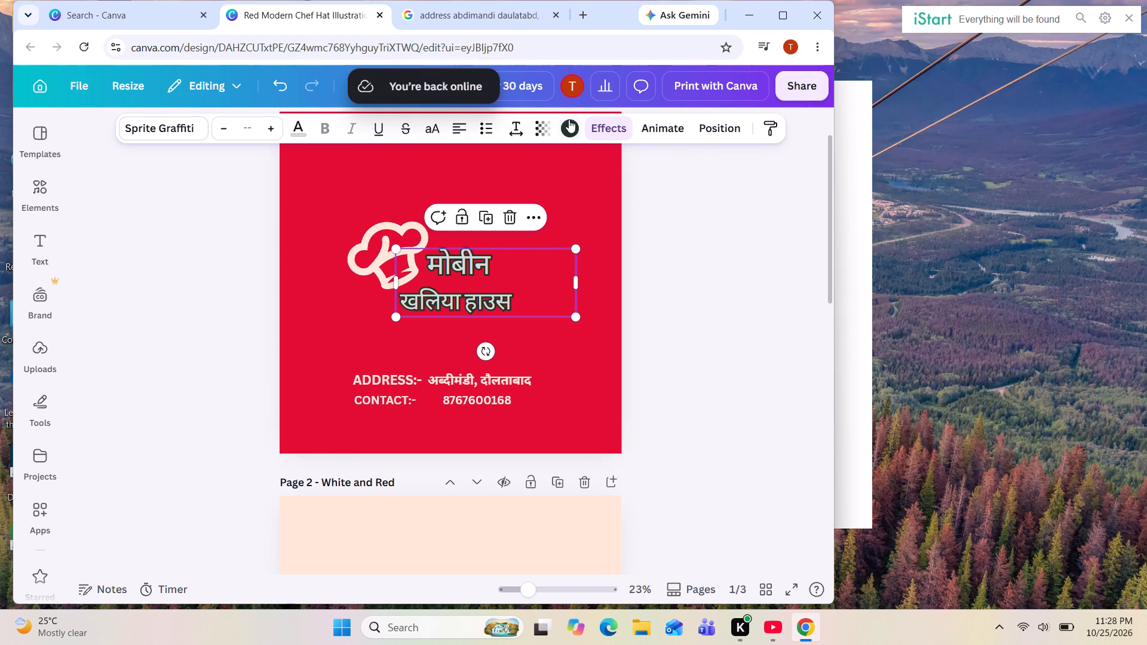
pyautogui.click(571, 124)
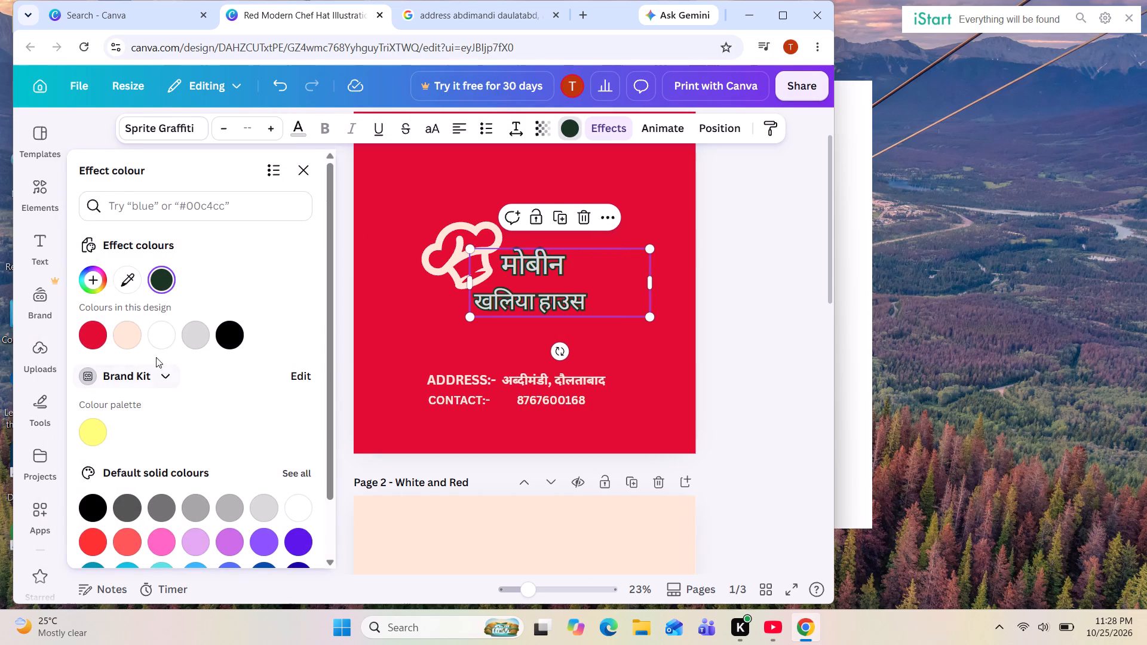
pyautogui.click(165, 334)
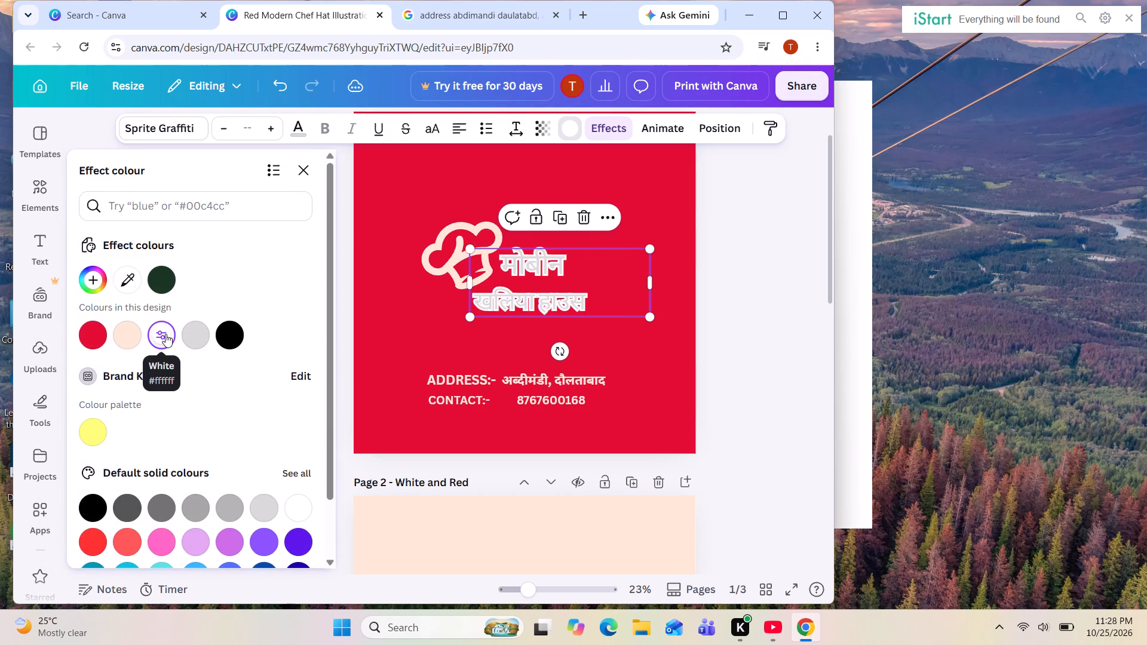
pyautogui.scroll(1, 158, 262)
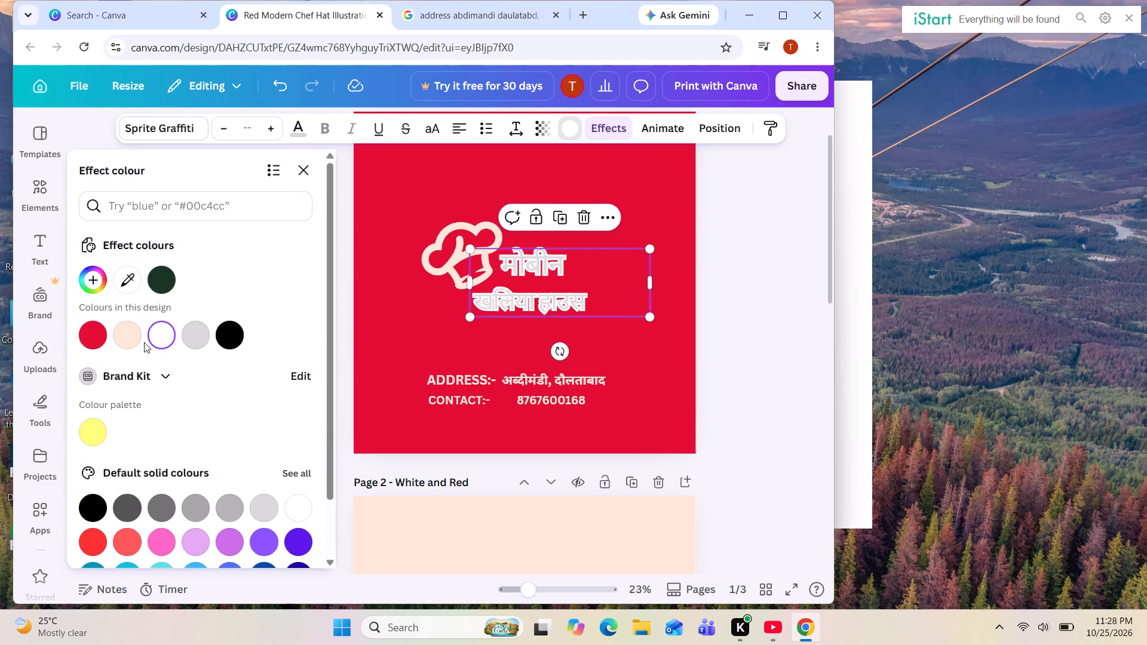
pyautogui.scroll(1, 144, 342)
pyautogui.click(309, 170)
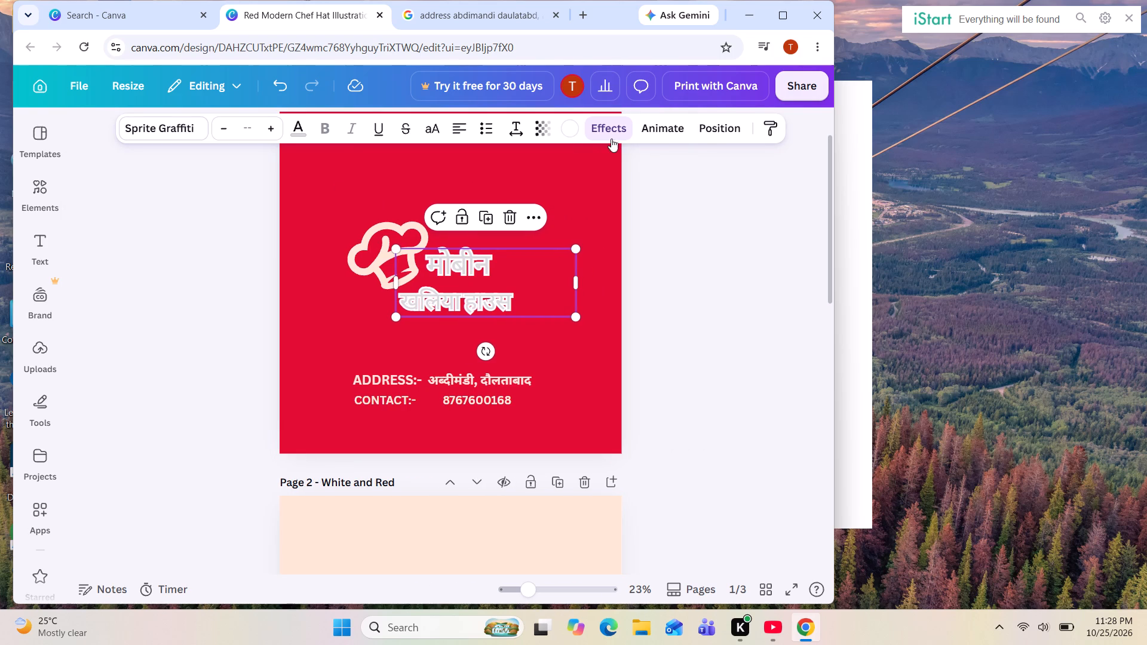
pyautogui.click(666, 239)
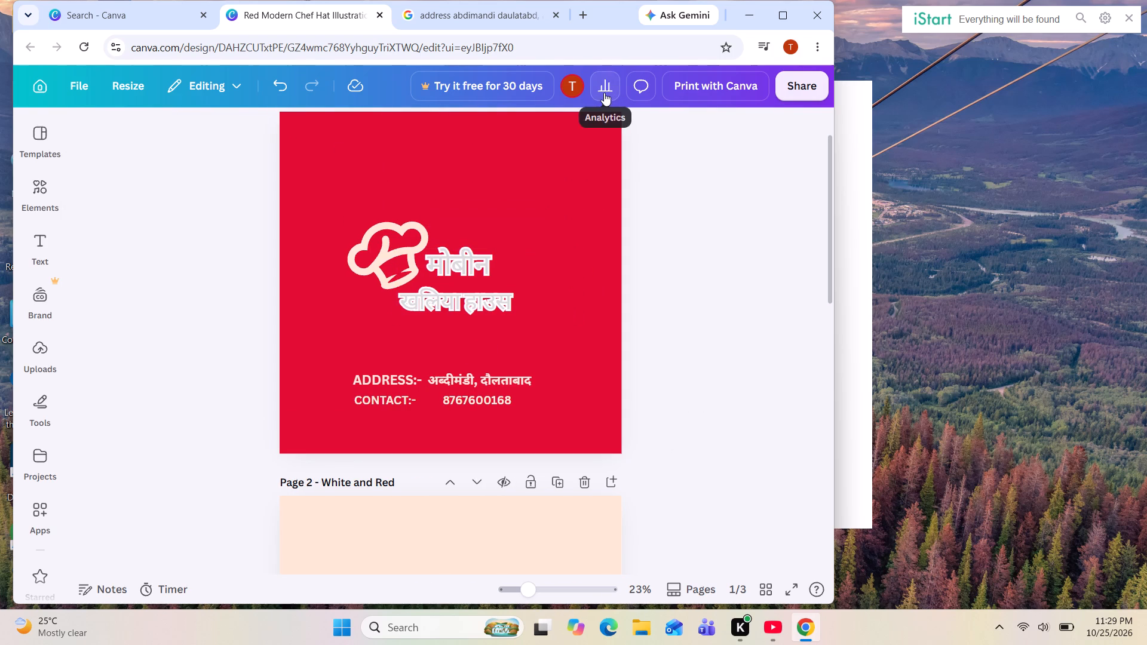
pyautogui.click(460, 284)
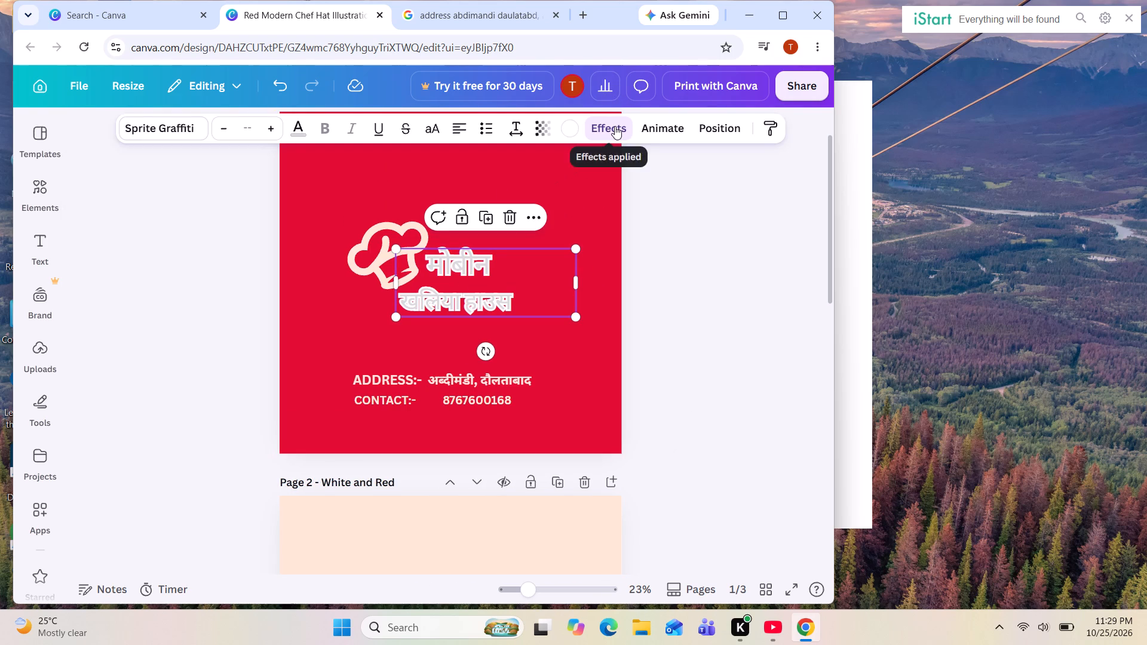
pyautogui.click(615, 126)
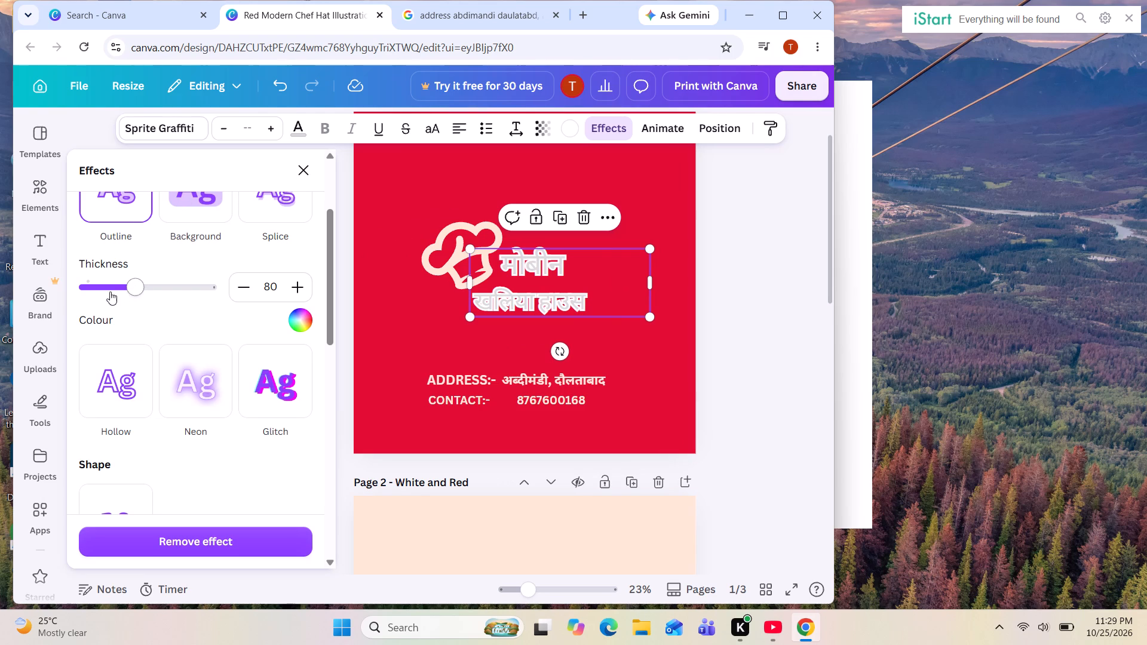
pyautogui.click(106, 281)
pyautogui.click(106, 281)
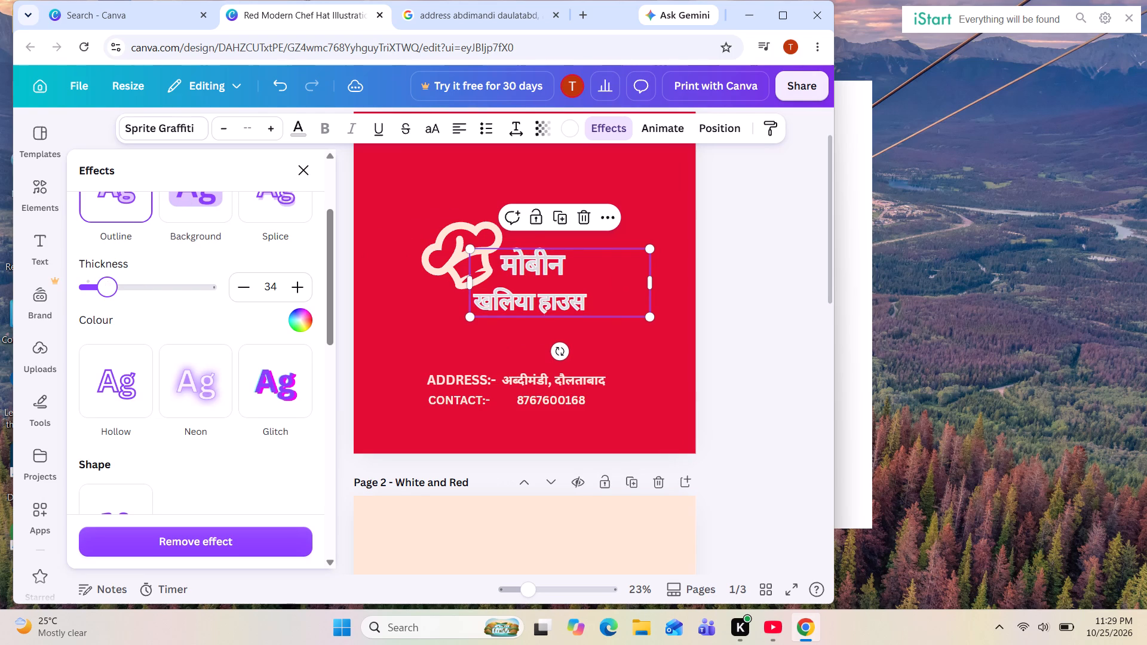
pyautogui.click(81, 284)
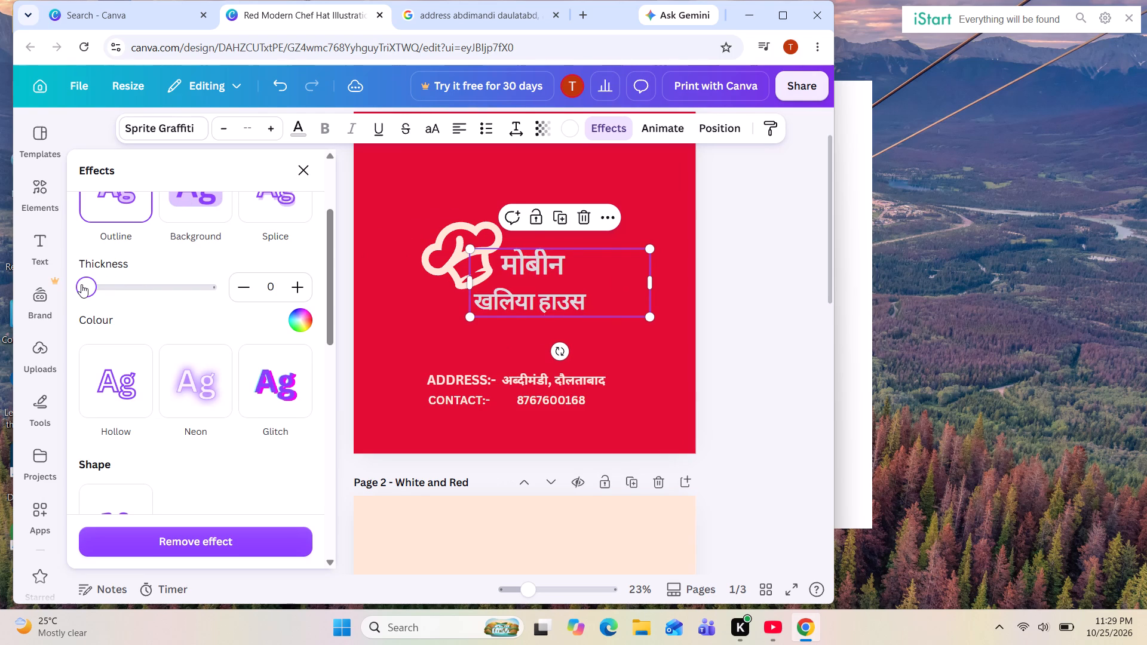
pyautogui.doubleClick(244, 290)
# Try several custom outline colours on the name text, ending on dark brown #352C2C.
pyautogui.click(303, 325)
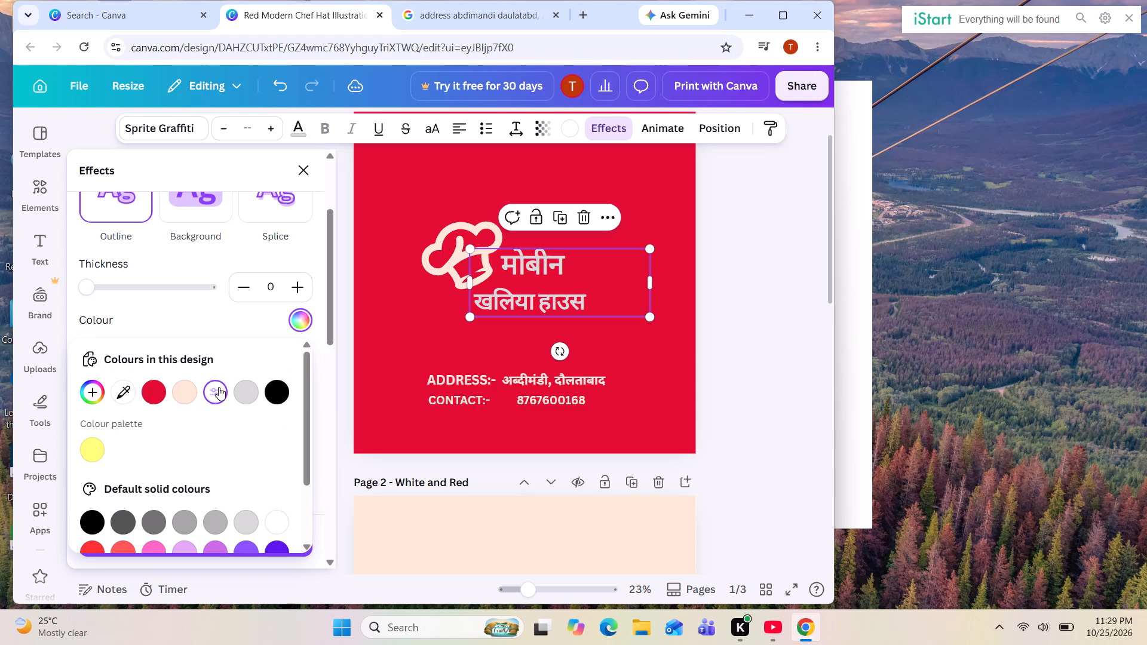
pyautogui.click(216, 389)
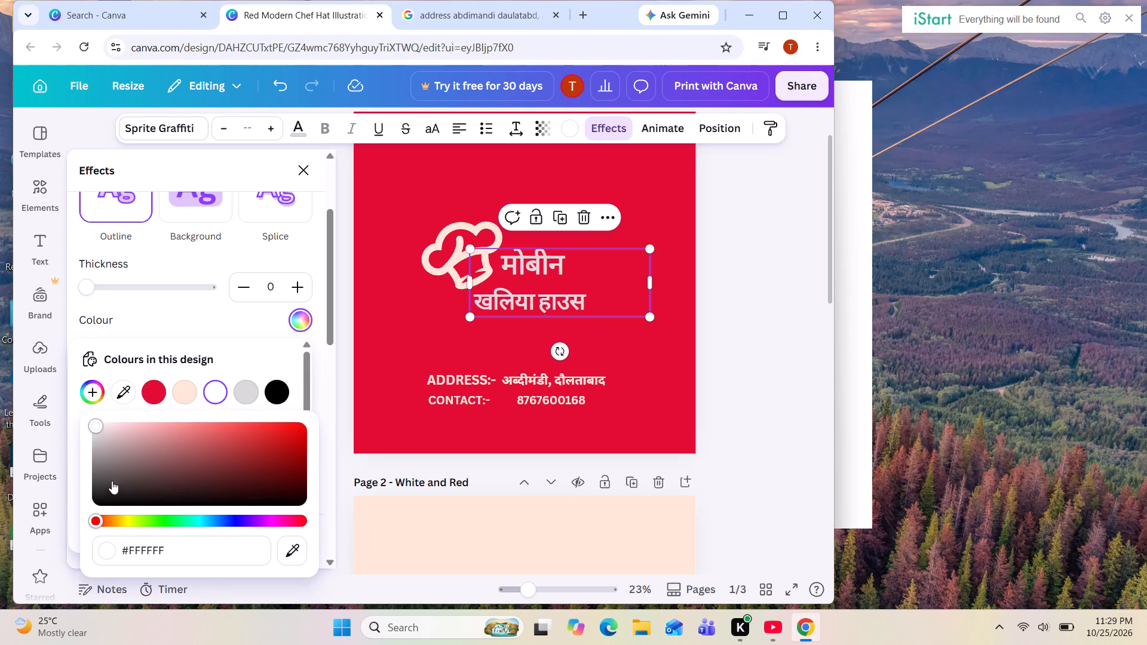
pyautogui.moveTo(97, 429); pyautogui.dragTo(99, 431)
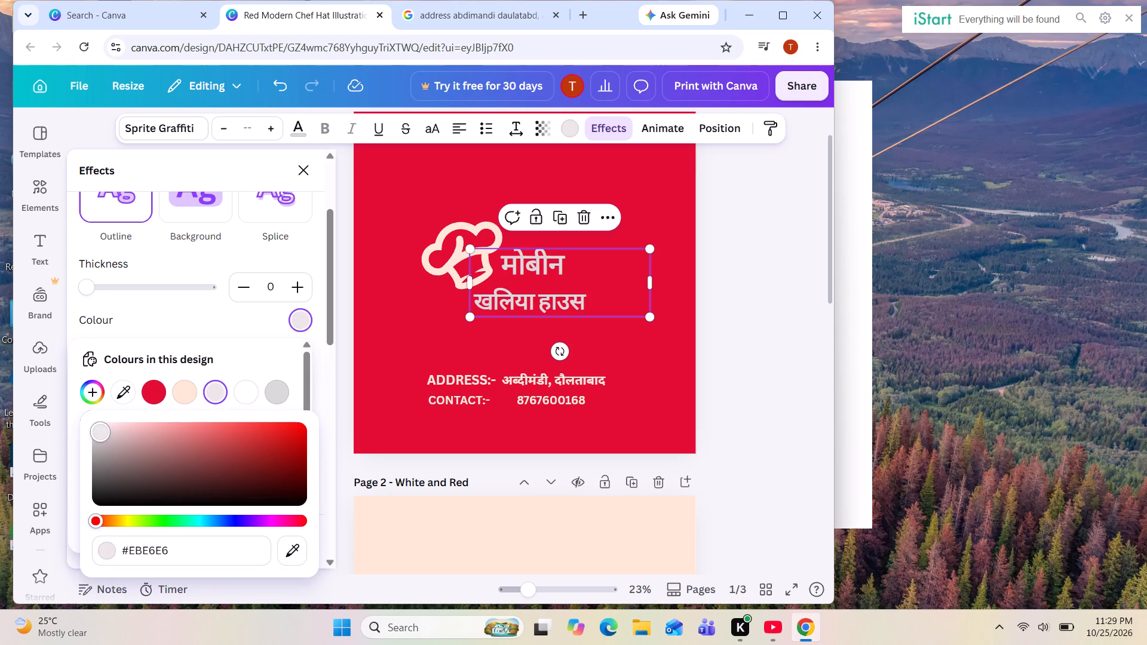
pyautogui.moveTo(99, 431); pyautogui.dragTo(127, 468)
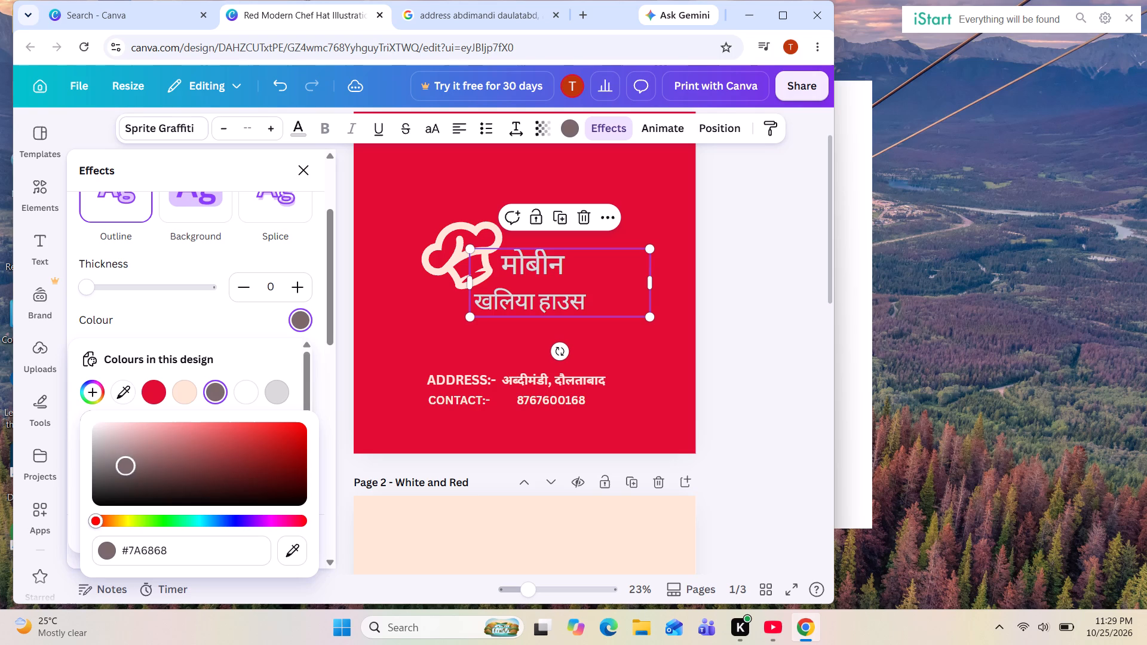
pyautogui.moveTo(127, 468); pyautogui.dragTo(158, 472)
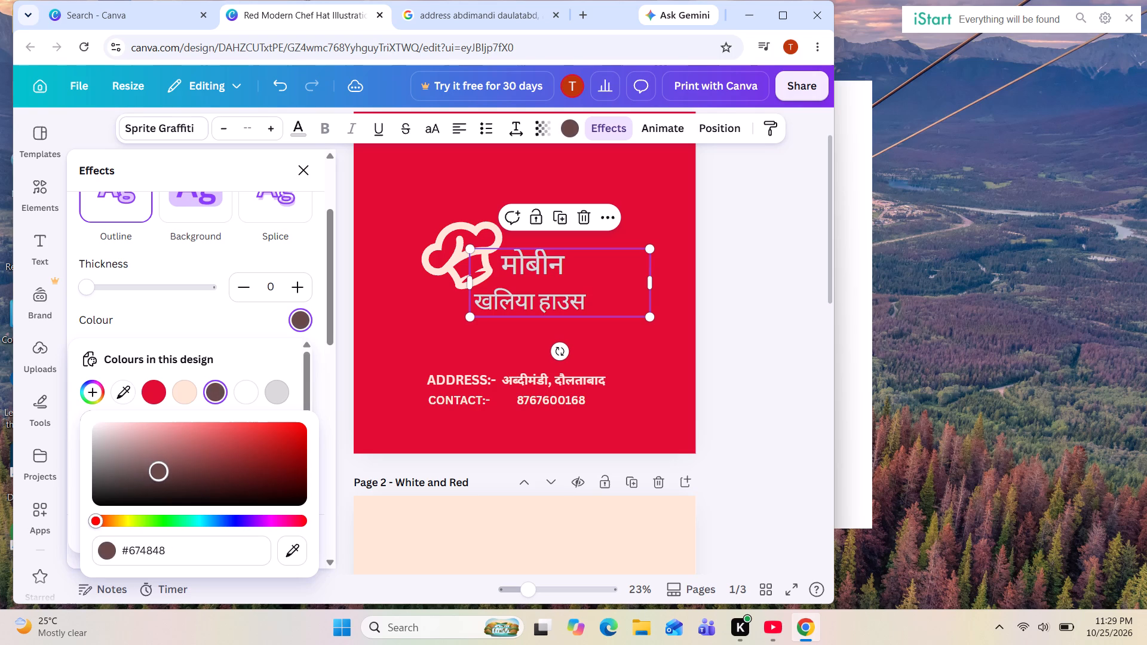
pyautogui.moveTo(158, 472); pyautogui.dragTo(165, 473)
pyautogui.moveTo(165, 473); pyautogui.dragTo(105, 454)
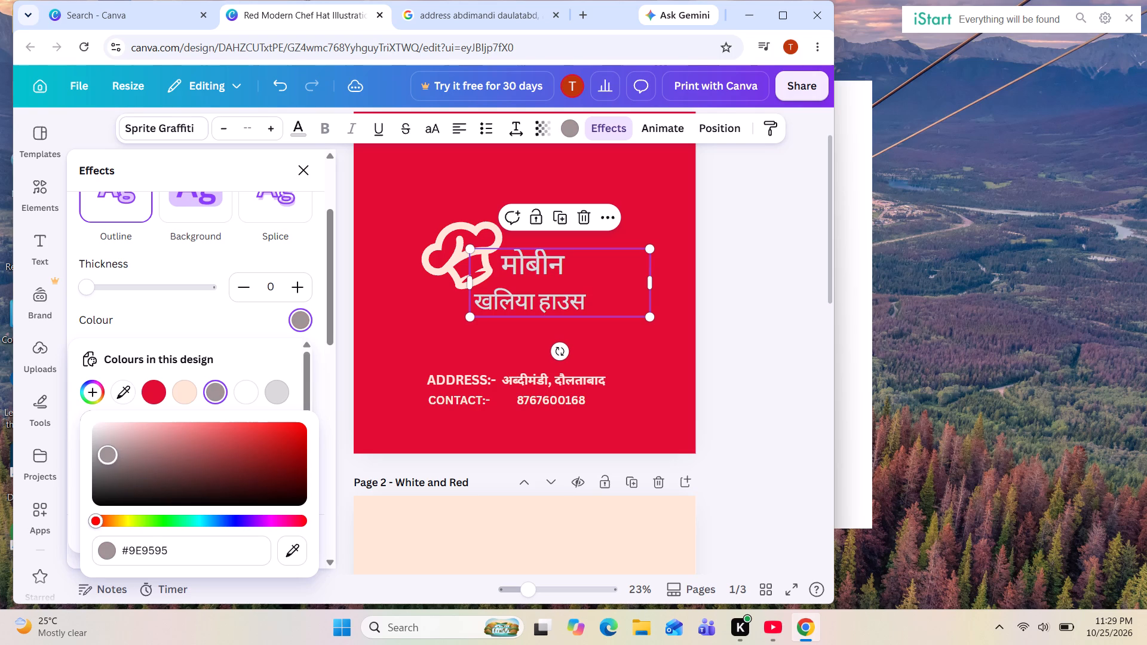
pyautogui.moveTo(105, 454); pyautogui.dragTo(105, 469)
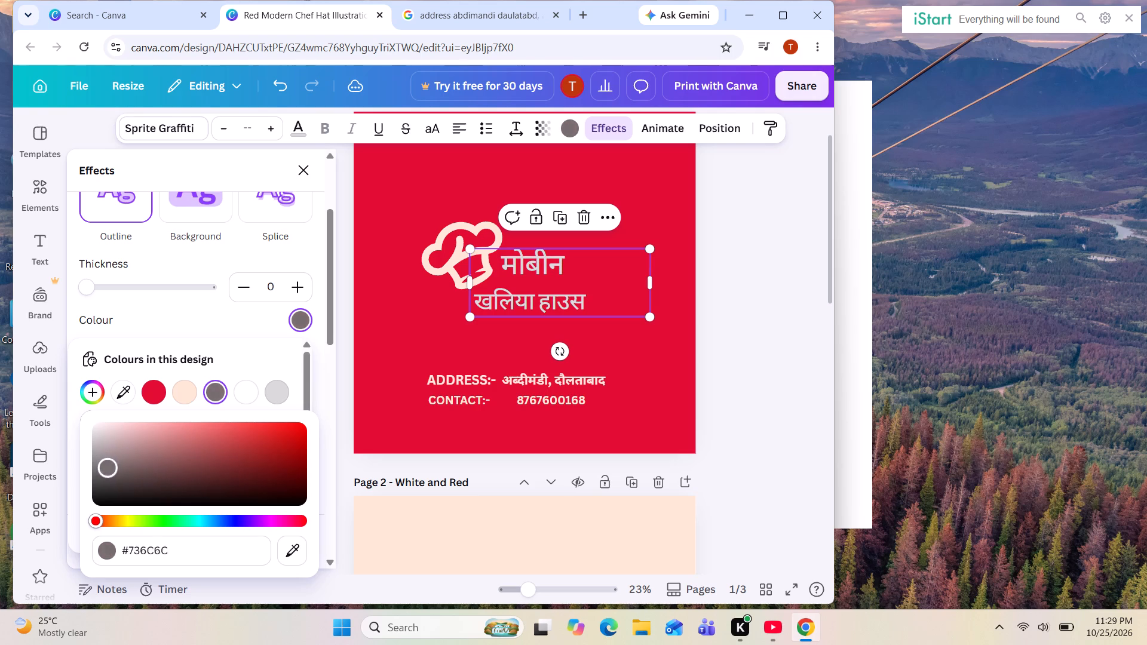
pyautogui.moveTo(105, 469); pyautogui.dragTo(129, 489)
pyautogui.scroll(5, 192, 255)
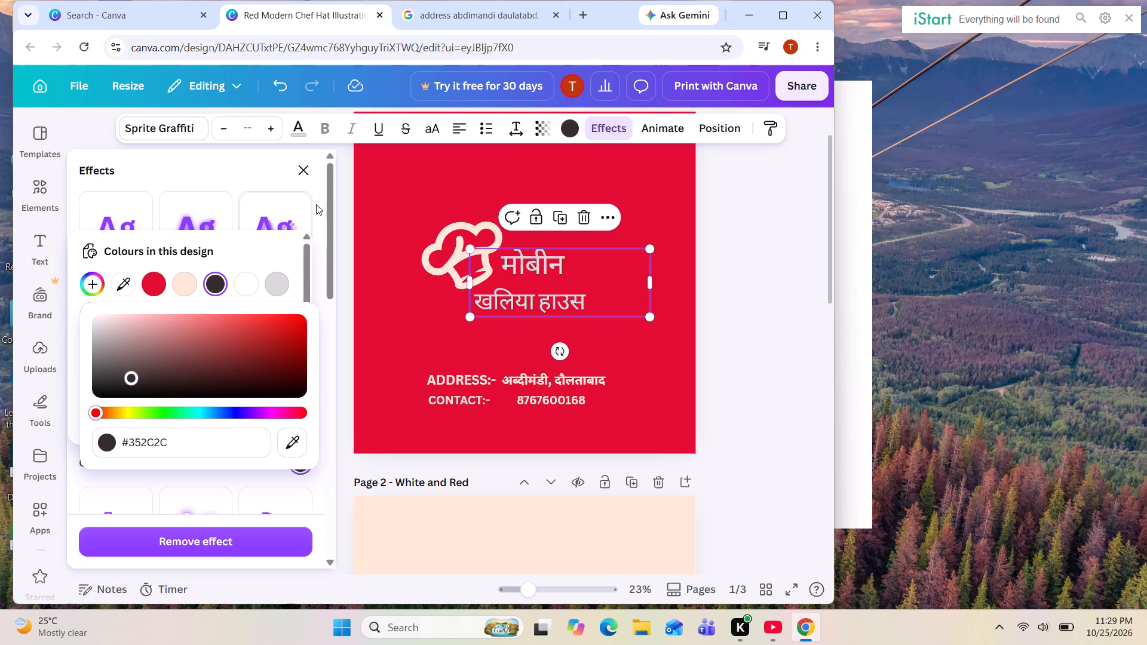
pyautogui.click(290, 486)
# Remove the outline effect from the "मोबीन खलिया हाउस" name text.
pyautogui.scroll(2, 216, 298)
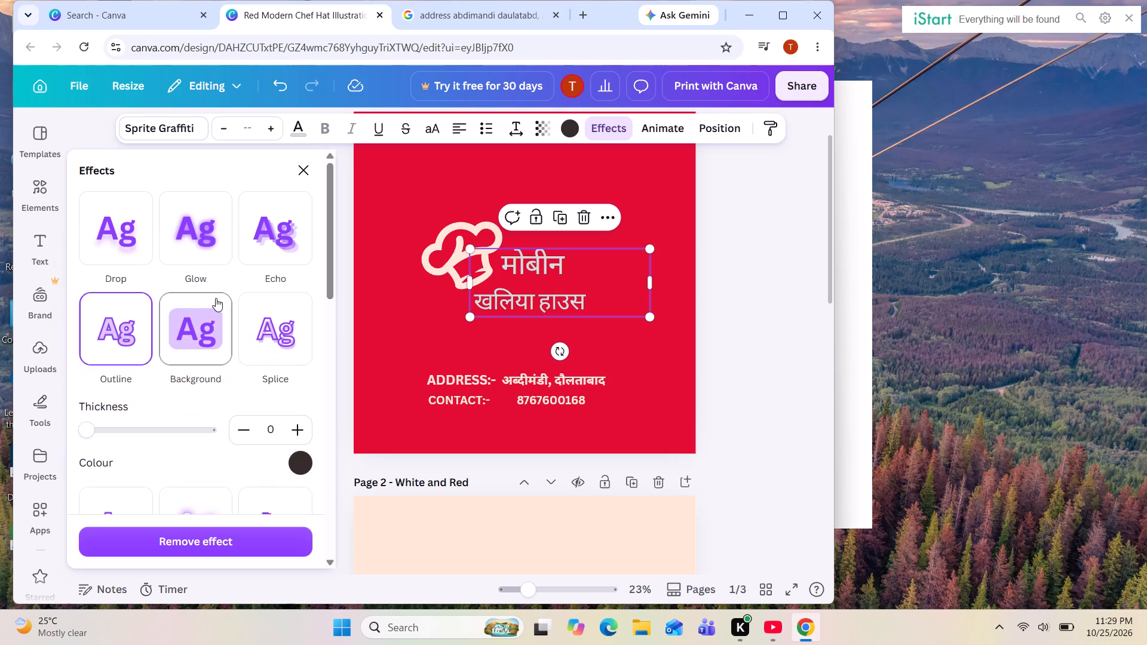
pyautogui.scroll(3, 216, 298)
pyautogui.scroll(-4, 216, 298)
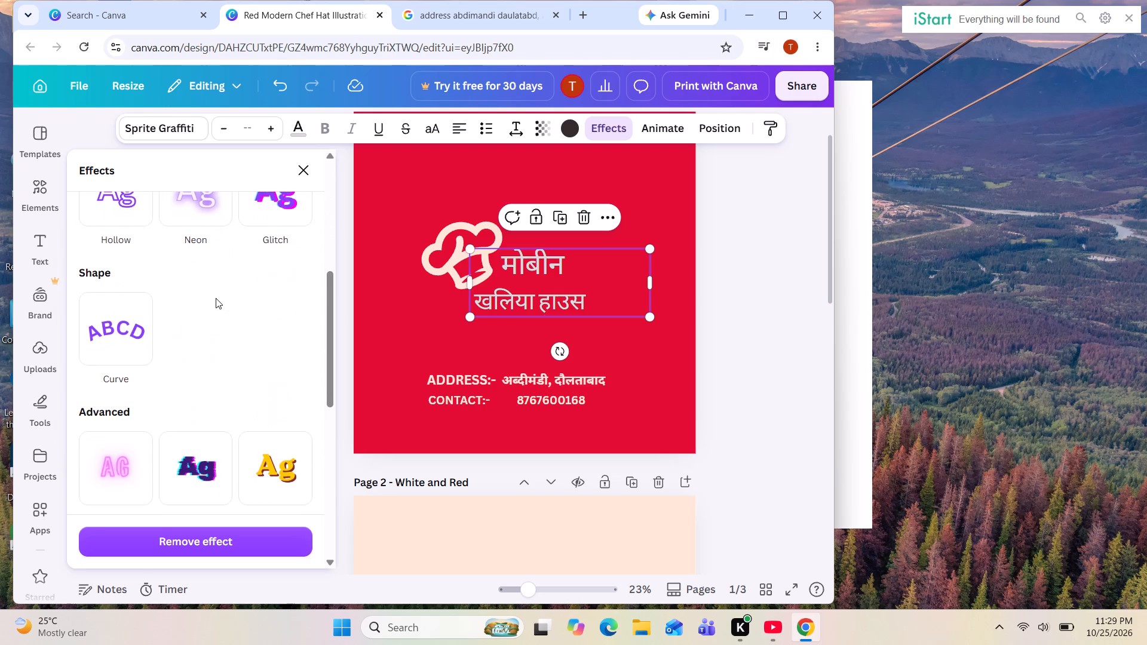
pyautogui.click(183, 535)
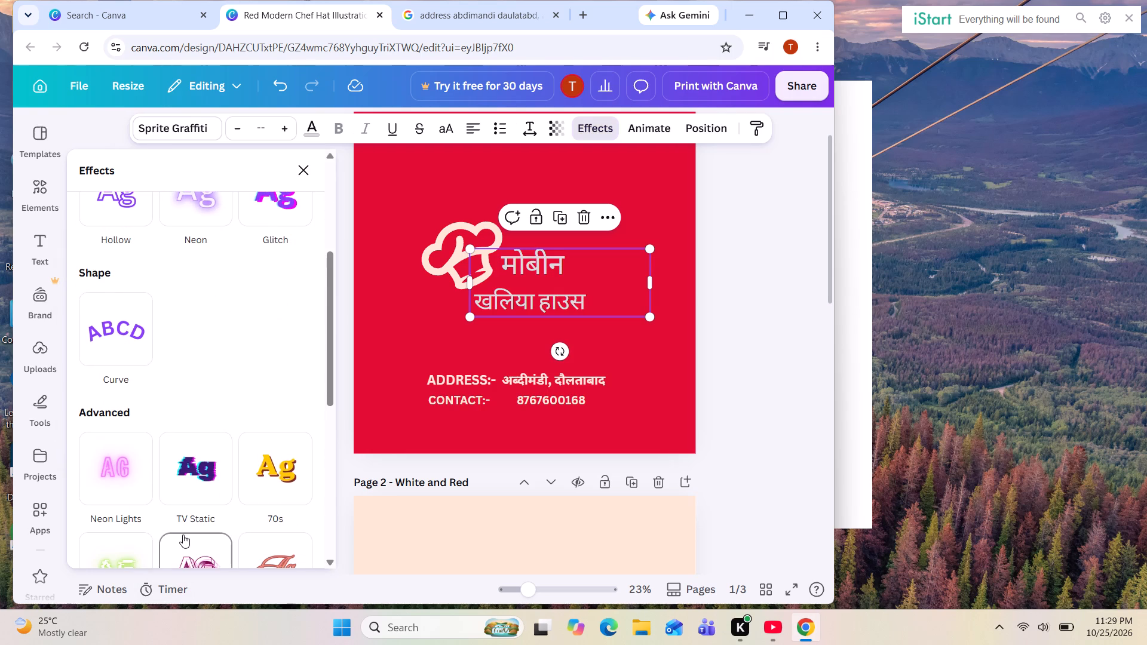
# Apply the Drop shadow effect to the "मोबीन खलिया हाउस" name text.
pyautogui.scroll(6, 192, 374)
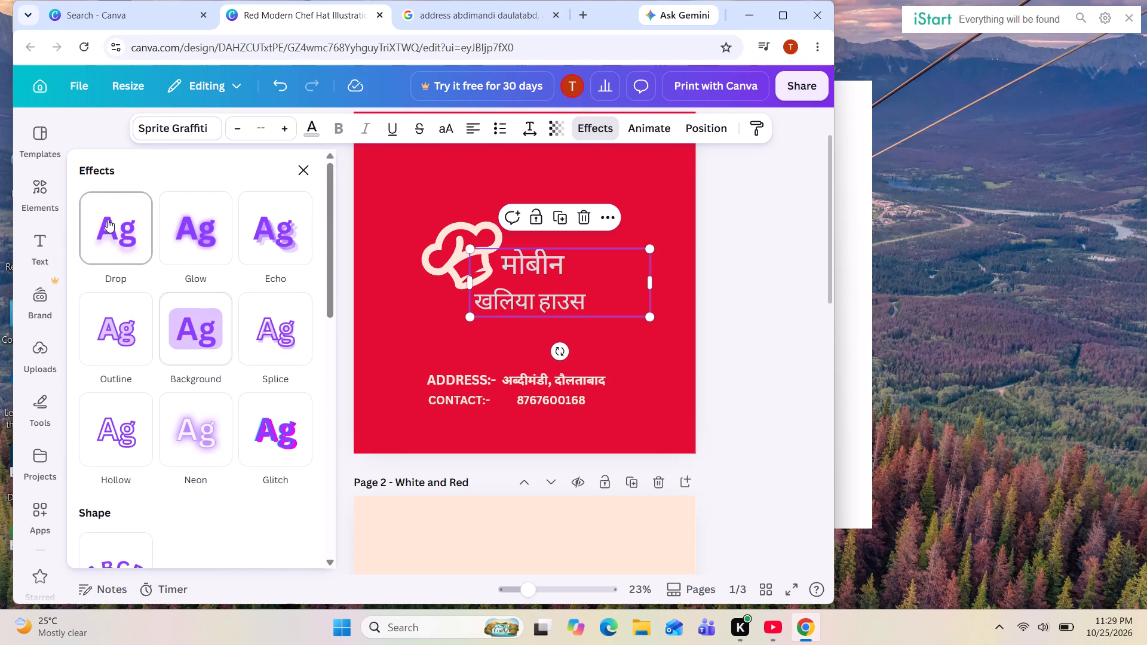
pyautogui.click(112, 225)
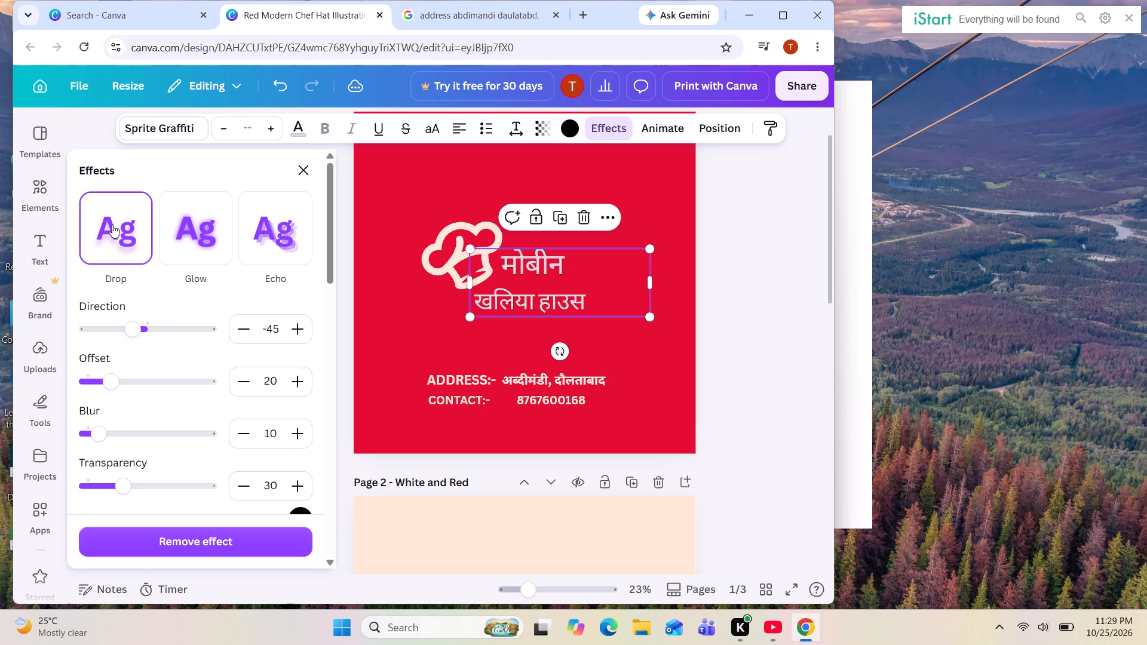
pyautogui.click(112, 225)
pyautogui.click(112, 225)
# Set the direction of the name text's Drop shadow to 0.
pyautogui.click(146, 326)
pyautogui.doubleClick(244, 331)
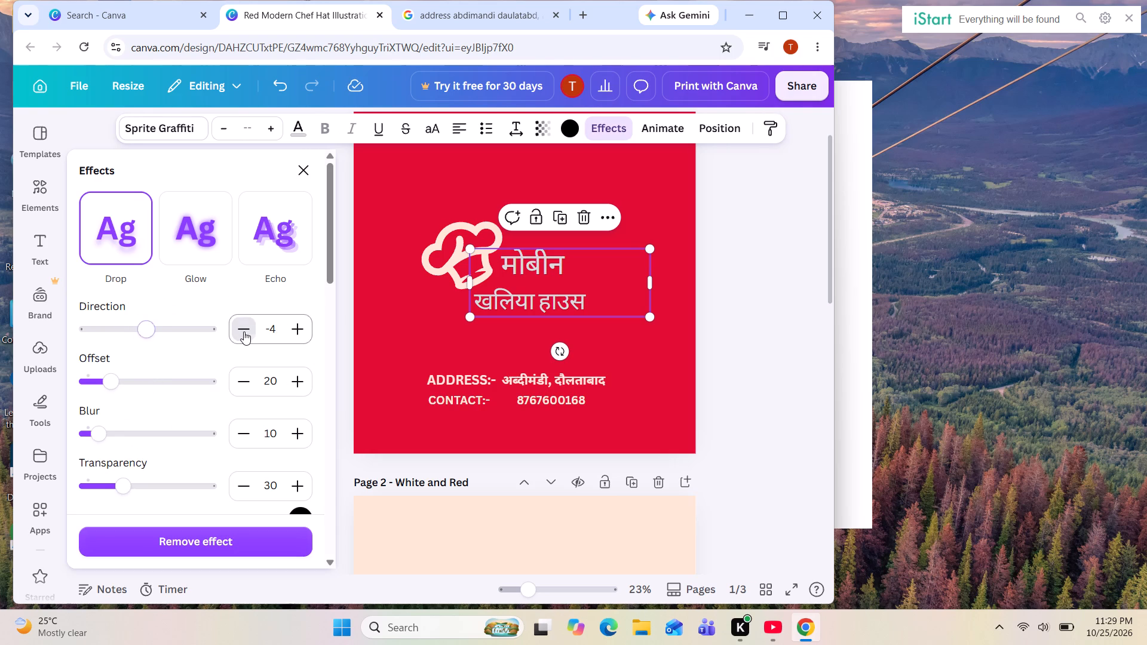
pyautogui.click(244, 331)
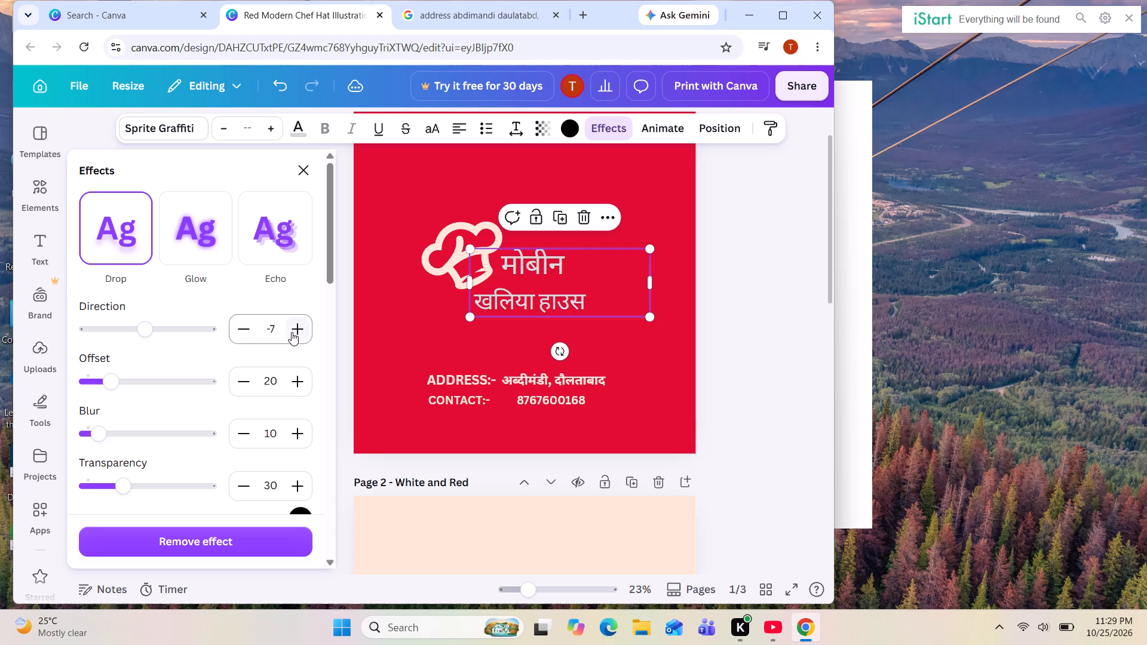
pyautogui.tripleClick(292, 332)
pyautogui.tripleClick(292, 332)
pyautogui.click(292, 332)
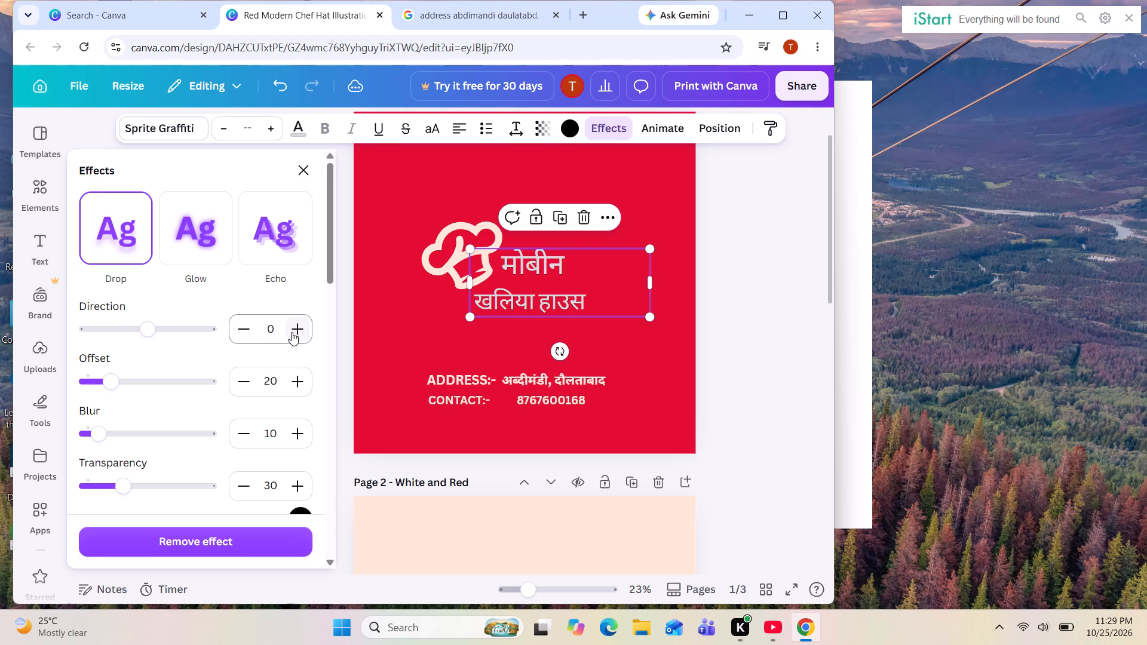
# Set the offset of the name text's Drop shadow to 39.
pyautogui.moveTo(292, 332); pyautogui.dragTo(289, 371)
pyautogui.click(289, 371)
pyautogui.click(288, 379)
pyautogui.tripleClick(288, 379)
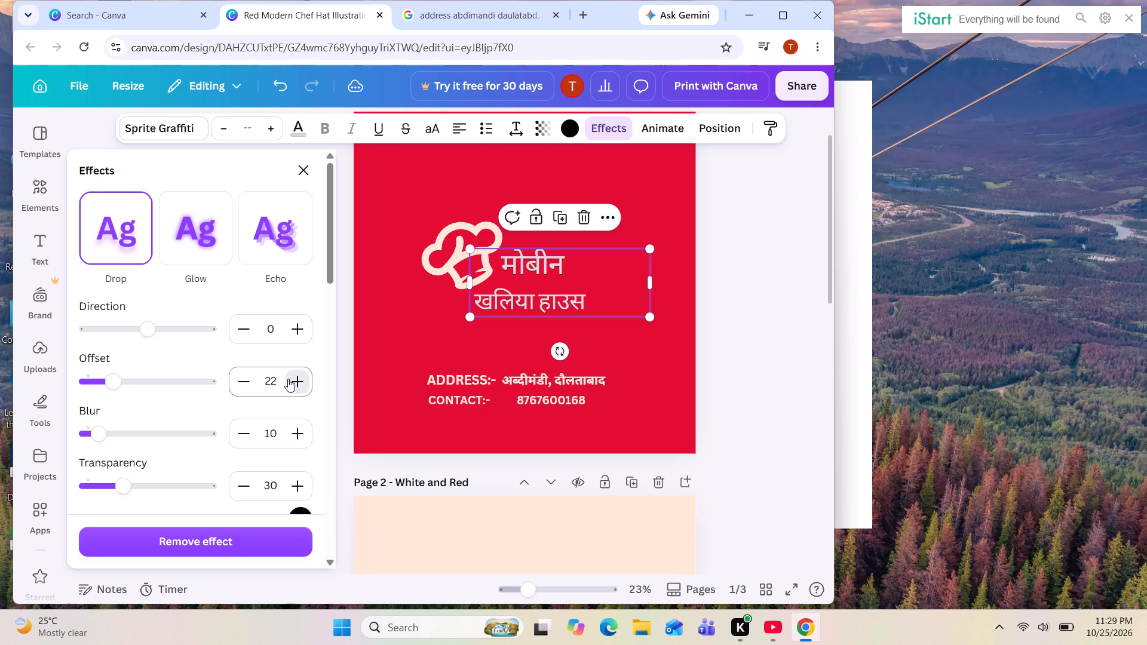
pyautogui.click(288, 379)
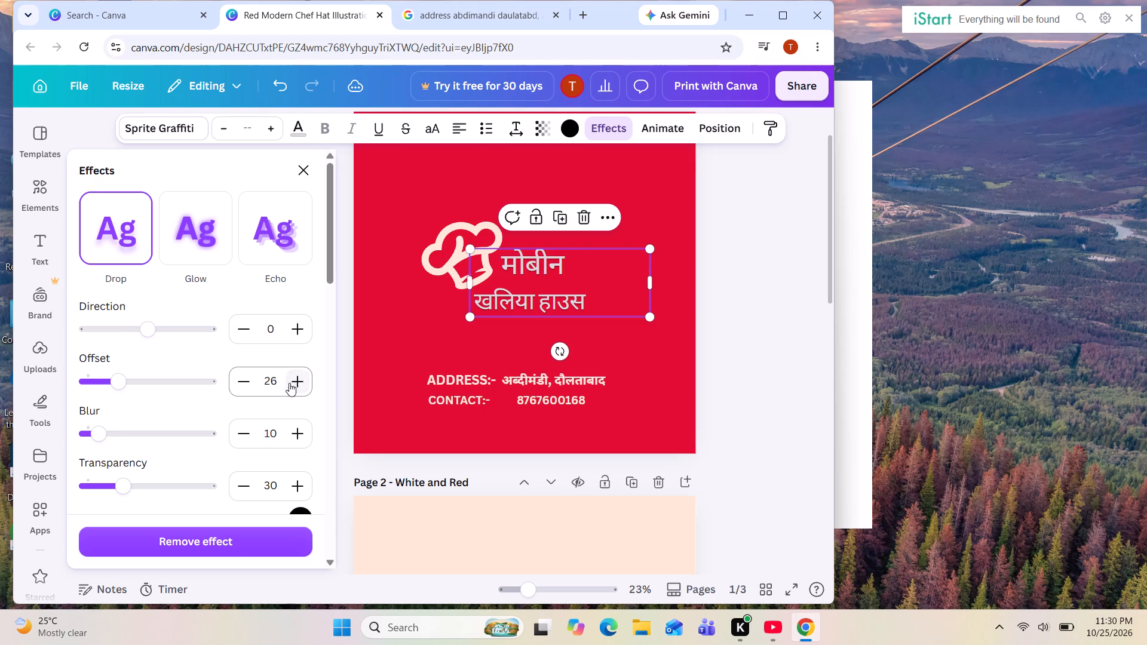
pyautogui.rightClick(295, 384)
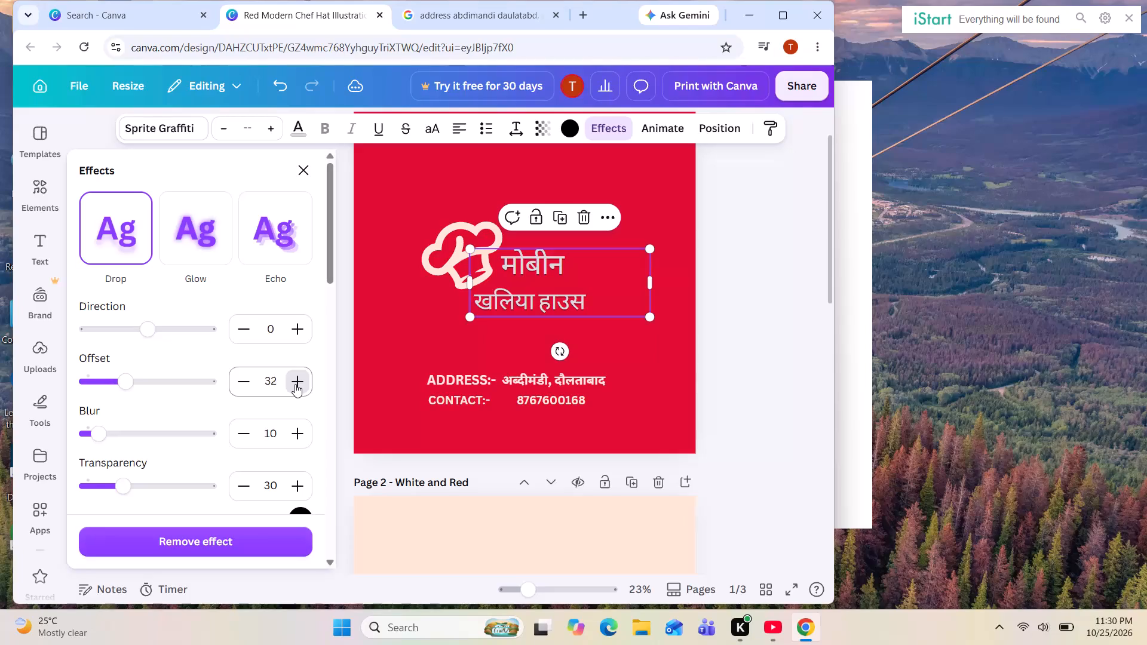
pyautogui.rightClick(248, 383)
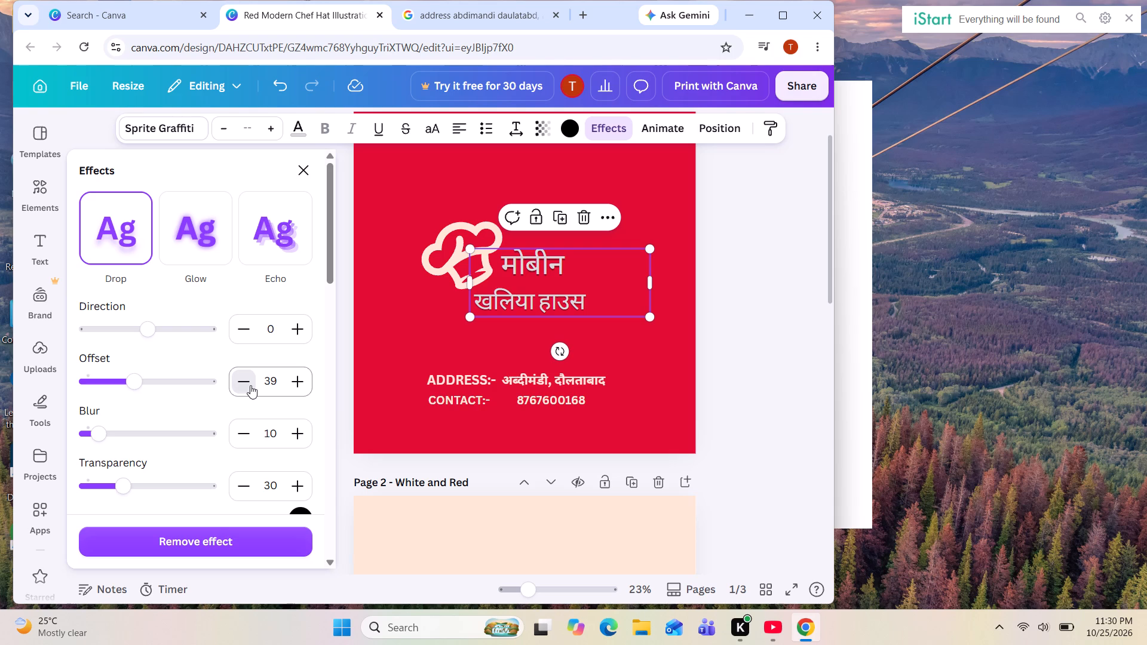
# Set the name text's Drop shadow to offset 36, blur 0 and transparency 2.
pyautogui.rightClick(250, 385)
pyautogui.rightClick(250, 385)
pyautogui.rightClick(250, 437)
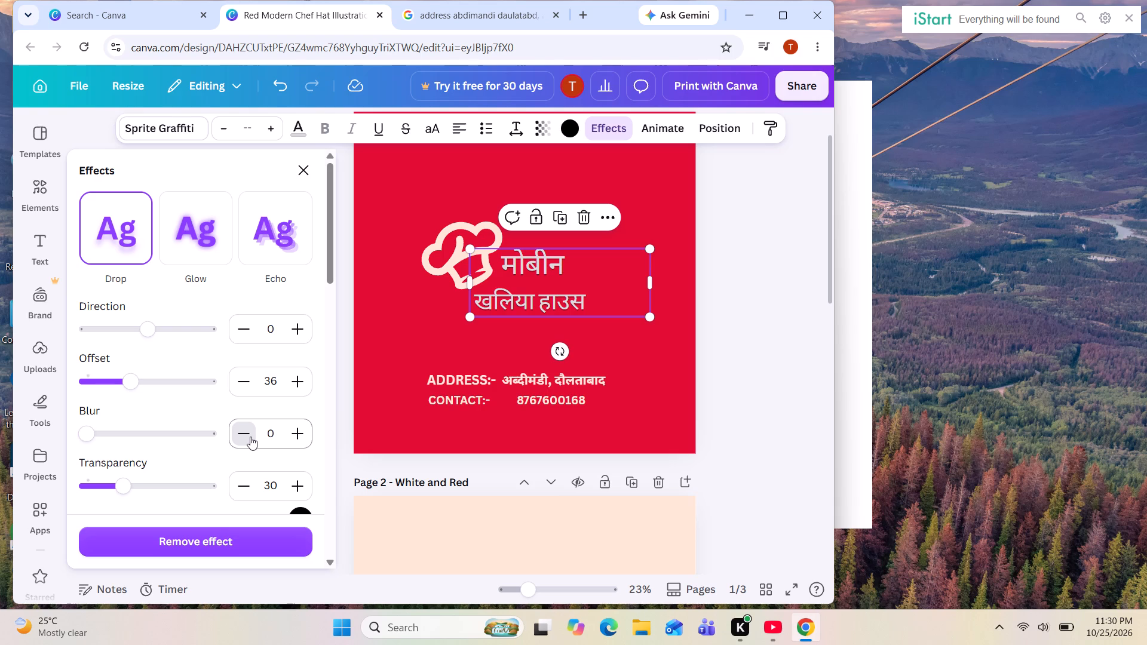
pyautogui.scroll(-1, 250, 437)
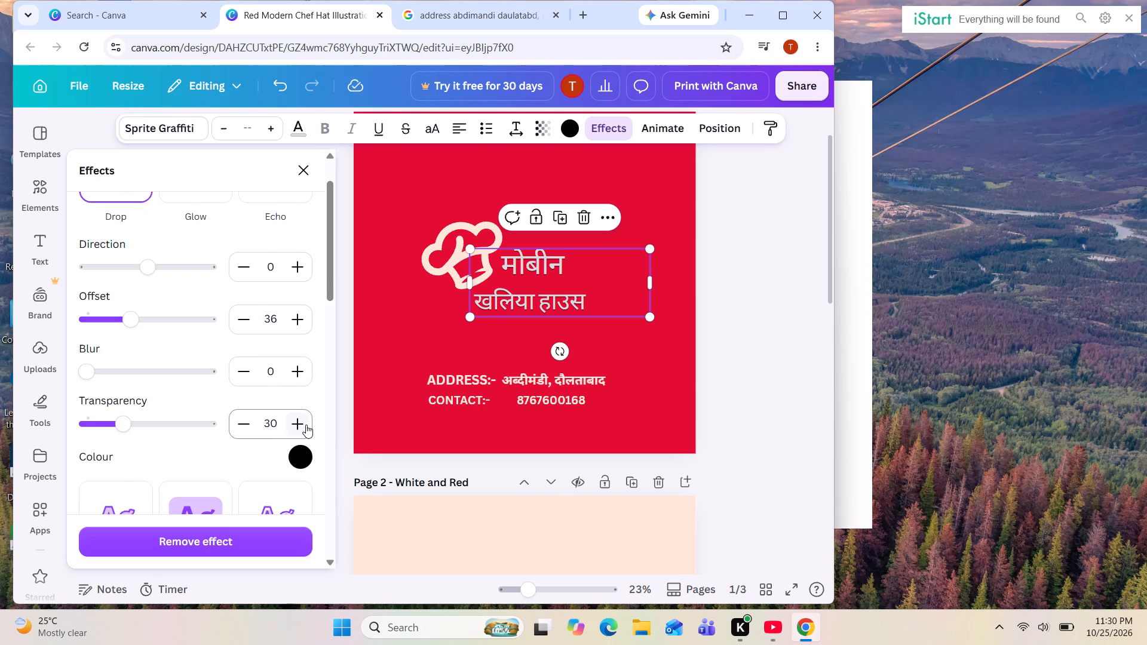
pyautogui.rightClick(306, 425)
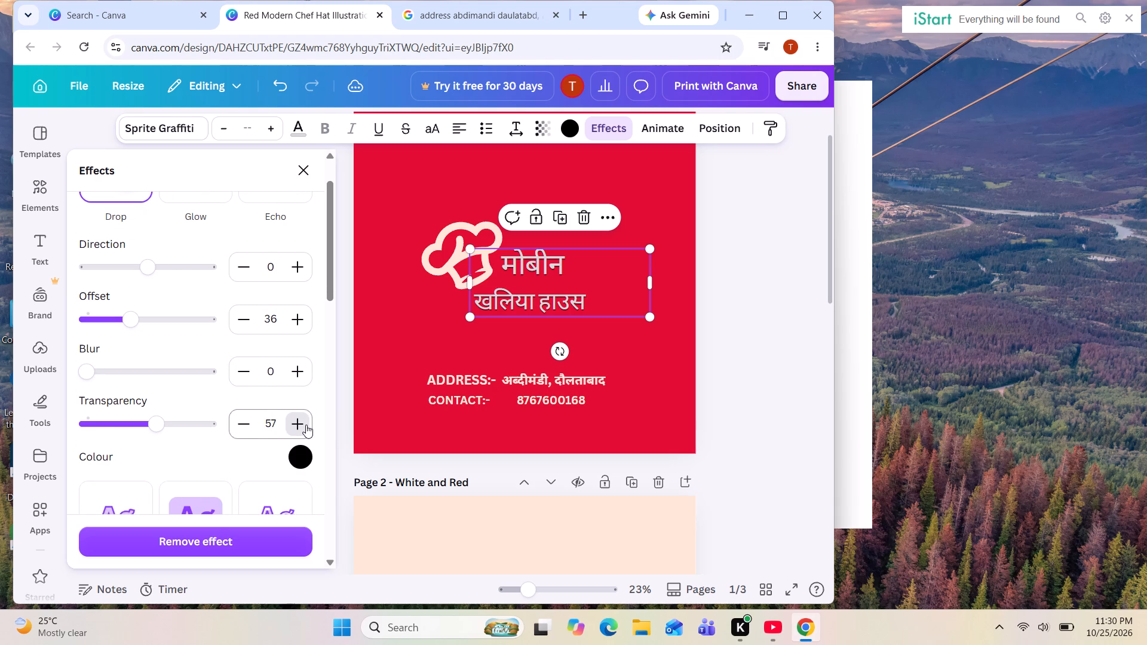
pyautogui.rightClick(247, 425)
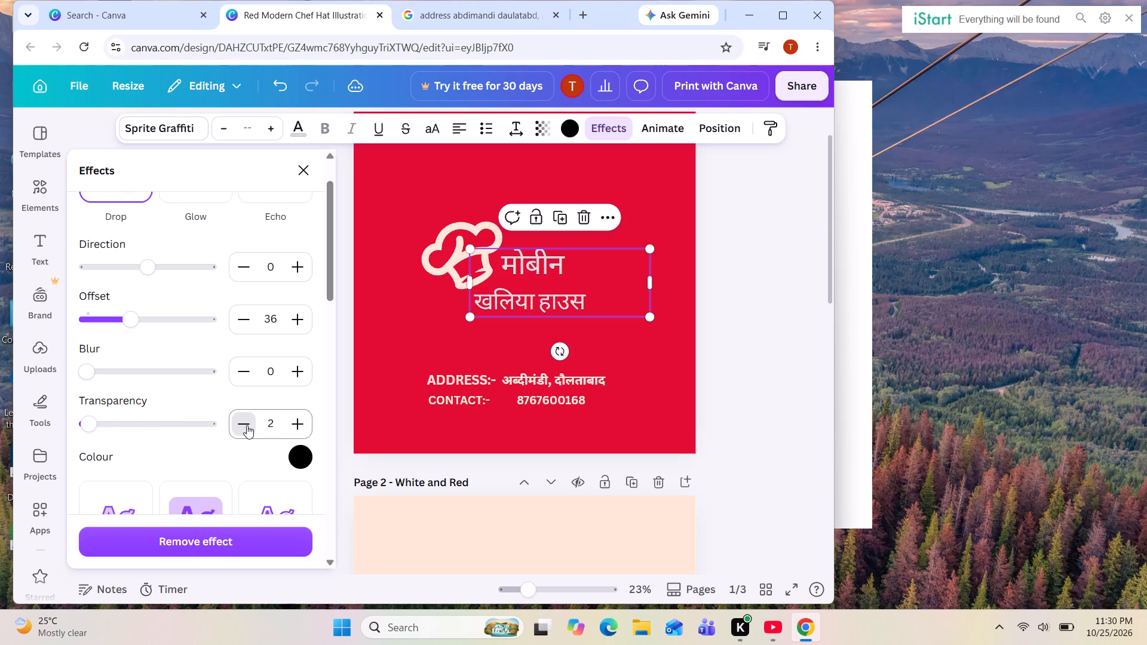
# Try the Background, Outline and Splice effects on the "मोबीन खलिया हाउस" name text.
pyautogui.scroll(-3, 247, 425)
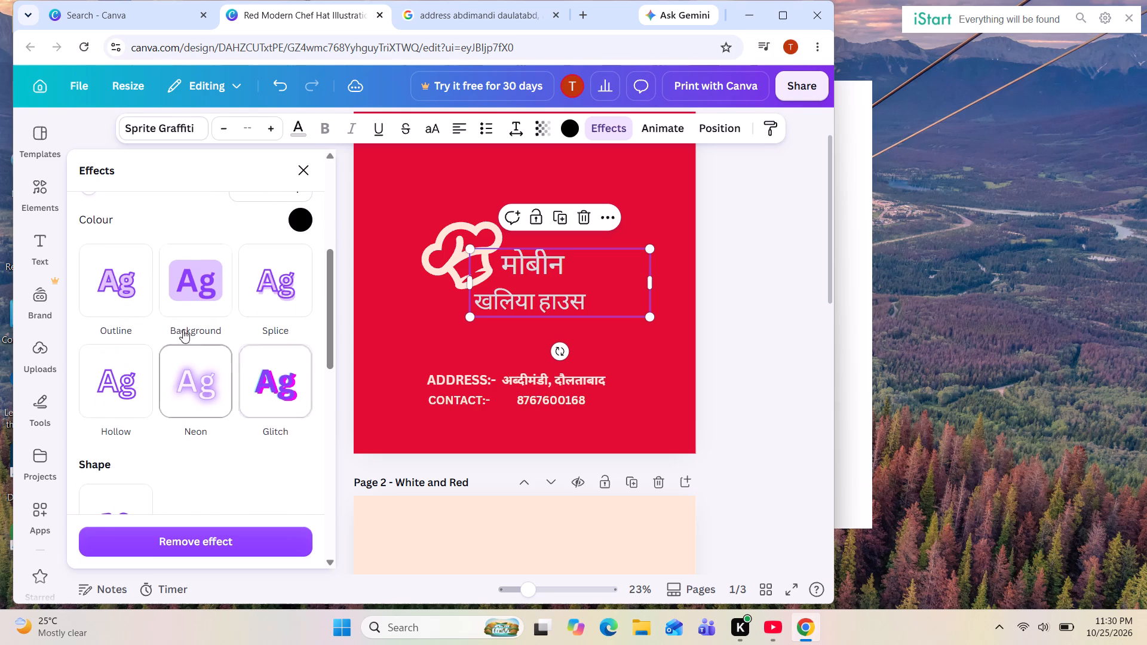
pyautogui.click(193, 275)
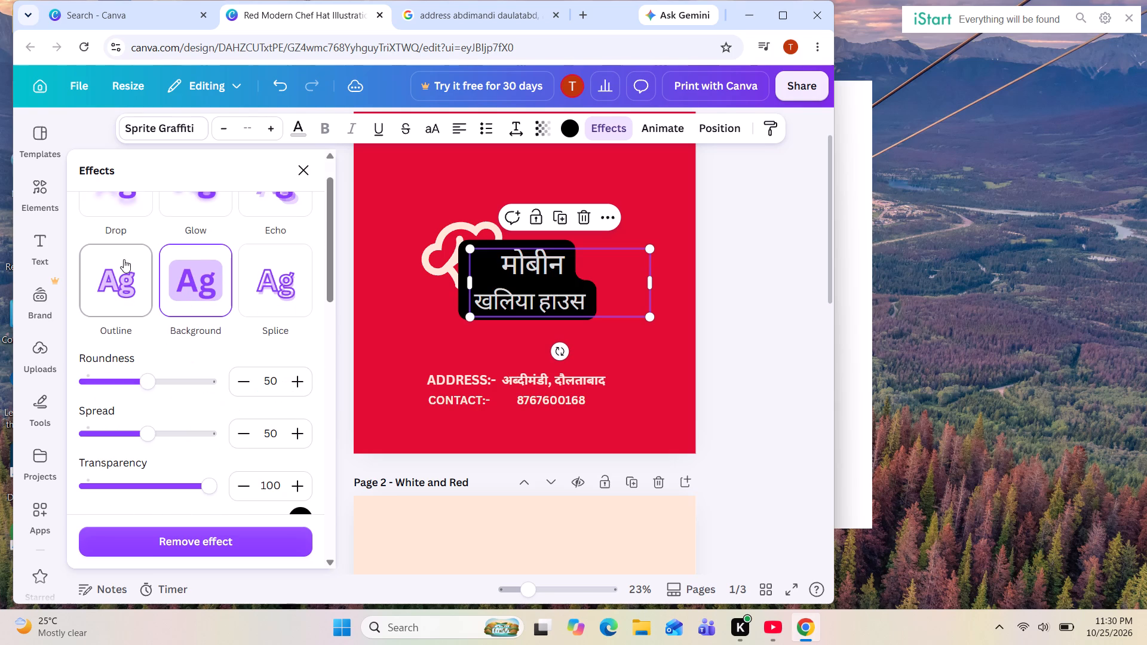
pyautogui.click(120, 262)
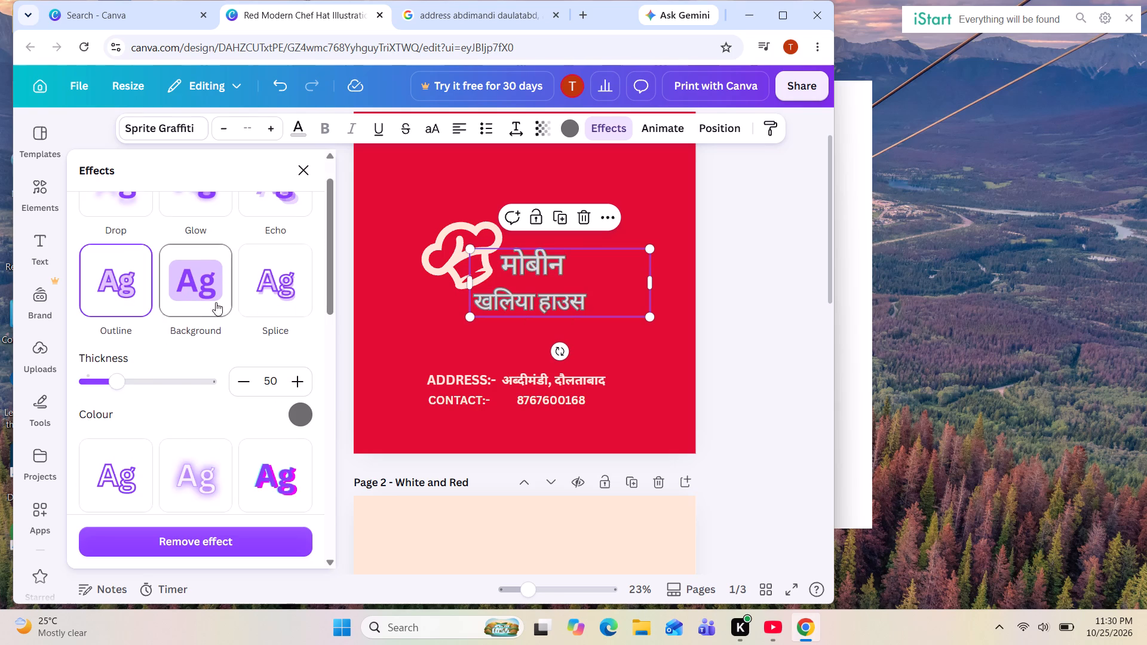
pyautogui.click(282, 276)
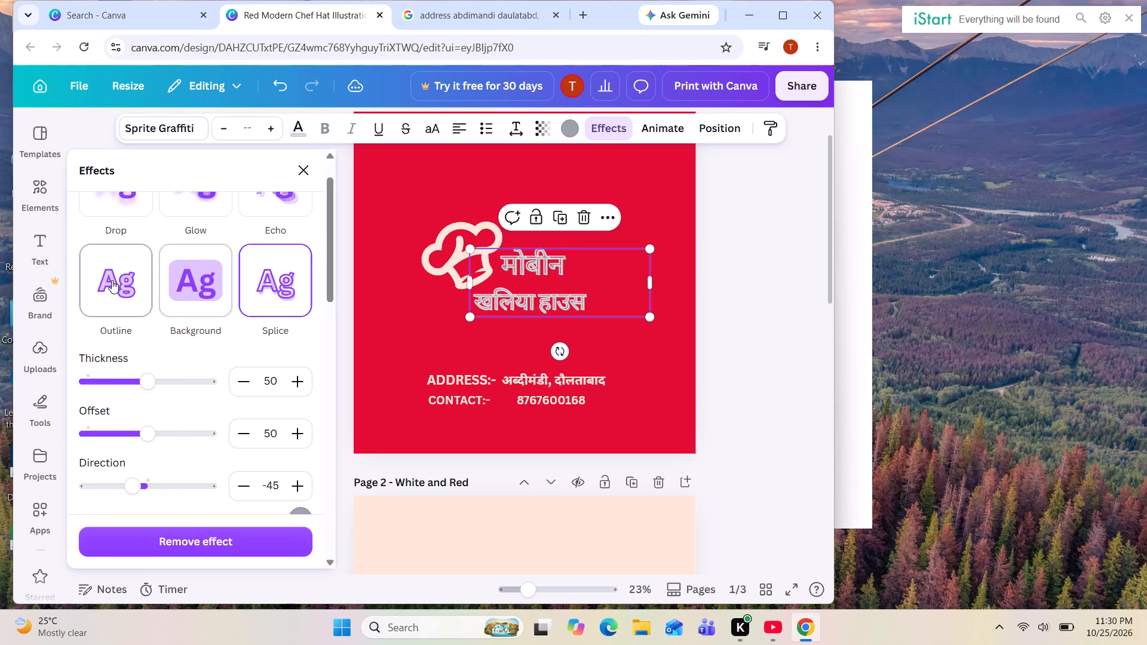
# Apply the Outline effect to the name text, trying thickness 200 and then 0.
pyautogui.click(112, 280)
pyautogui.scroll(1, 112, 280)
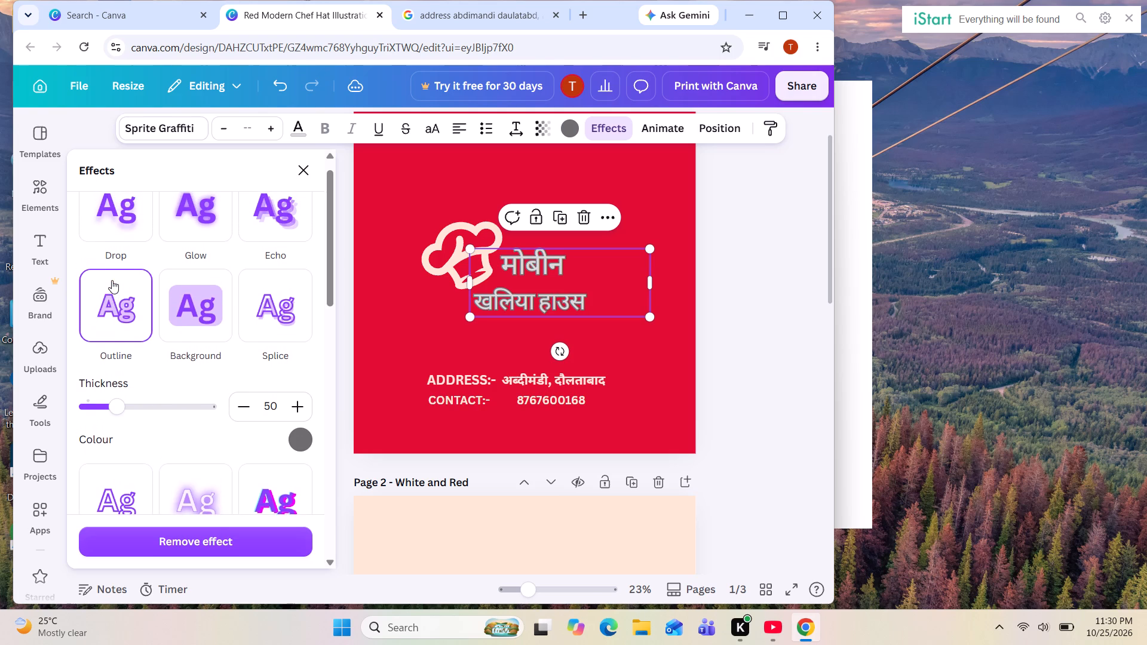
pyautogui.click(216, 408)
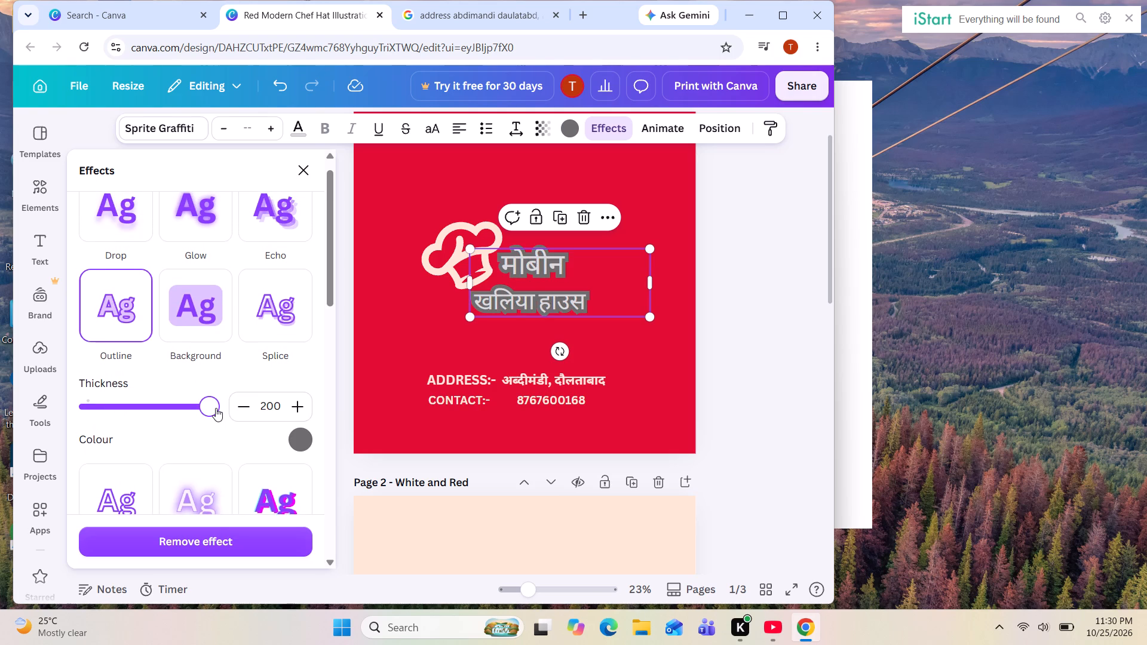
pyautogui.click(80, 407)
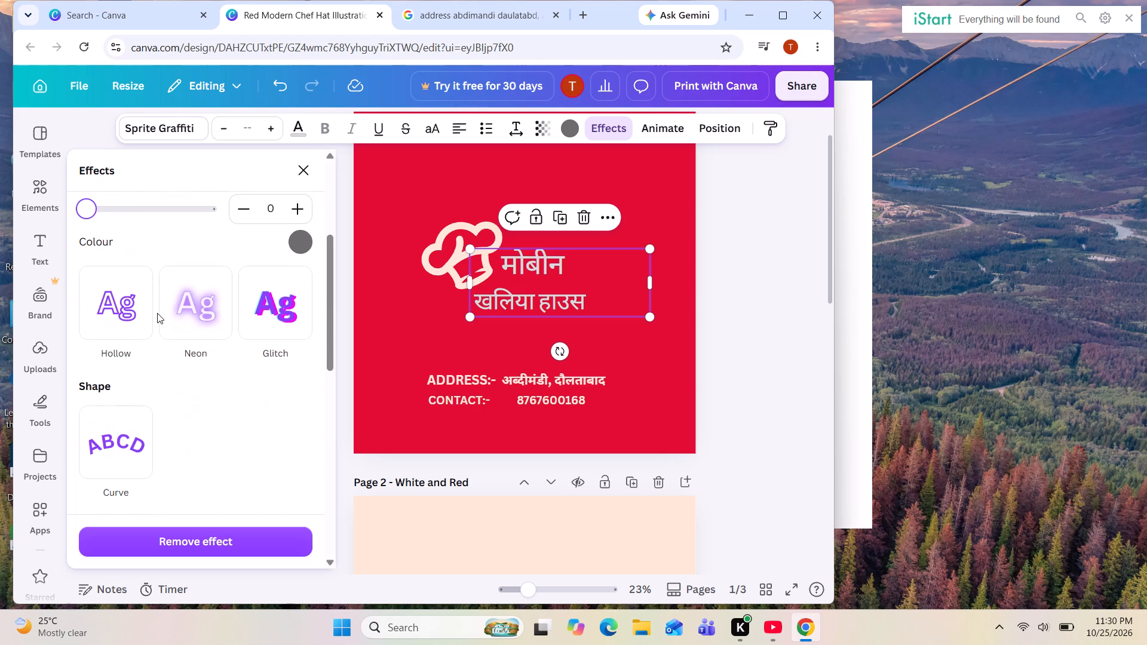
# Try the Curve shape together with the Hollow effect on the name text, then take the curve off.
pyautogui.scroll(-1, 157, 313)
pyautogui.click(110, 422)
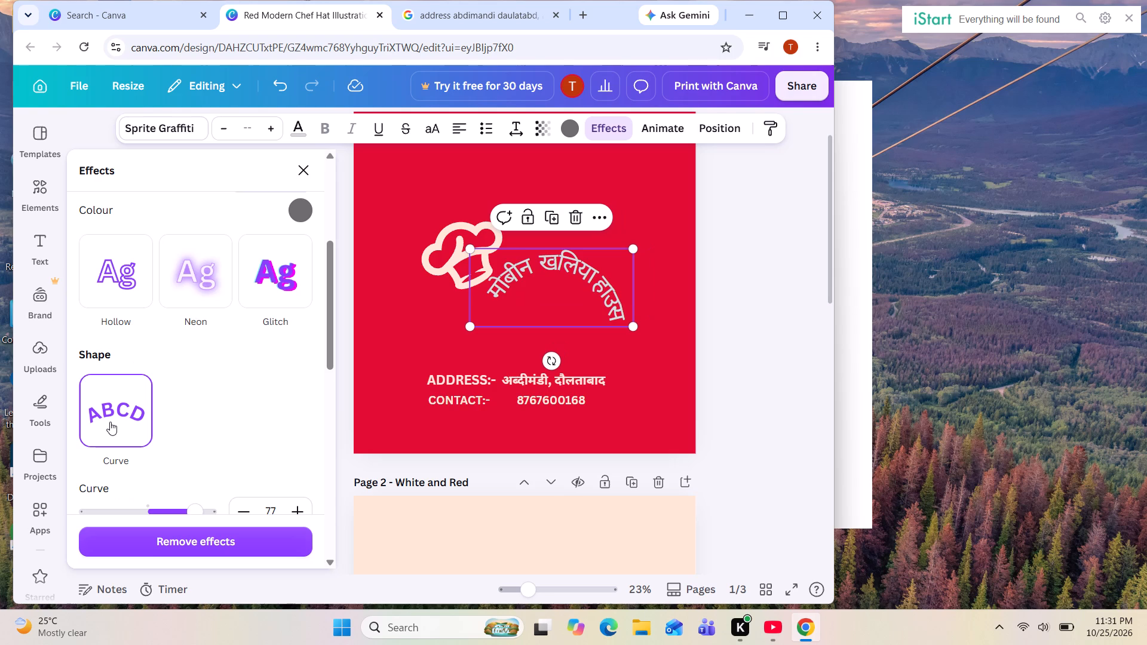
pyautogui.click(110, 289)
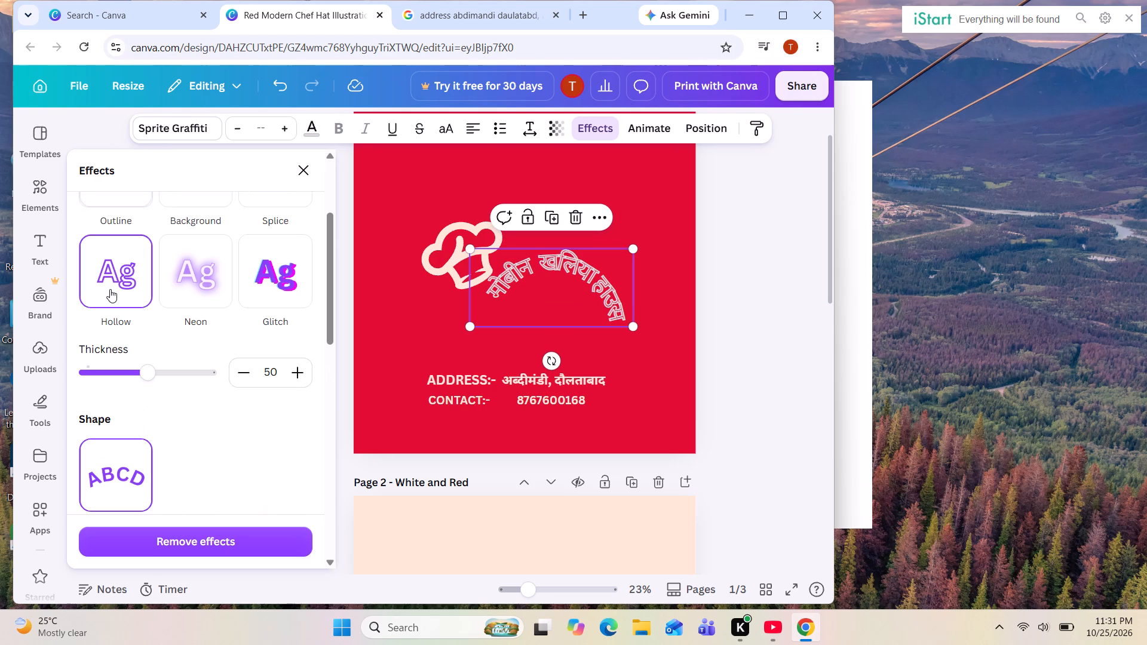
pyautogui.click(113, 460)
pyautogui.scroll(-2, 113, 460)
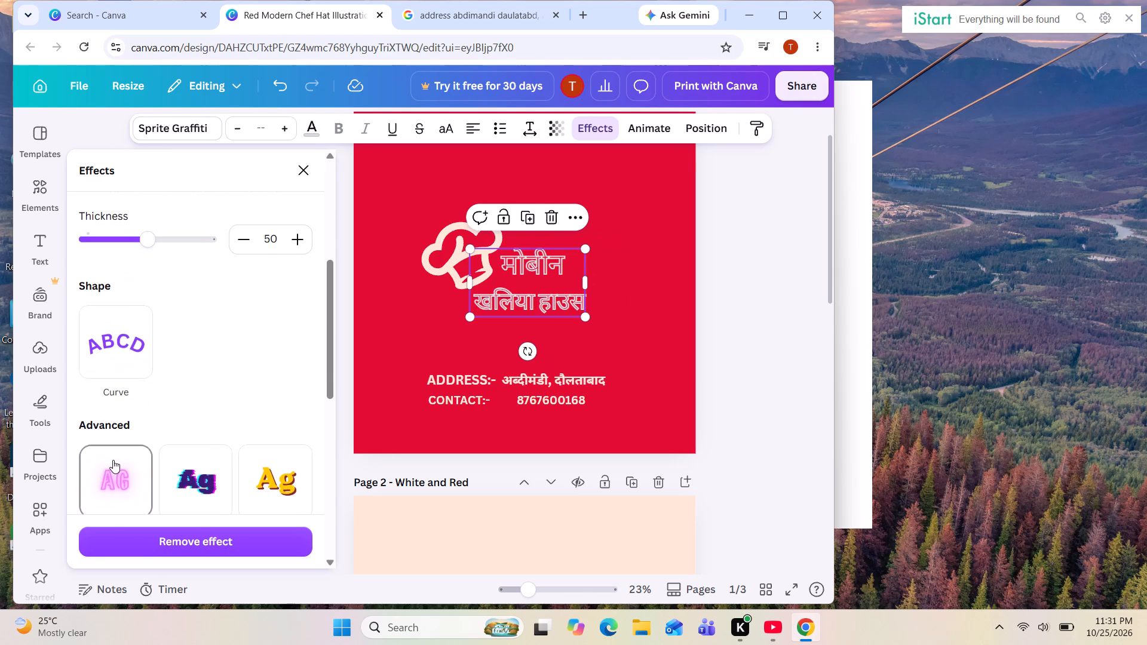
pyautogui.click(157, 547)
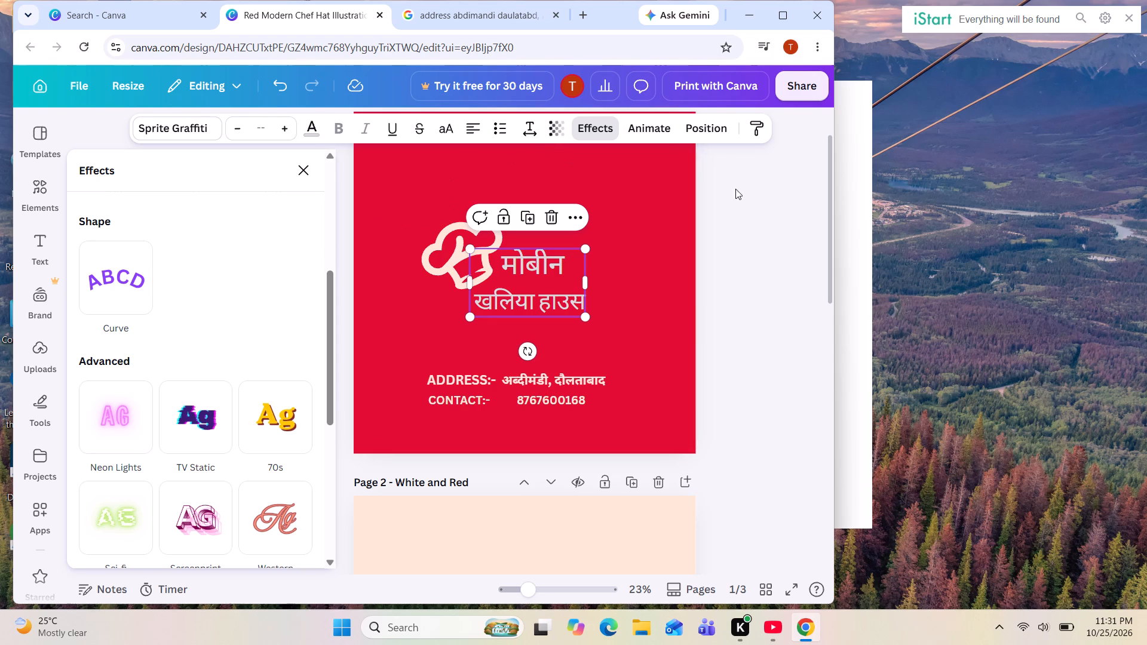
pyautogui.click(732, 225)
# Change the "मोबीन खलिया हाउस" name text's colour to white.
pyautogui.click(309, 128)
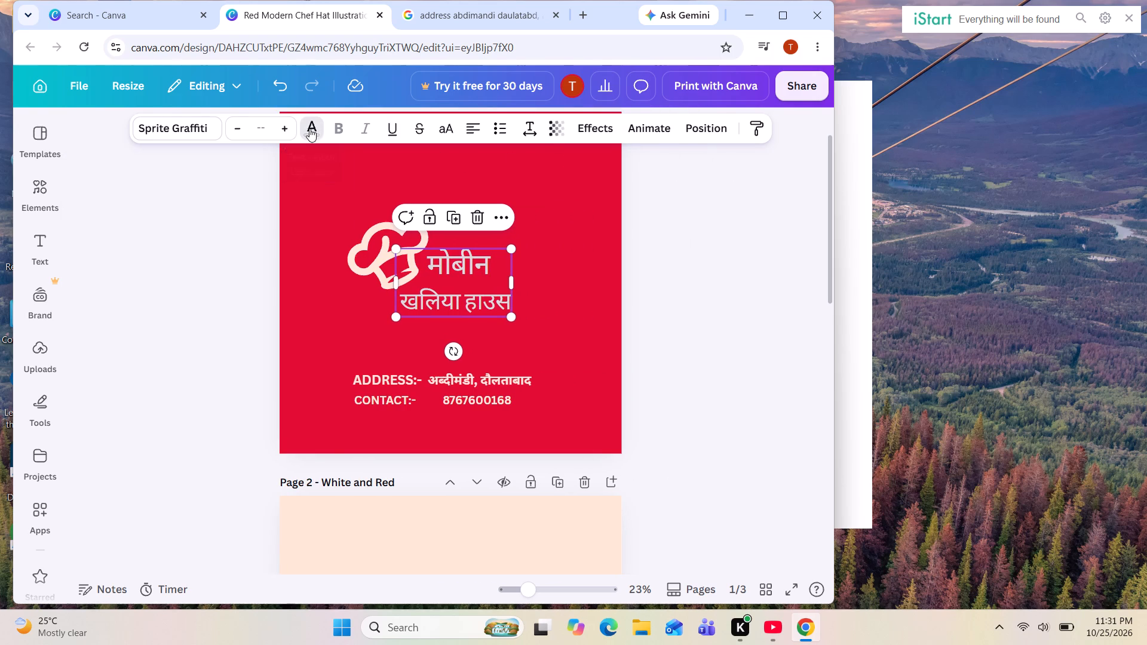
pyautogui.click(231, 283)
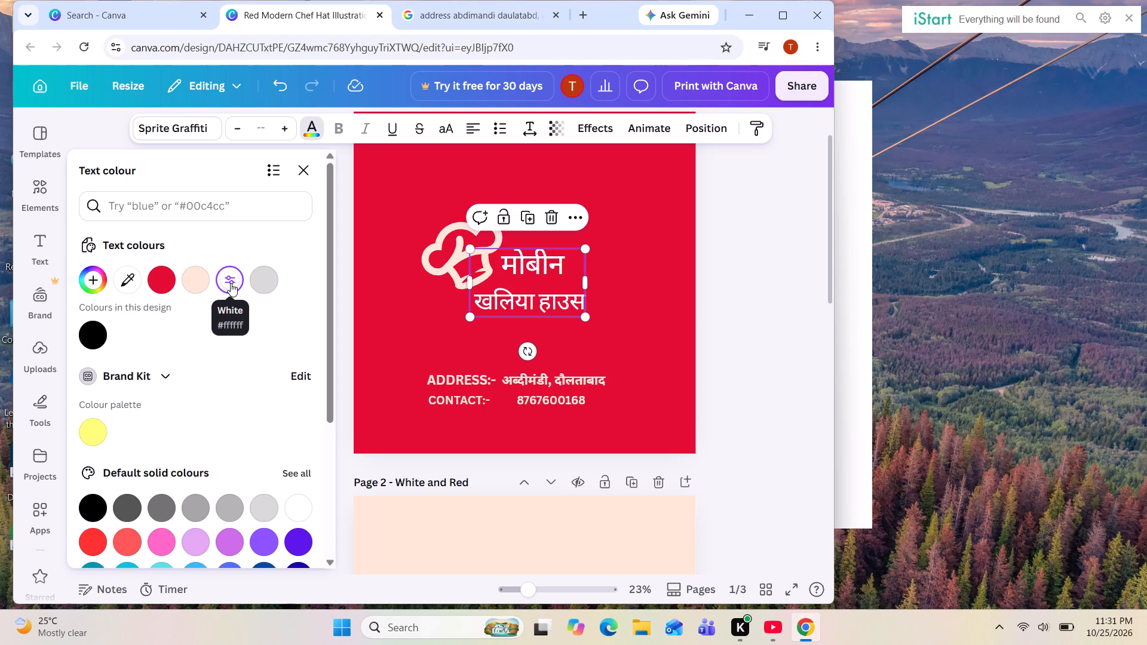
pyautogui.click(791, 271)
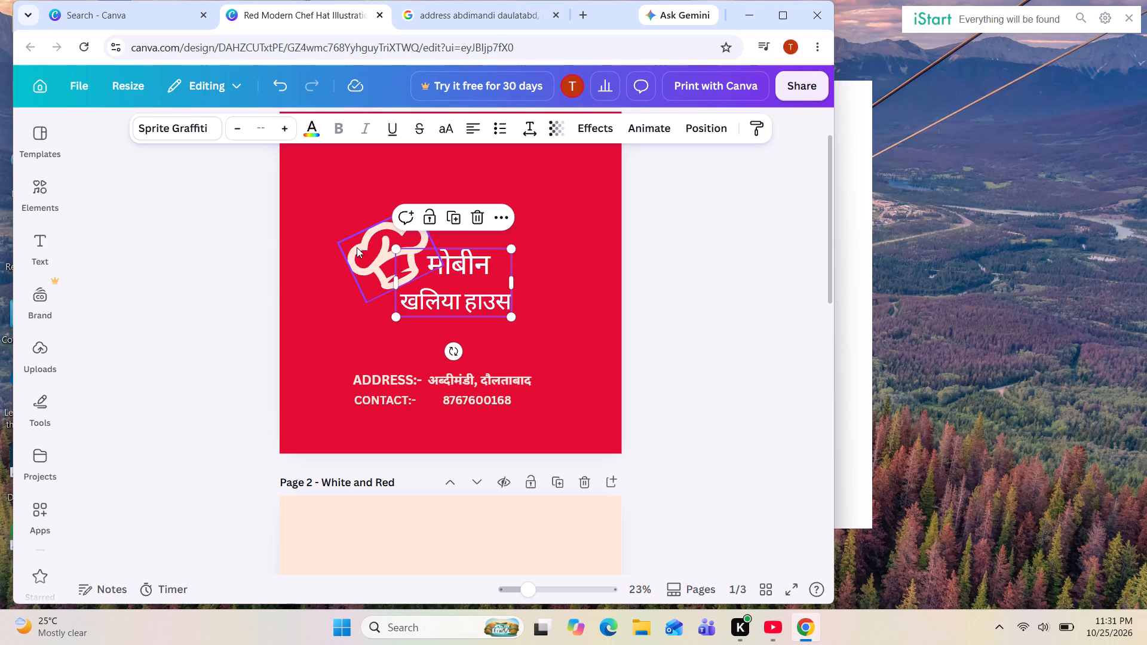
pyautogui.click(168, 243)
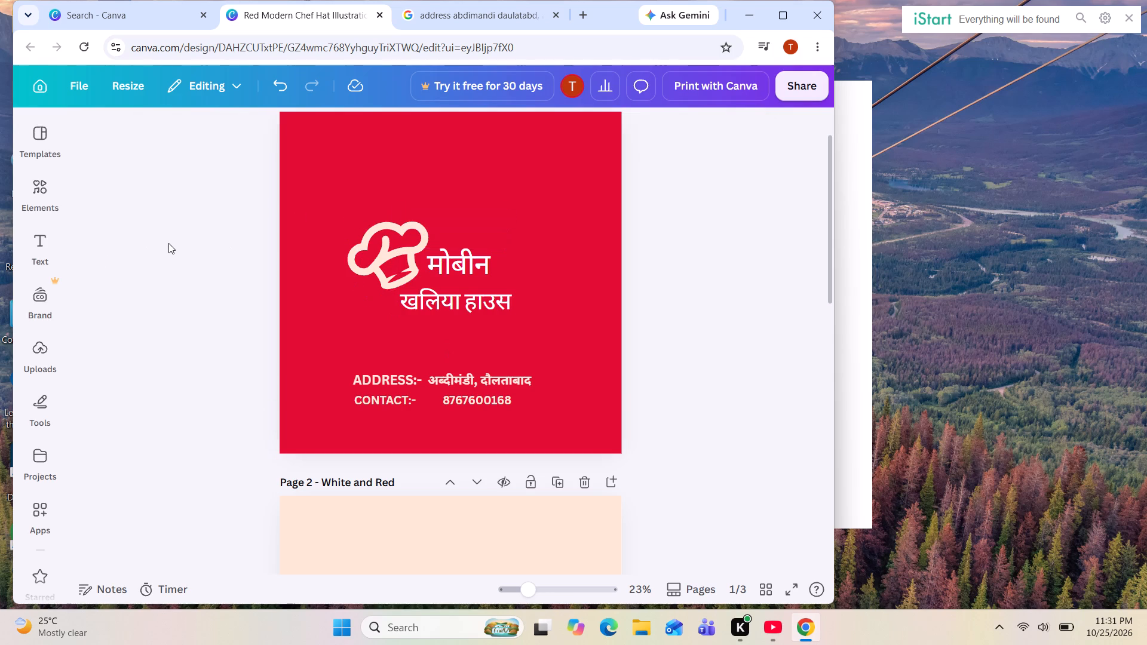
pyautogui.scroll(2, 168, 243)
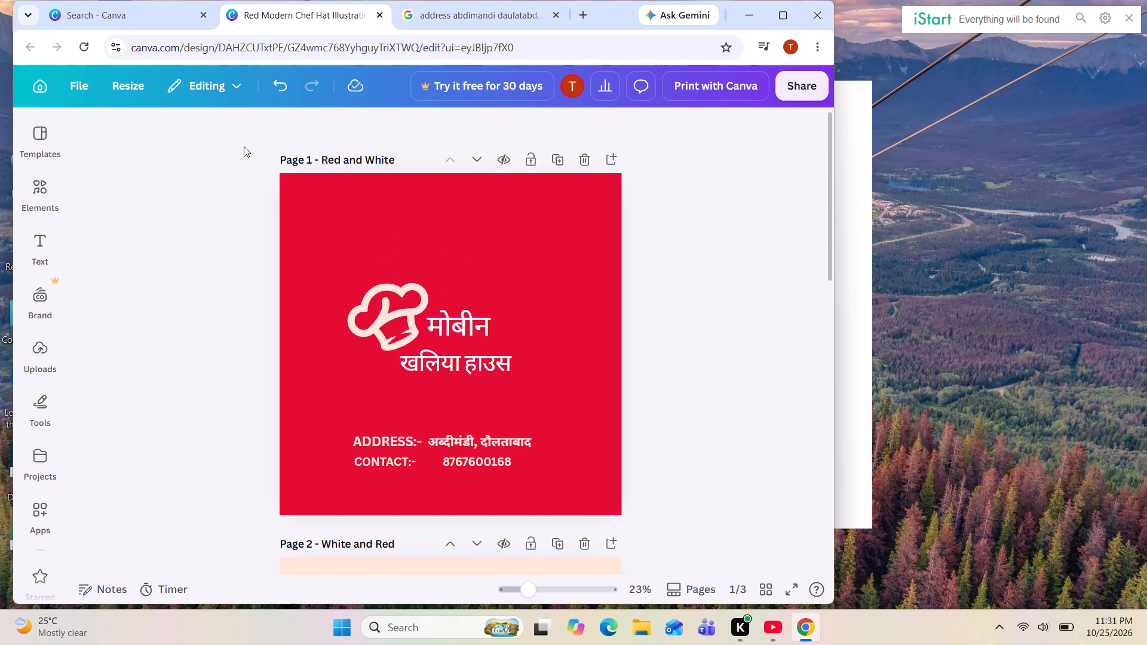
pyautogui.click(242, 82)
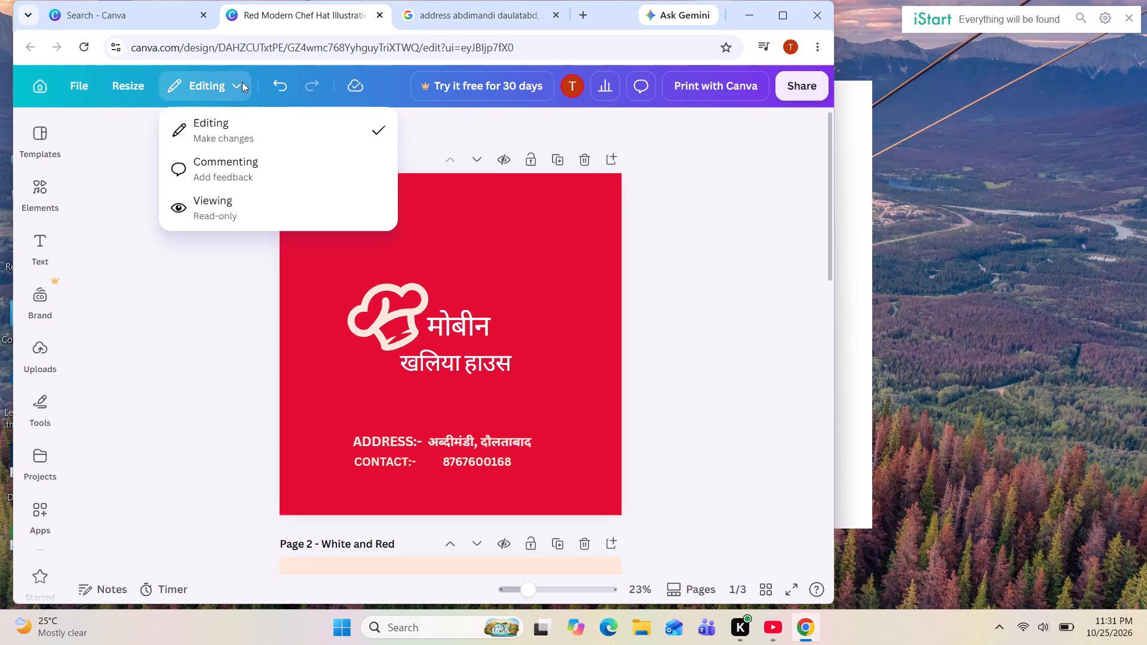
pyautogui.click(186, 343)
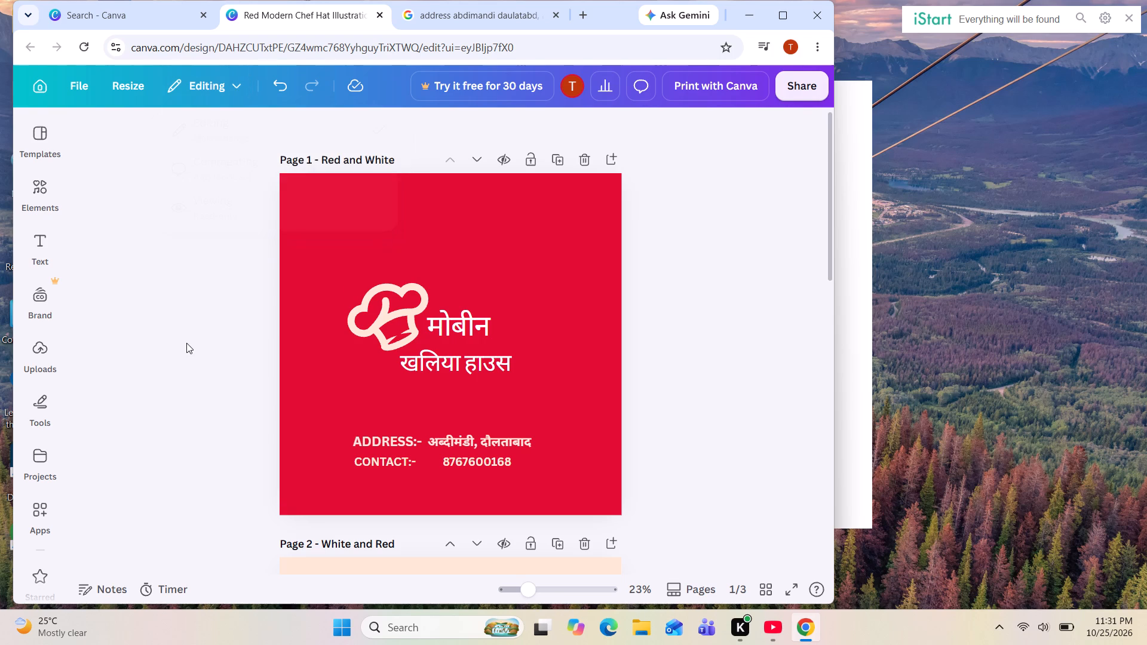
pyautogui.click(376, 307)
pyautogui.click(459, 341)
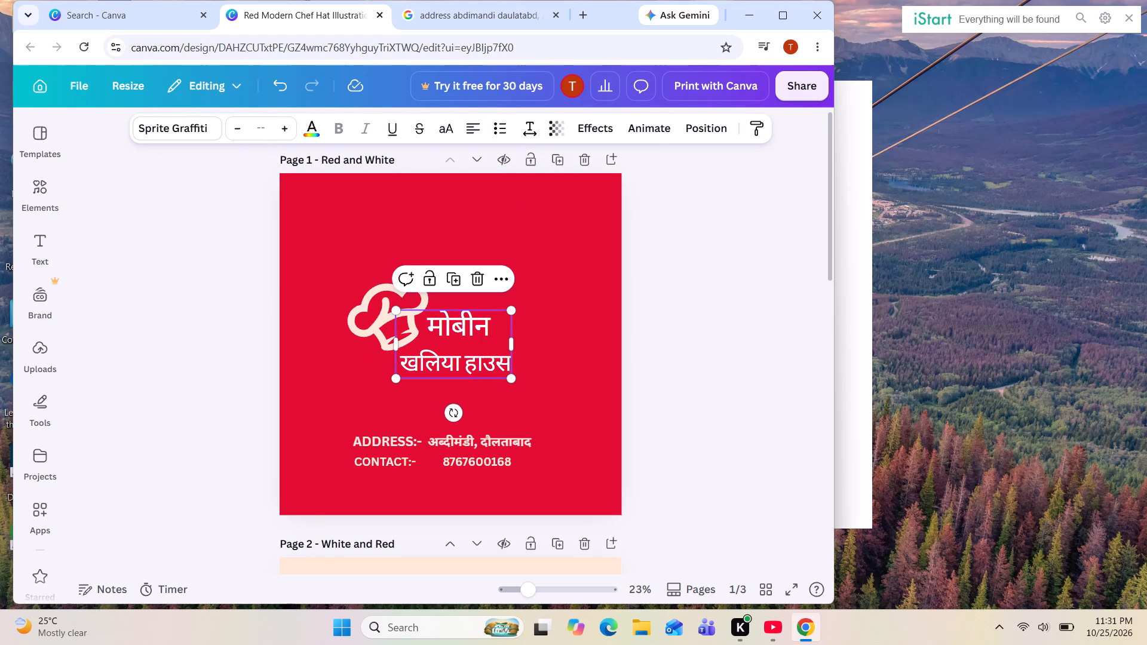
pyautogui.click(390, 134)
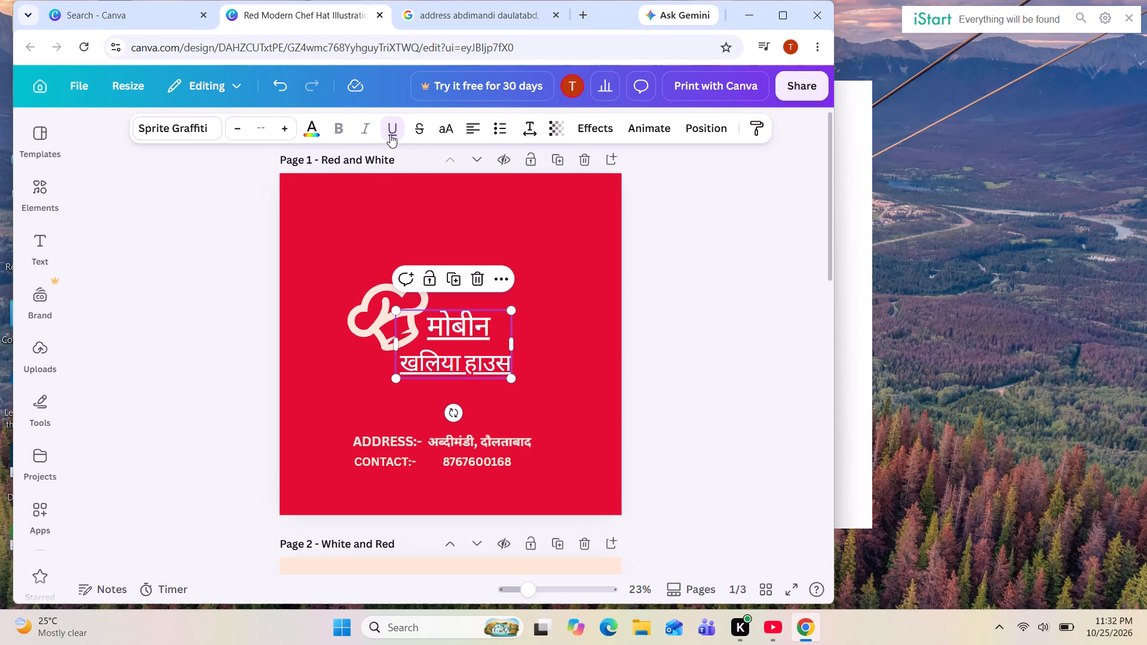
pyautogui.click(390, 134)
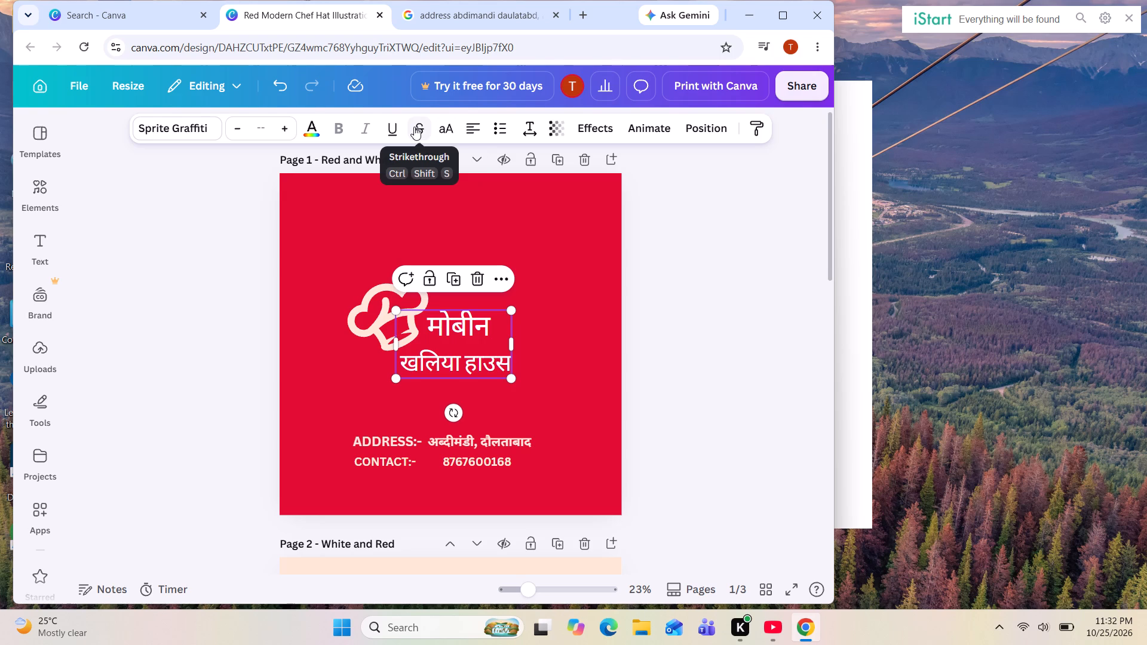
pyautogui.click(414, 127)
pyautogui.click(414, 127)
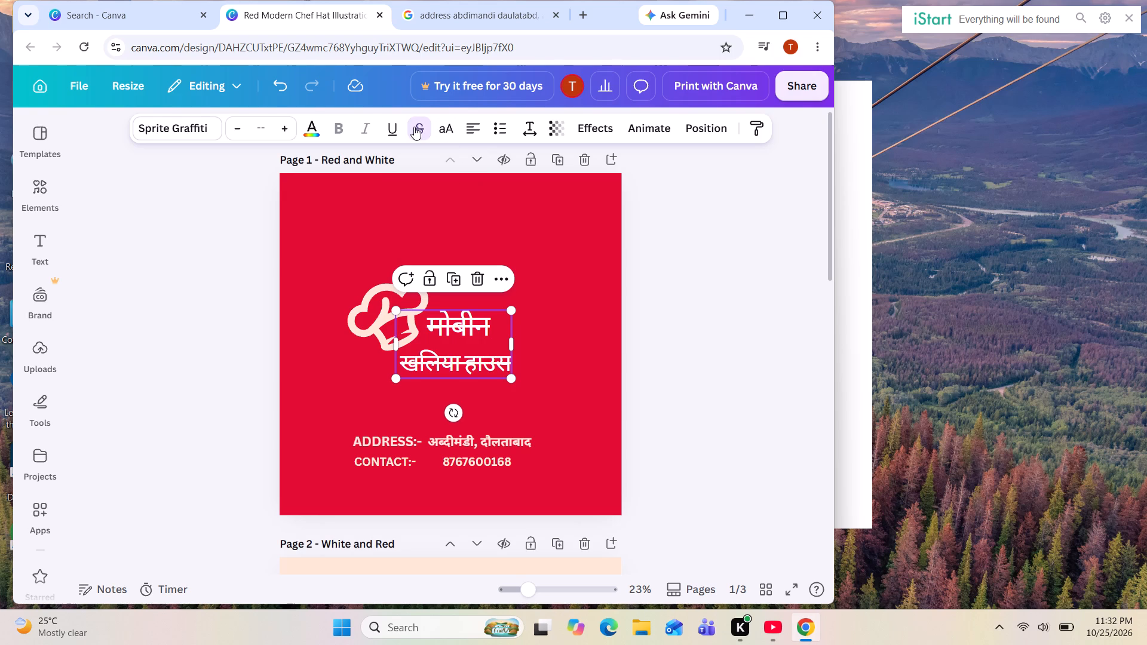
pyautogui.click(441, 131)
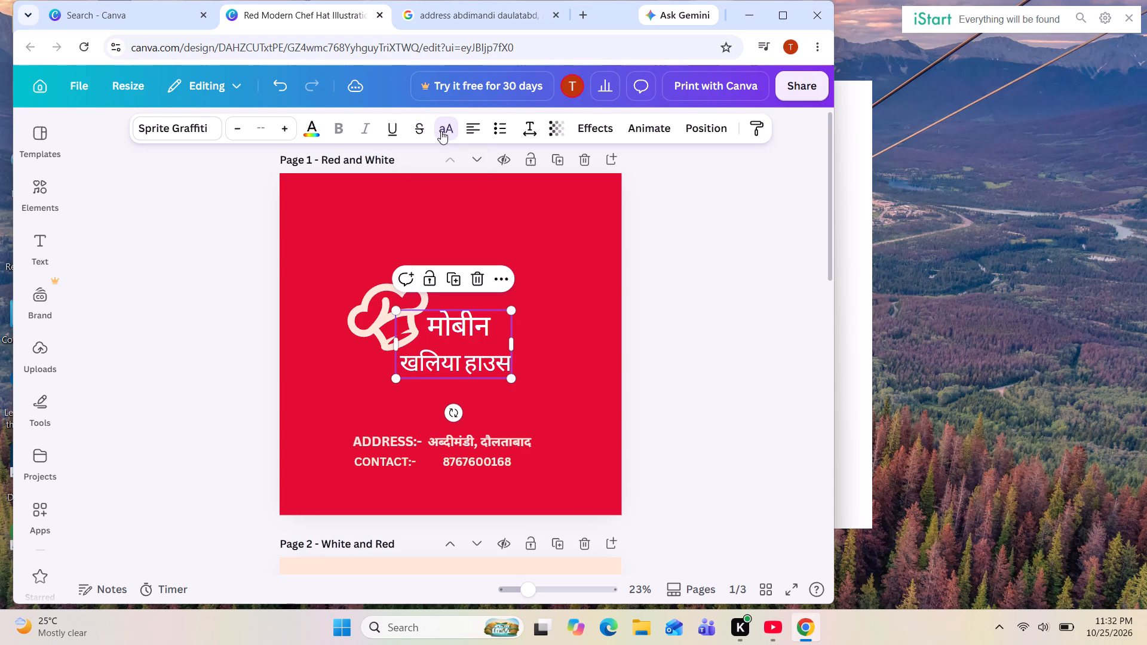
pyautogui.click(441, 131)
pyautogui.click(441, 131)
pyautogui.doubleClick(441, 131)
# Set the "मोबीन खलिया हाउस" name text's alignment to justified.
pyautogui.click(478, 128)
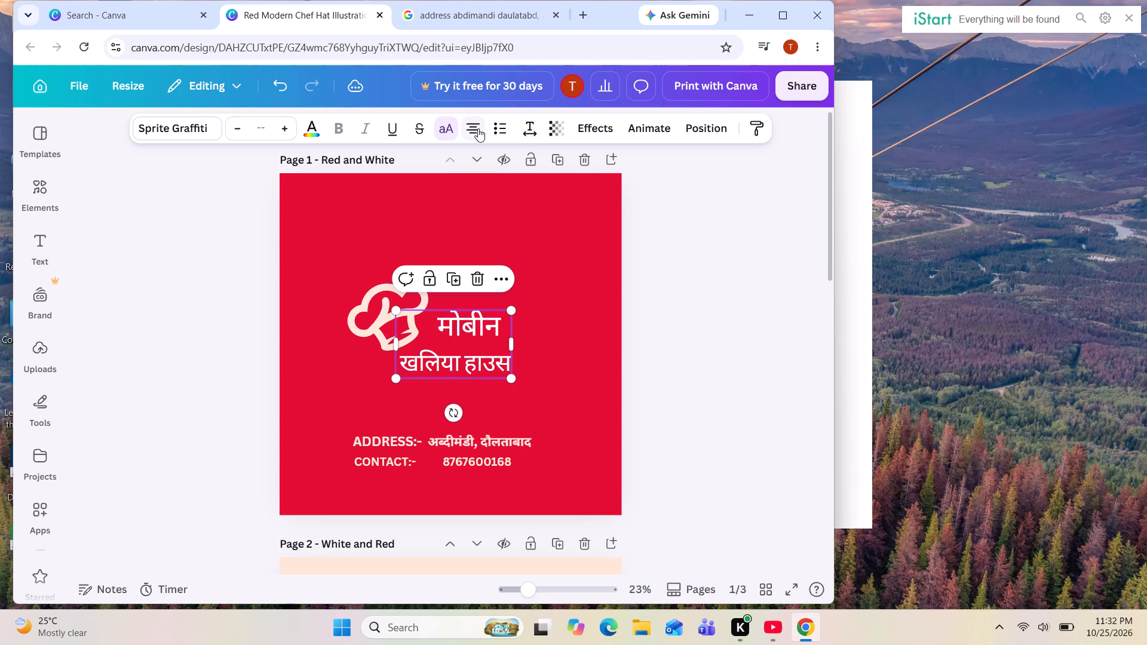
pyautogui.click(478, 128)
pyautogui.click(478, 128)
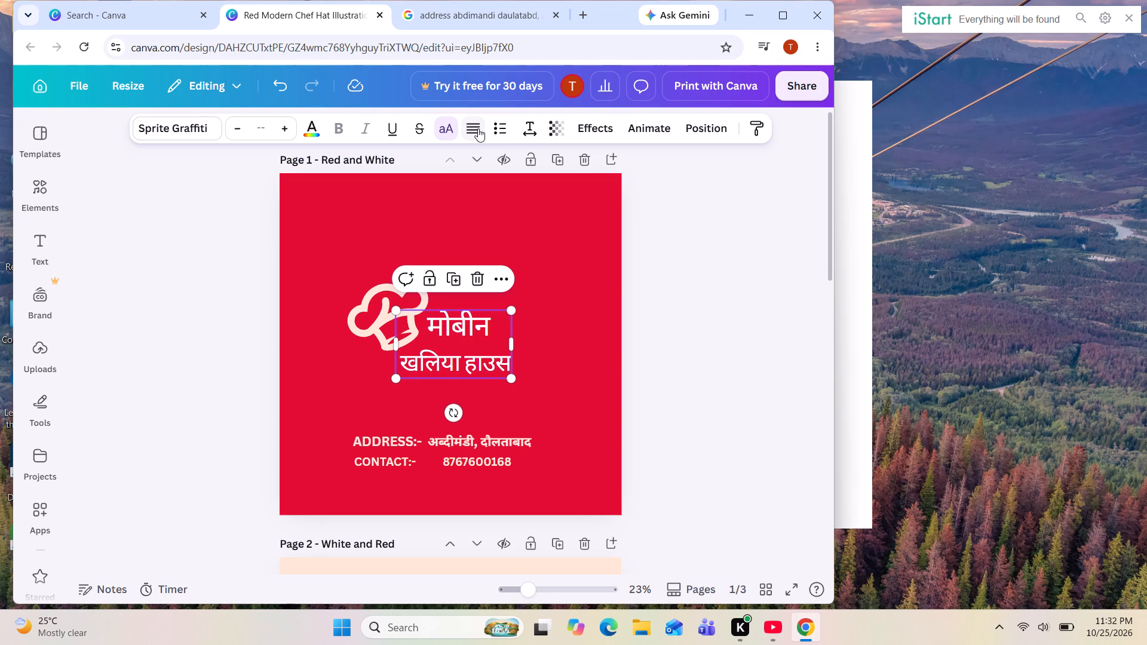
pyautogui.click(678, 246)
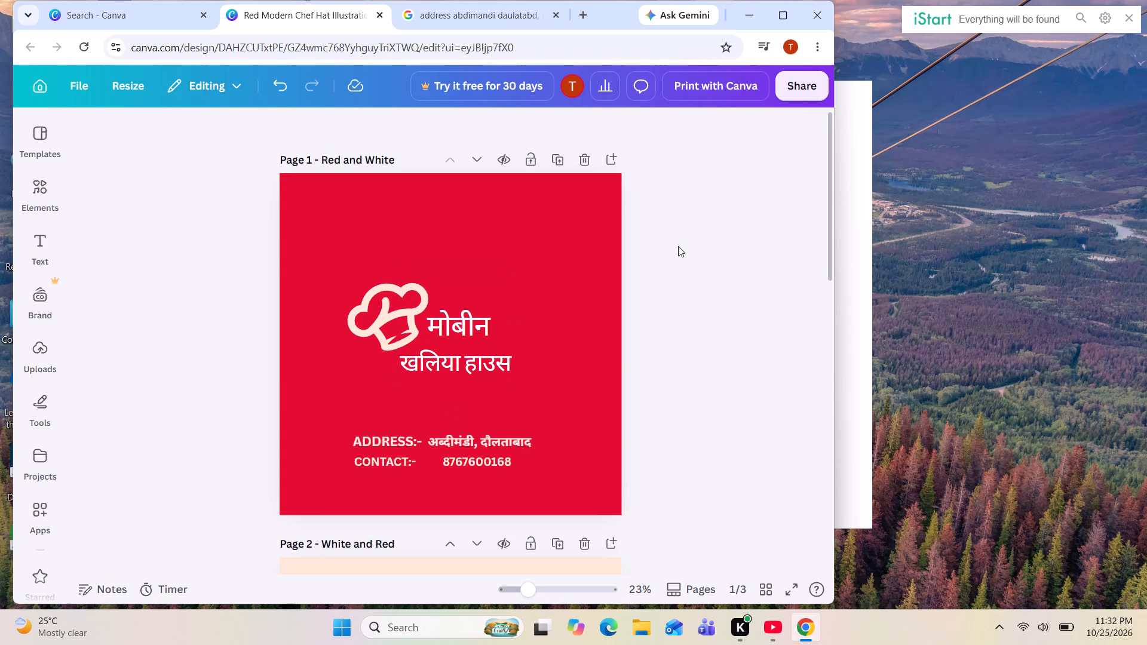
# Set the font size of the word "मोबीन" in the business name to 140.
pyautogui.click(490, 321)
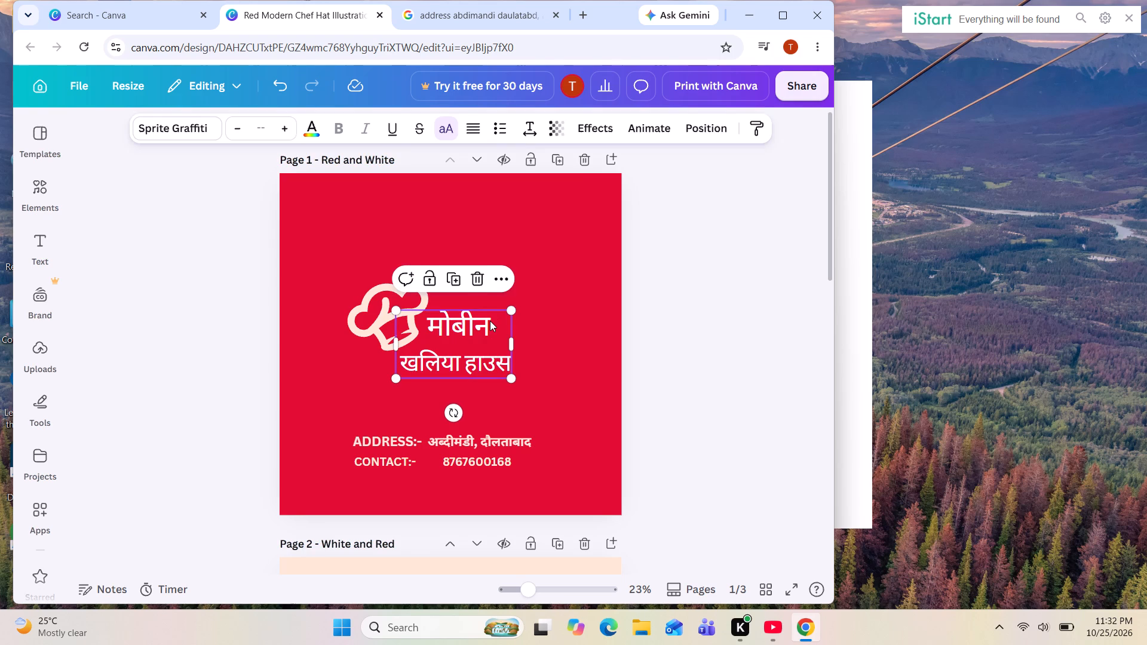
pyautogui.click(490, 321)
pyautogui.moveTo(490, 321); pyautogui.dragTo(451, 320)
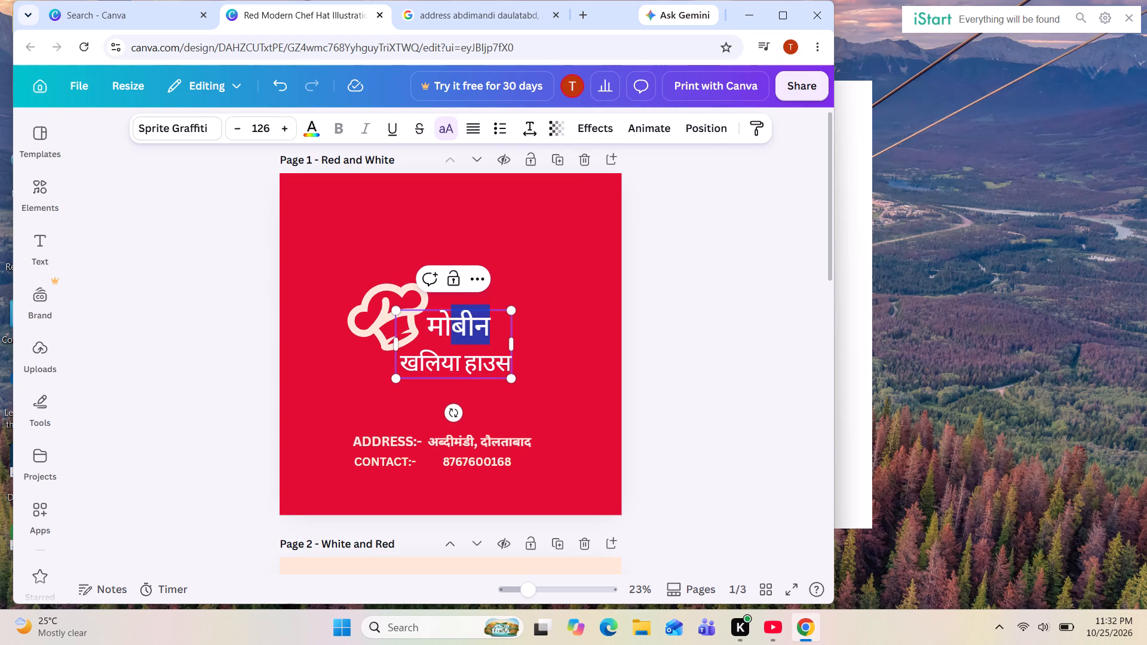
pyautogui.moveTo(451, 320); pyautogui.dragTo(432, 321)
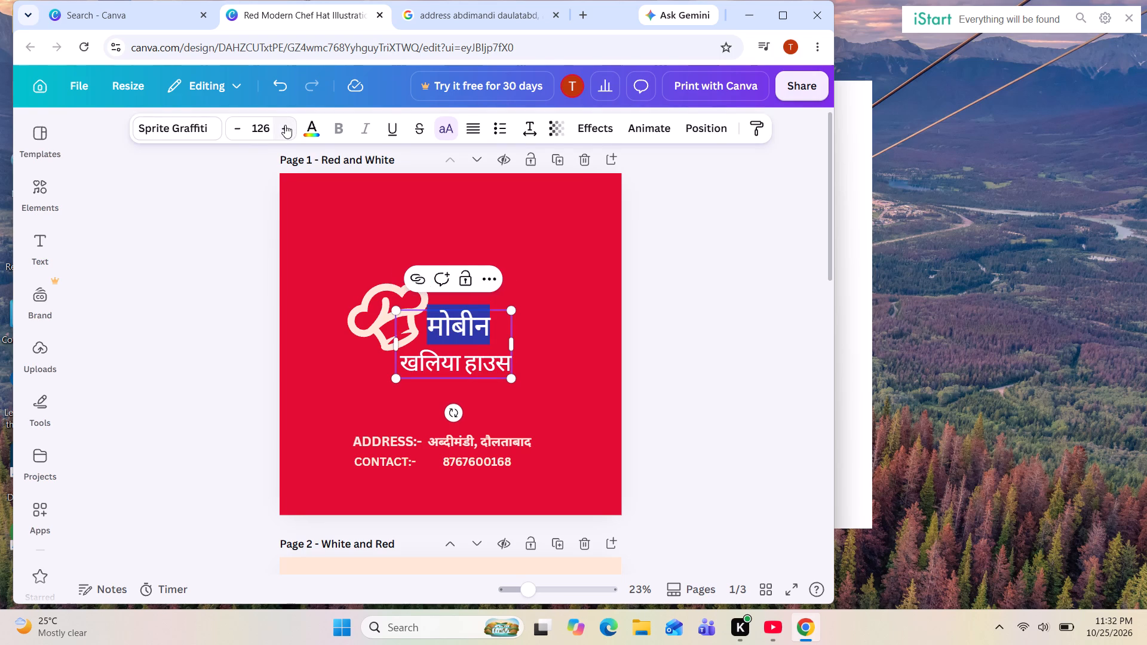
pyautogui.tripleClick(286, 125)
pyautogui.doubleClick(286, 125)
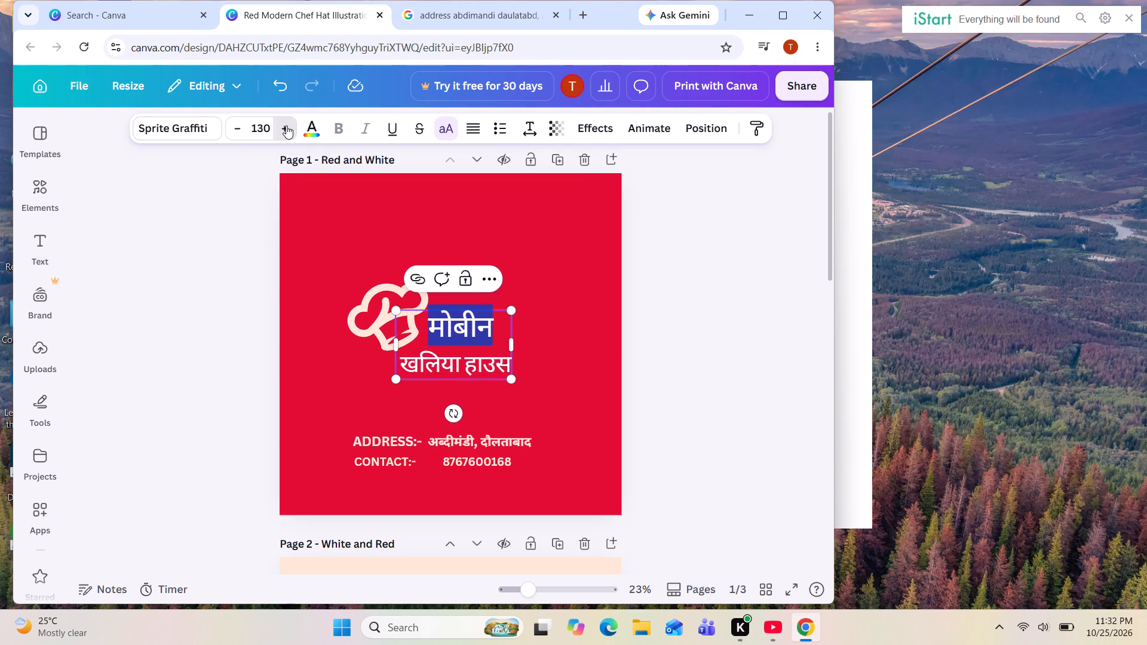
pyautogui.tripleClick(286, 125)
pyautogui.click(286, 125)
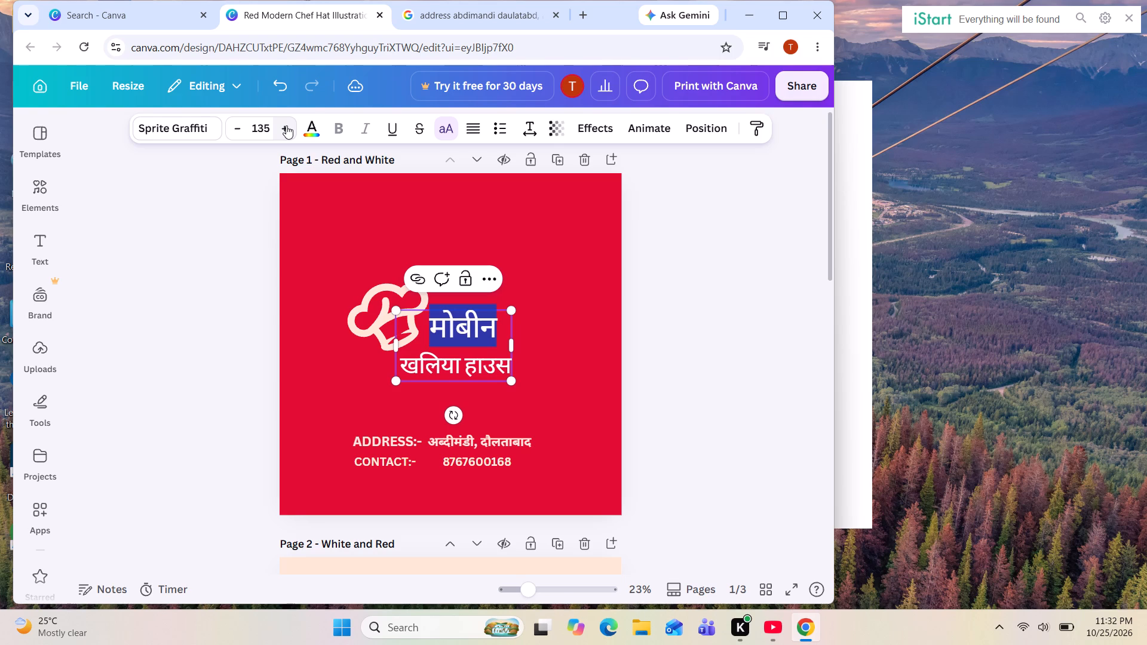
pyautogui.tripleClick(286, 125)
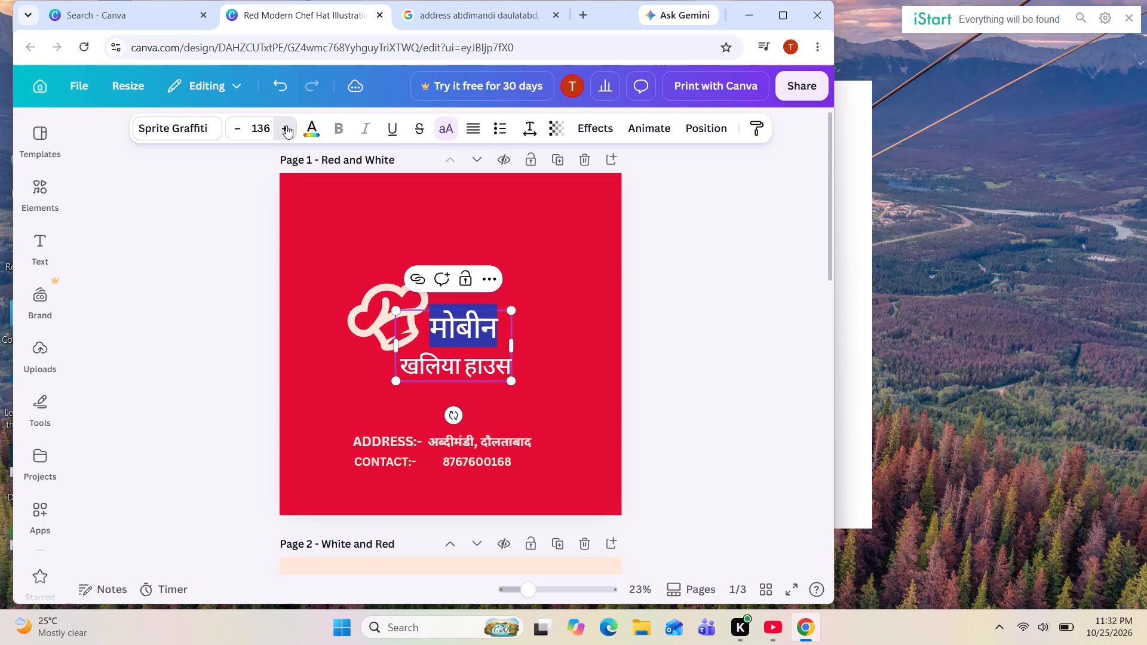
pyautogui.doubleClick(286, 125)
pyautogui.click(286, 125)
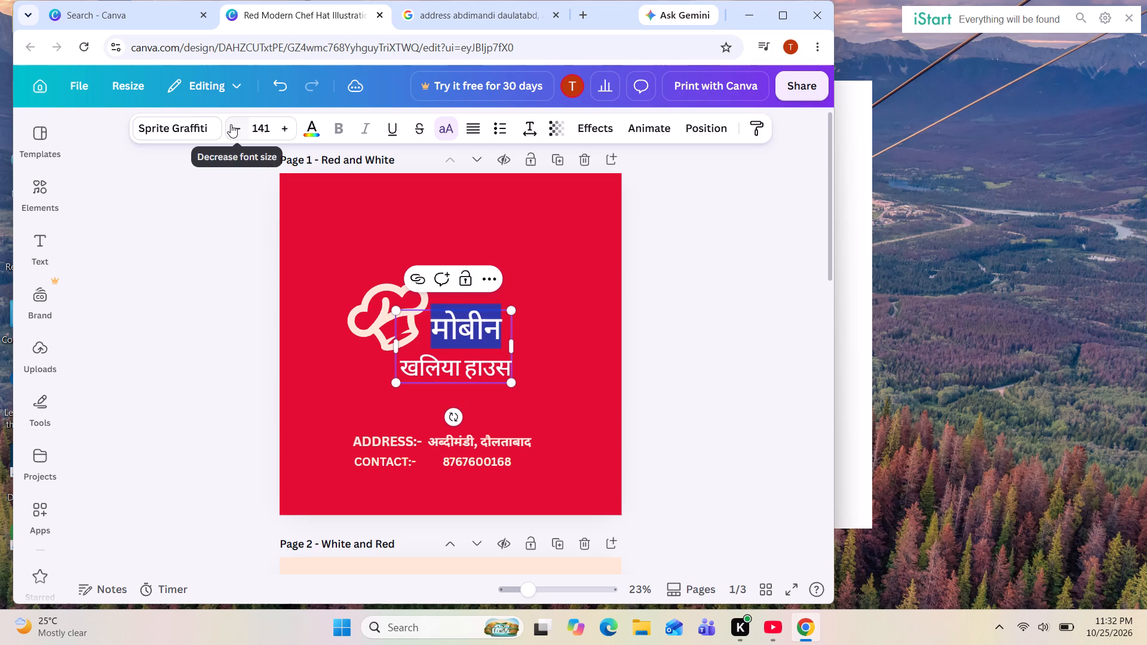
pyautogui.click(238, 127)
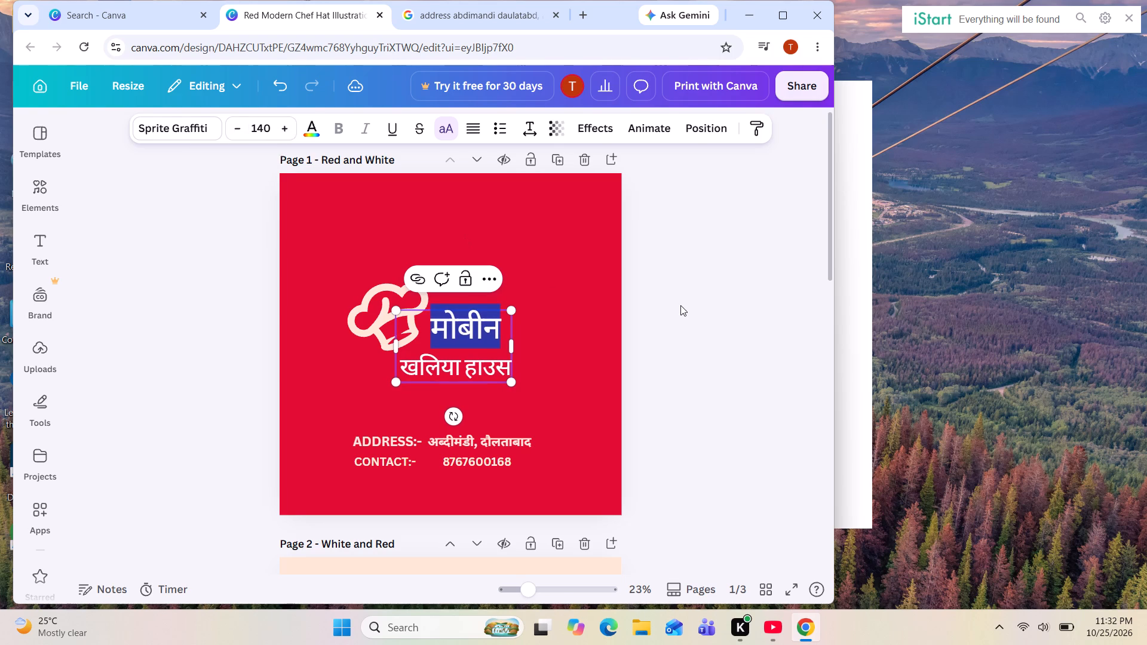
pyautogui.click(680, 305)
pyautogui.click(680, 305)
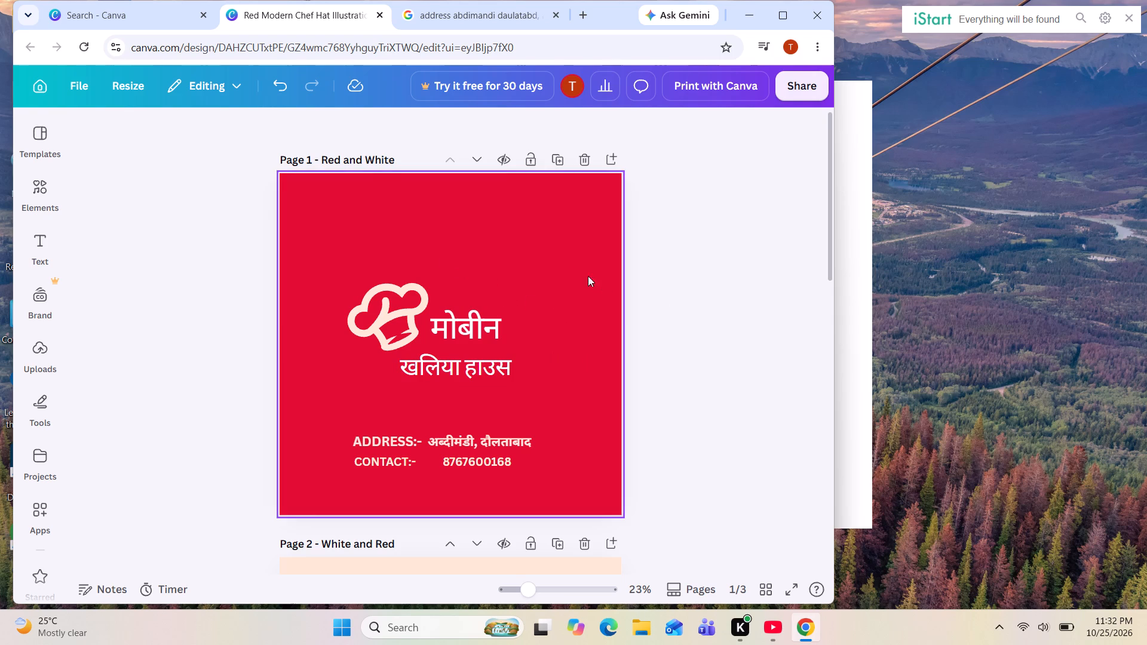
# Reposition the "मोबीन खलिया हाउस" name text so "मोबीन" sits just beside the chef hat without overlapping it.
pyautogui.click(492, 364)
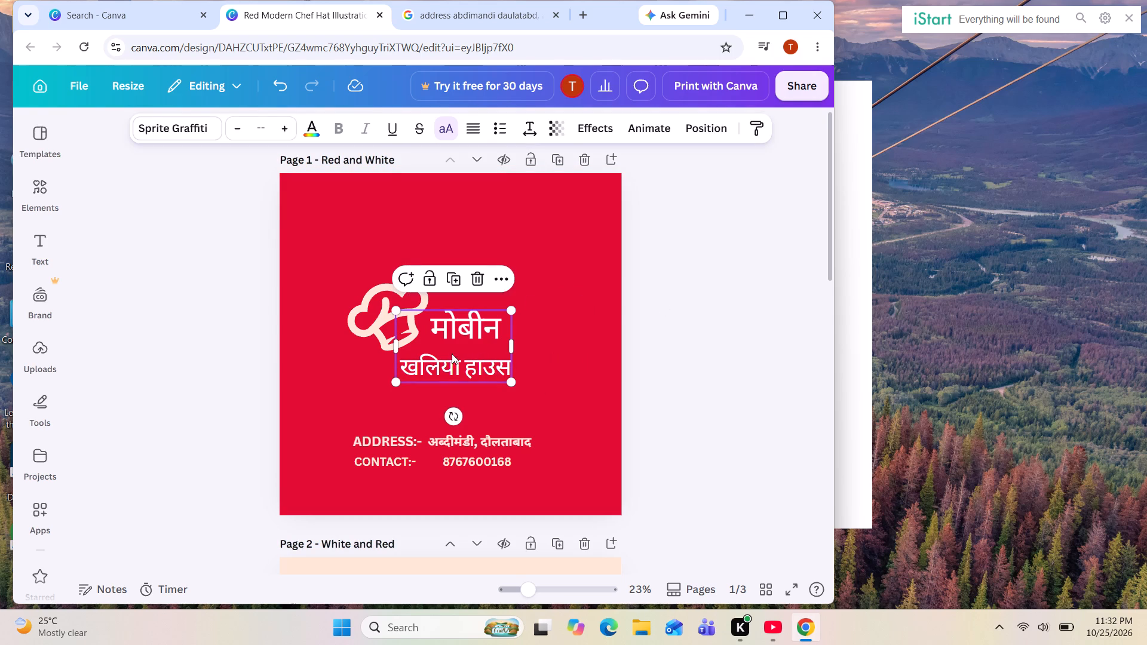
pyautogui.click(752, 320)
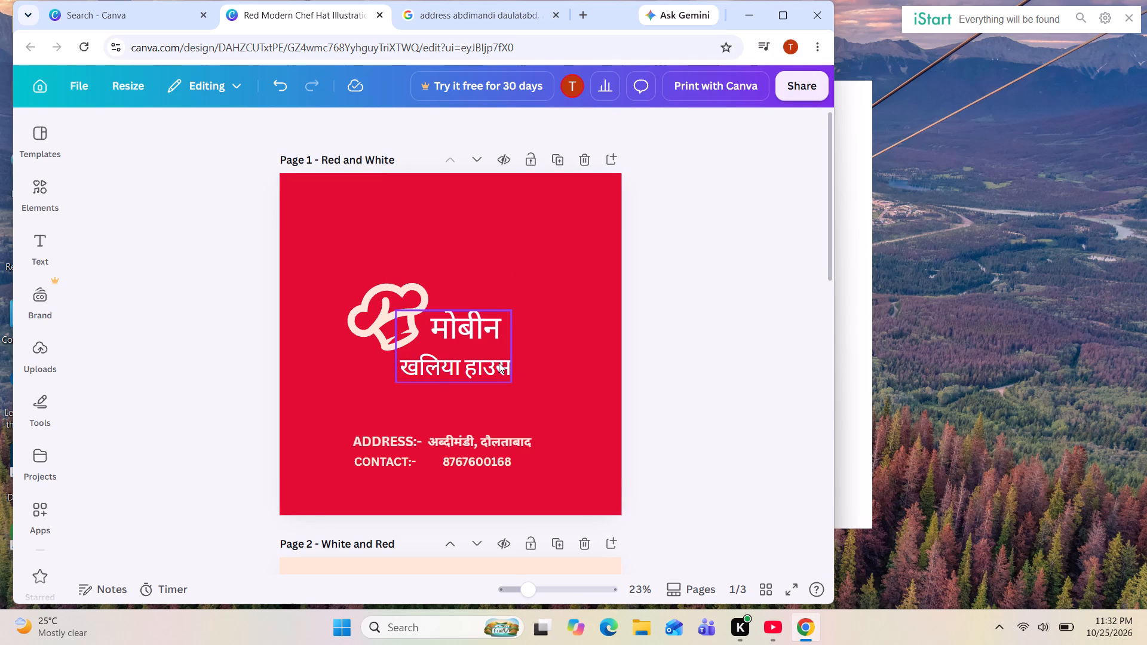
pyautogui.moveTo(499, 363); pyautogui.dragTo(510, 365)
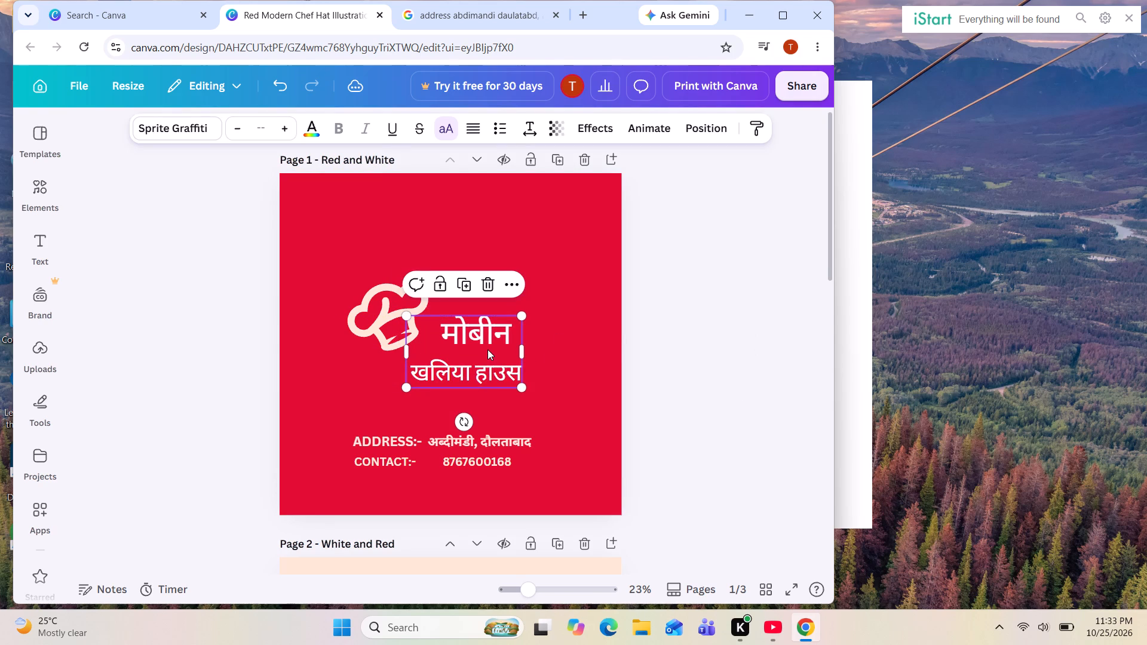
pyautogui.click(695, 269)
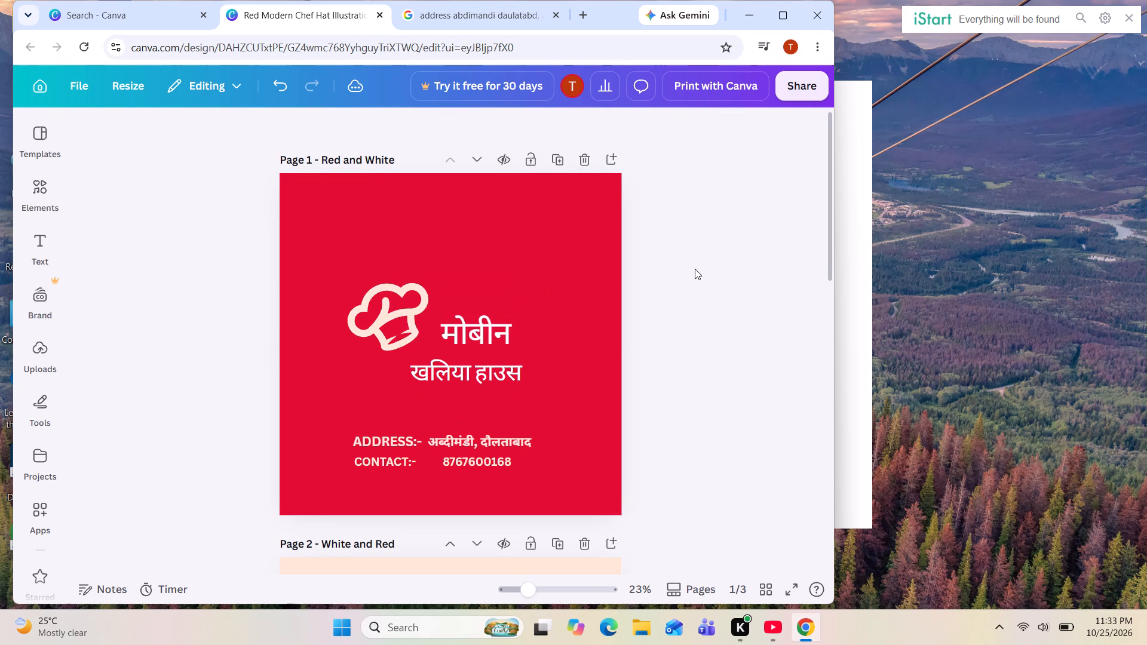
pyautogui.moveTo(486, 349); pyautogui.dragTo(446, 334)
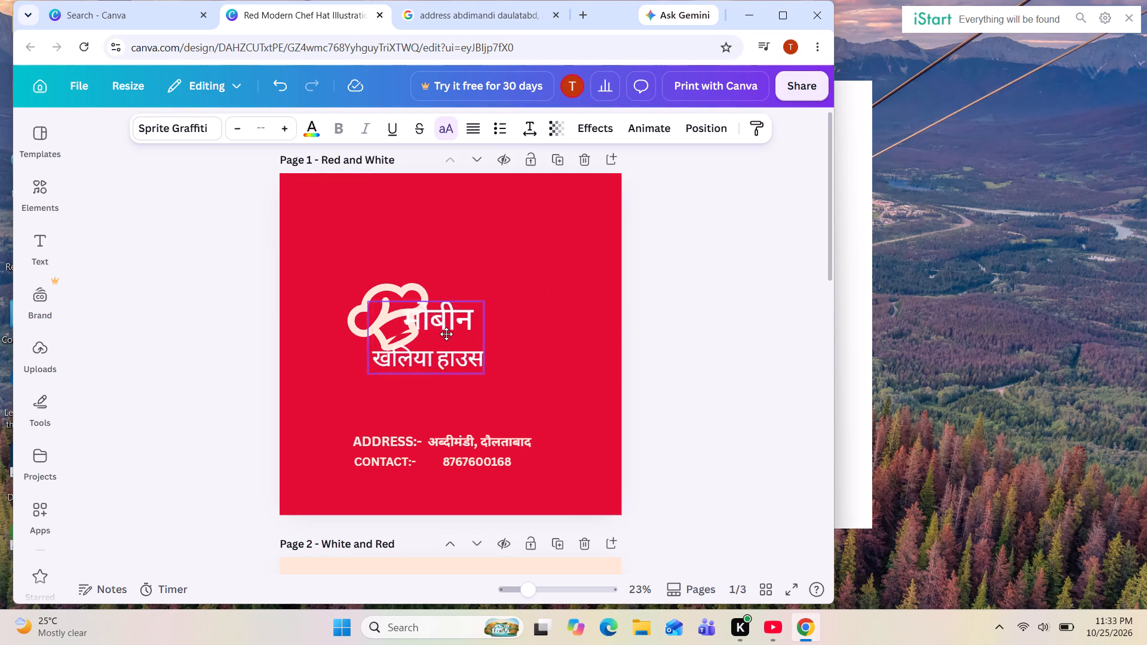
pyautogui.moveTo(446, 334); pyautogui.dragTo(477, 343)
pyautogui.click(736, 266)
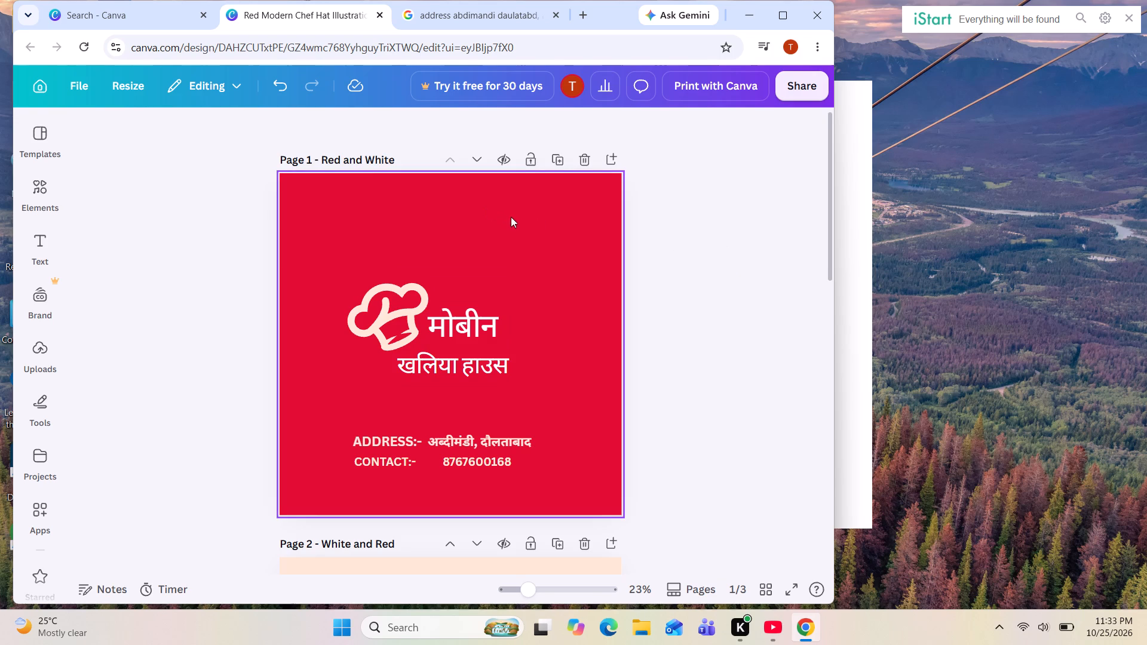
pyautogui.click(501, 590)
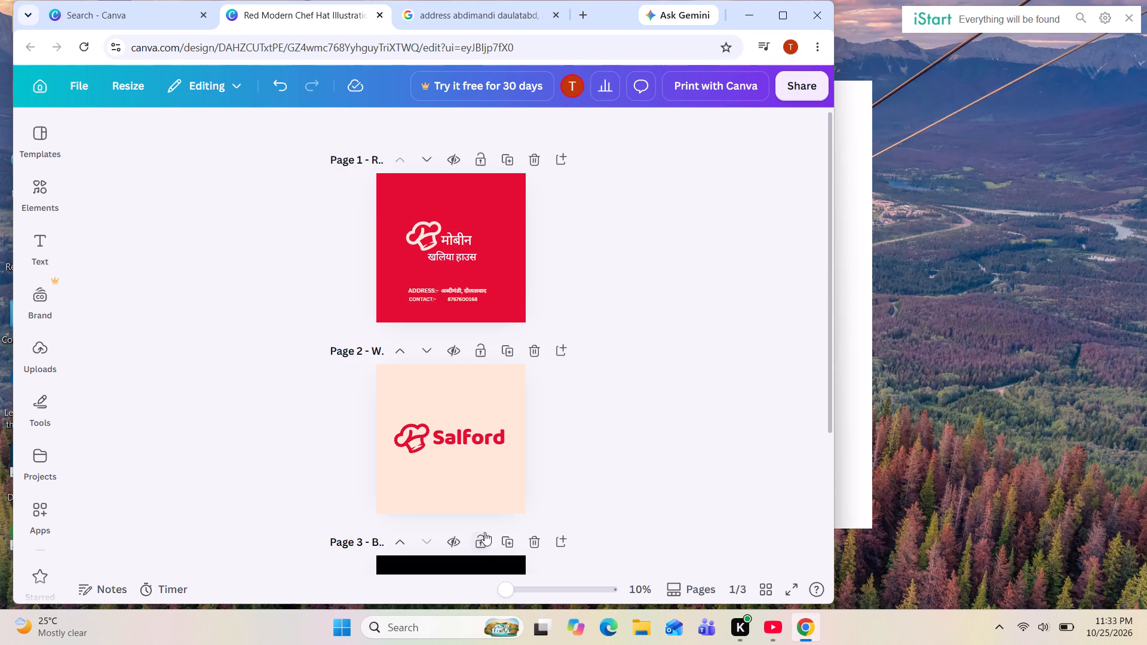
pyautogui.scroll(-4, 484, 527)
pyautogui.hscroll(-1, 484, 527)
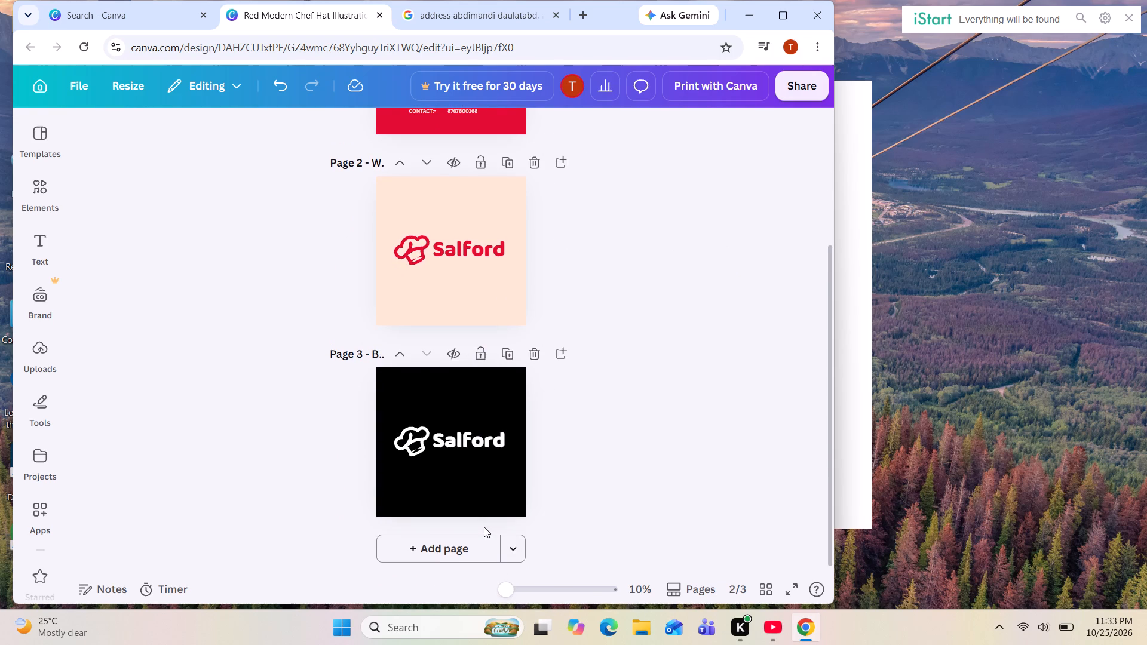
pyautogui.hscroll(-2, 484, 527)
pyautogui.scroll(2, 484, 527)
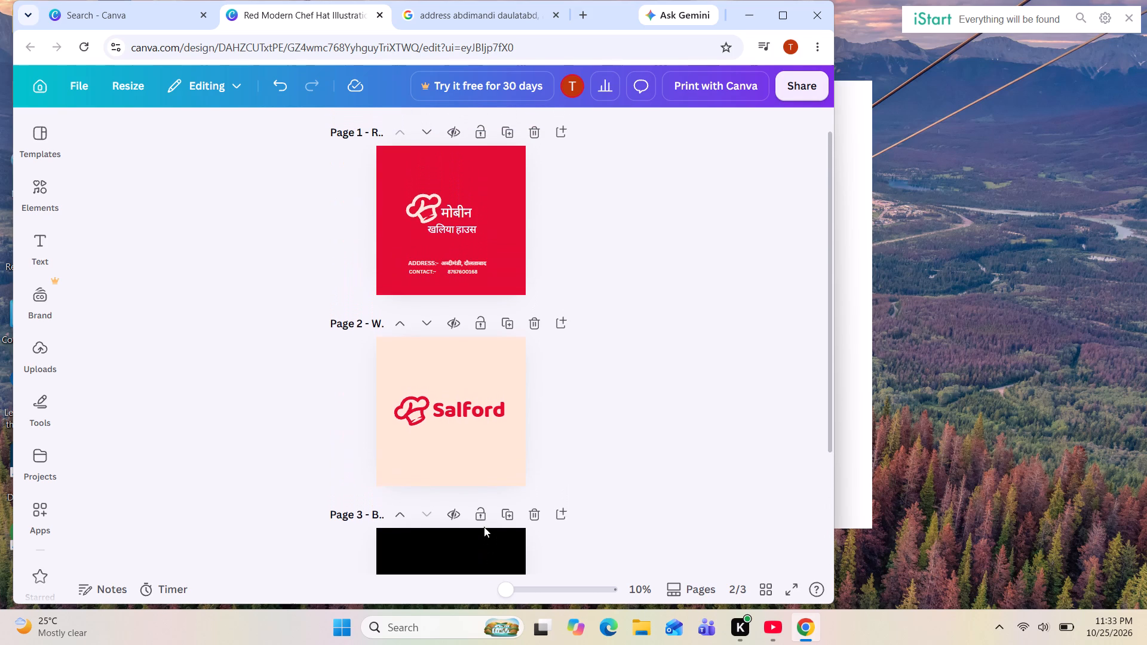
pyautogui.scroll(1, 484, 527)
pyautogui.click(535, 326)
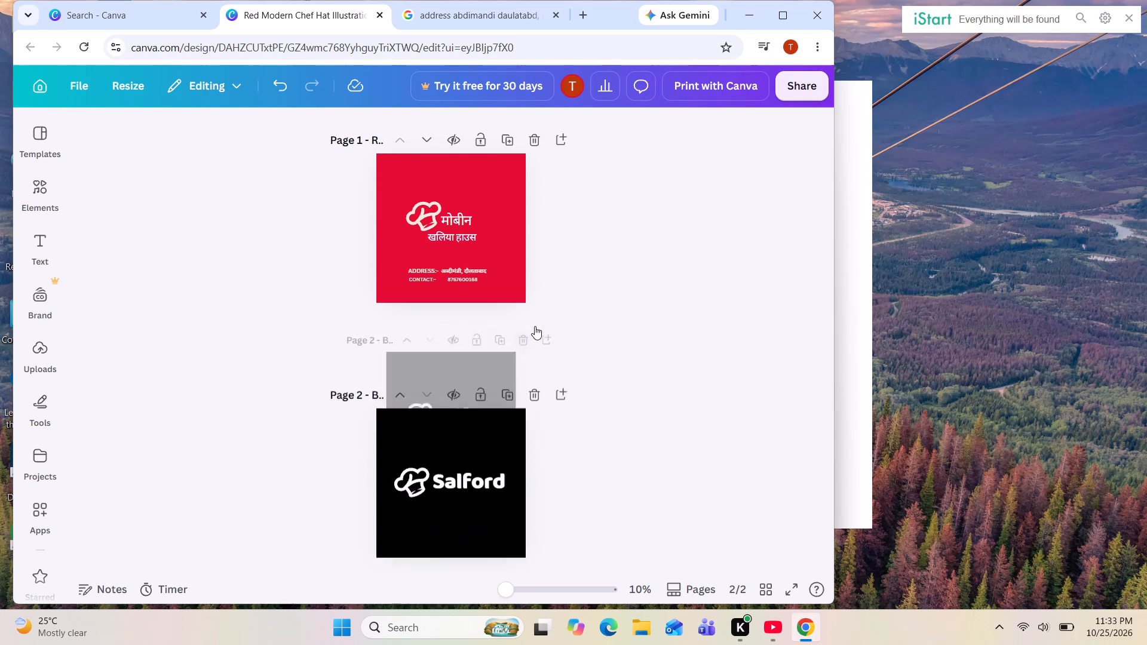
pyautogui.click(532, 352)
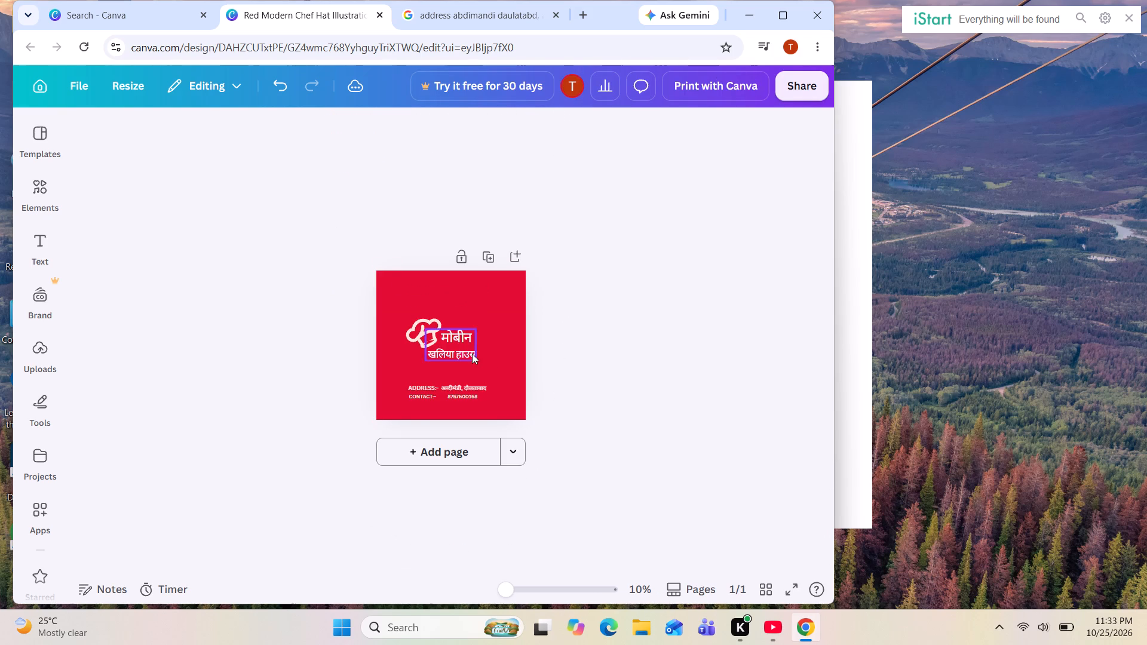
# Set the letter spacing of the "खलिया हाउस" line to 0 after trying 183, 10 and -148.
pyautogui.click(470, 352)
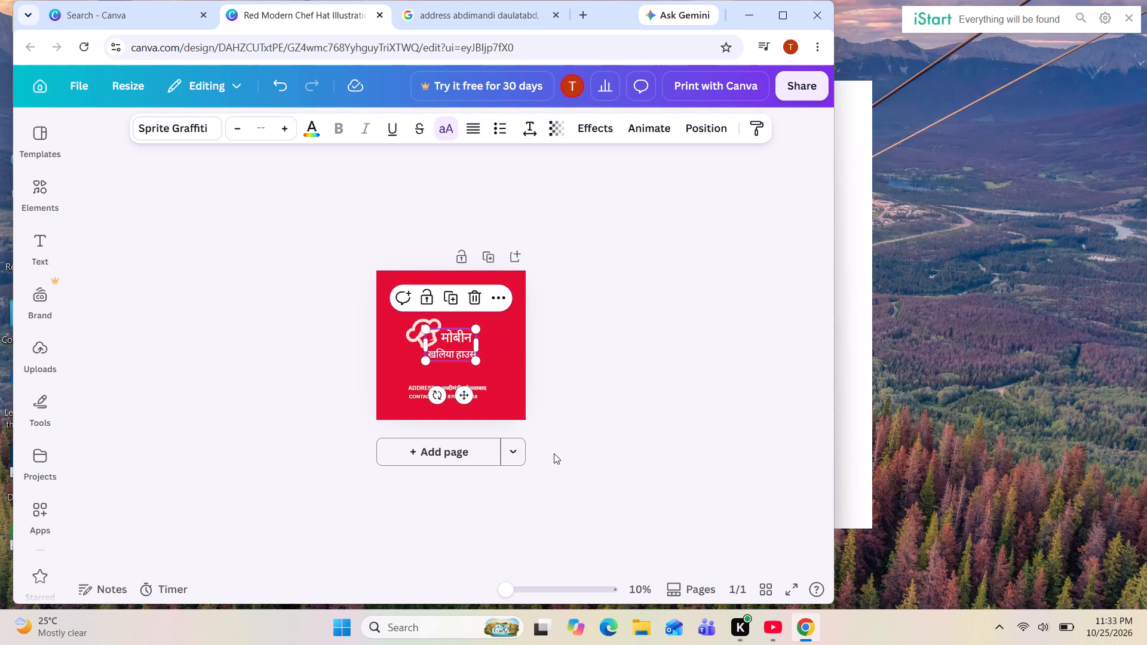
pyautogui.click(539, 586)
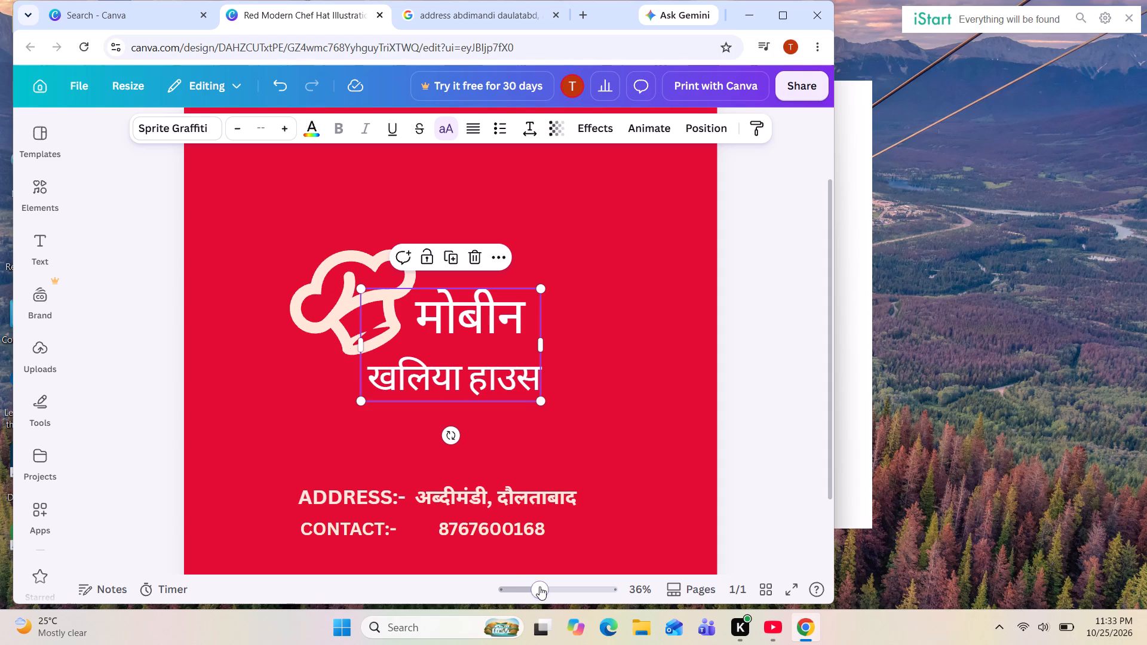
pyautogui.click(522, 592)
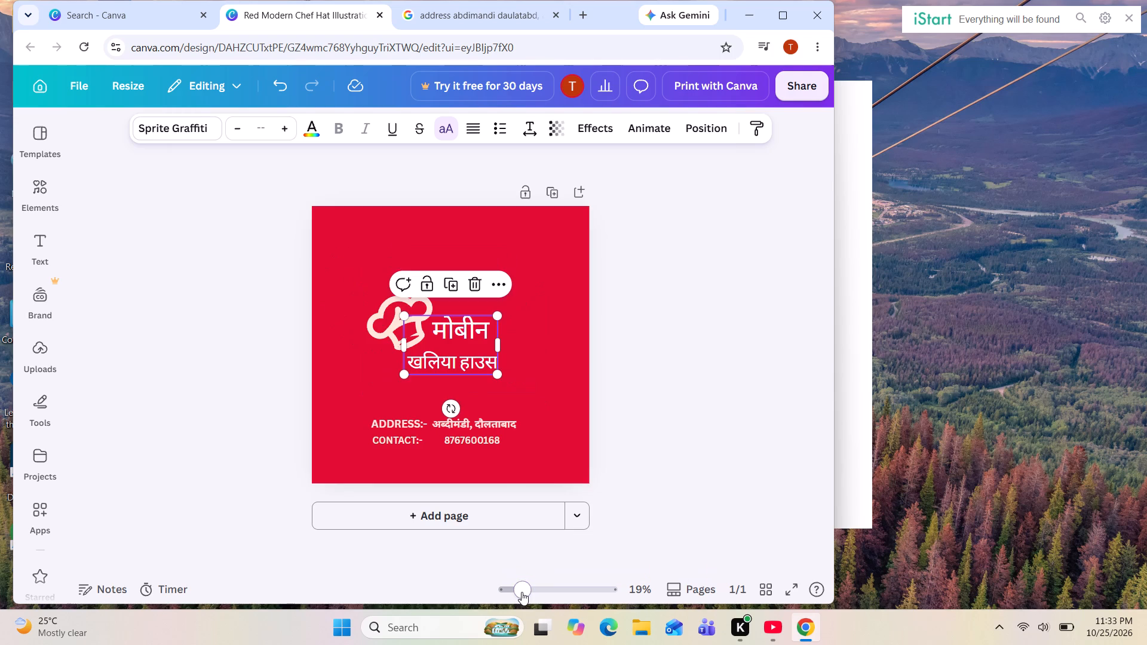
pyautogui.click(529, 592)
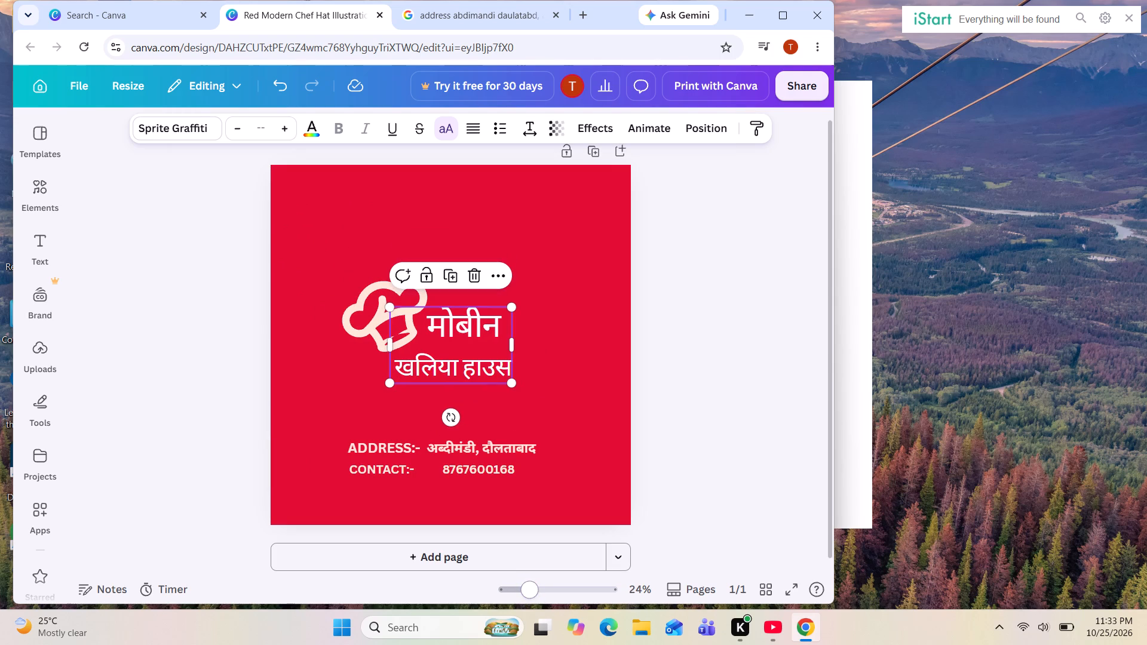
pyautogui.click(685, 383)
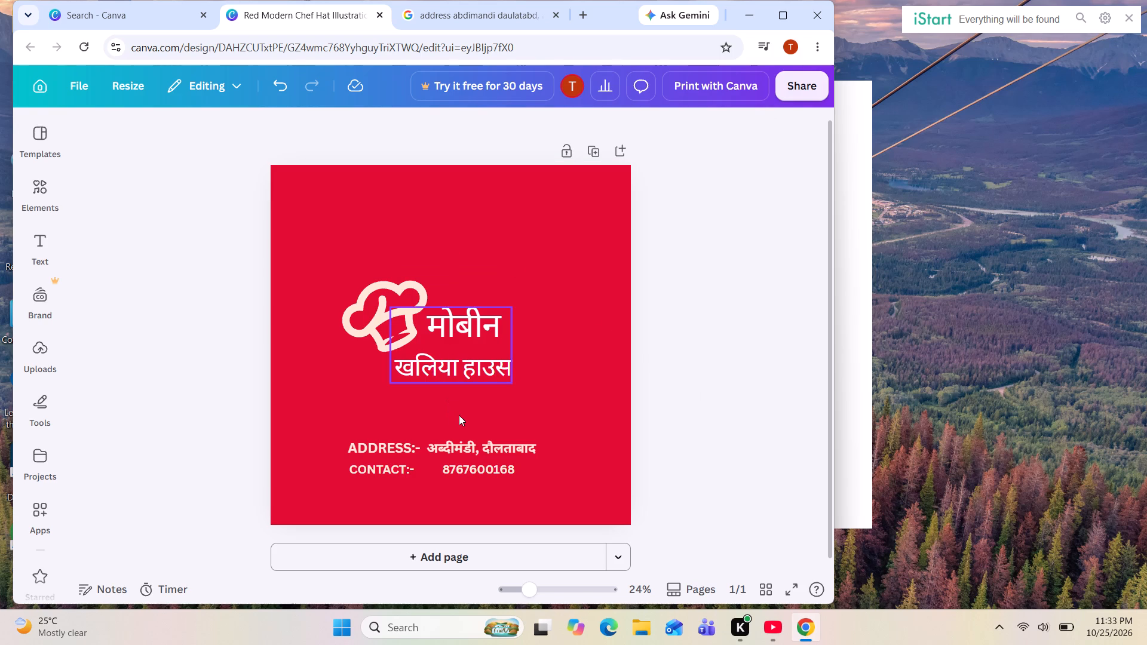
pyautogui.click(507, 365)
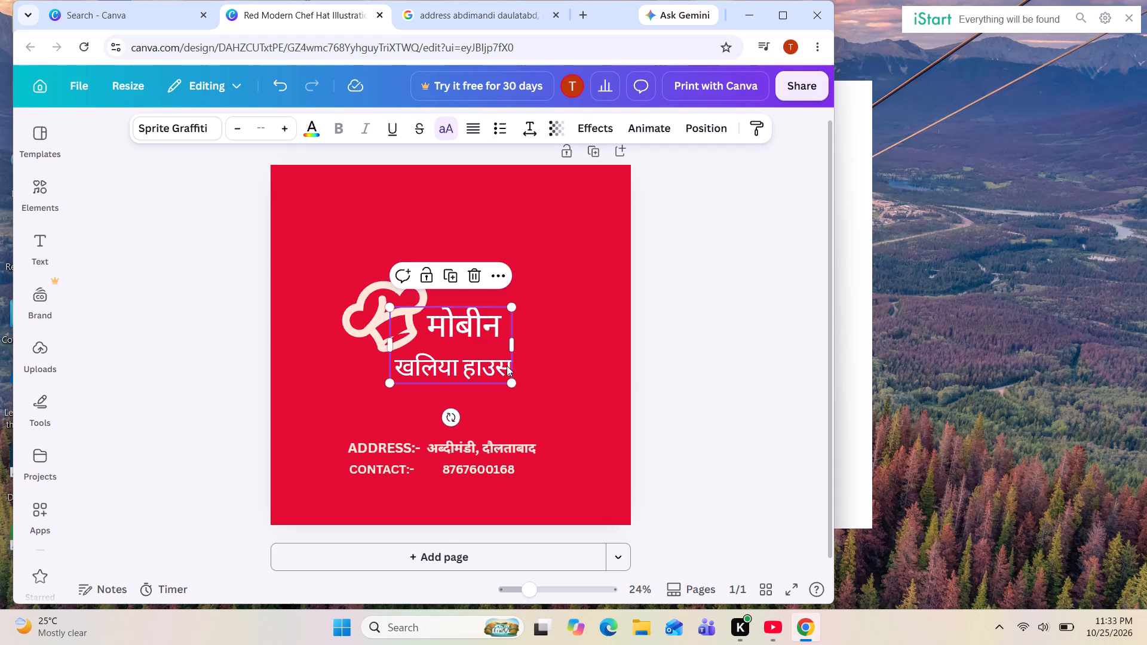
pyautogui.click(507, 365)
pyautogui.moveTo(507, 365); pyautogui.dragTo(505, 365)
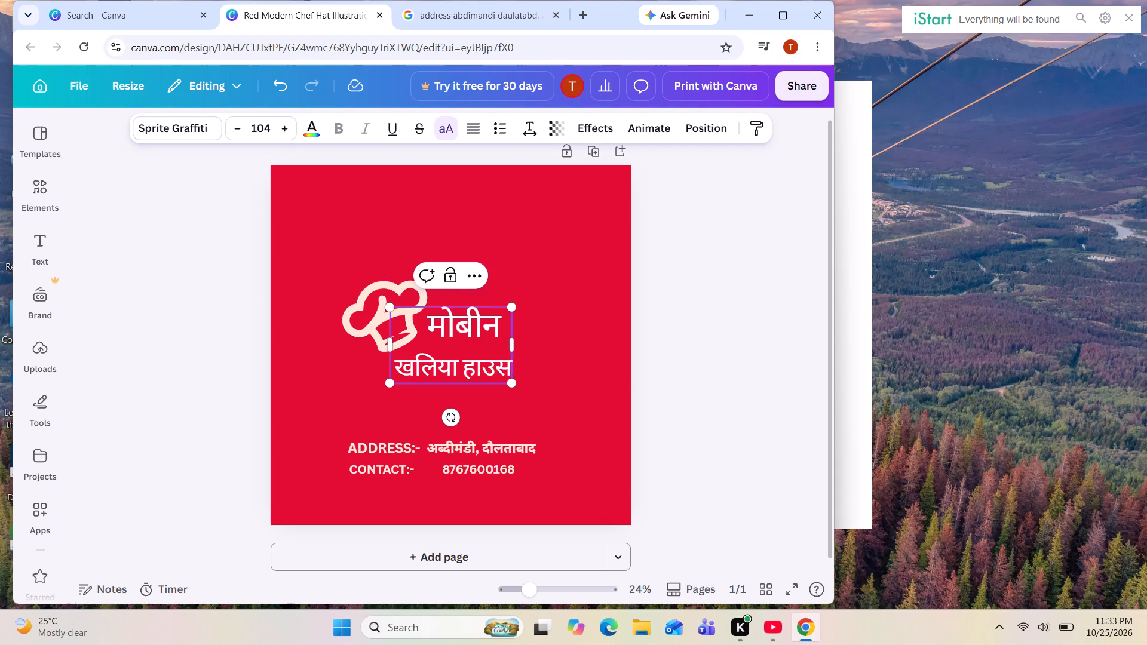
pyautogui.moveTo(505, 365); pyautogui.dragTo(384, 379)
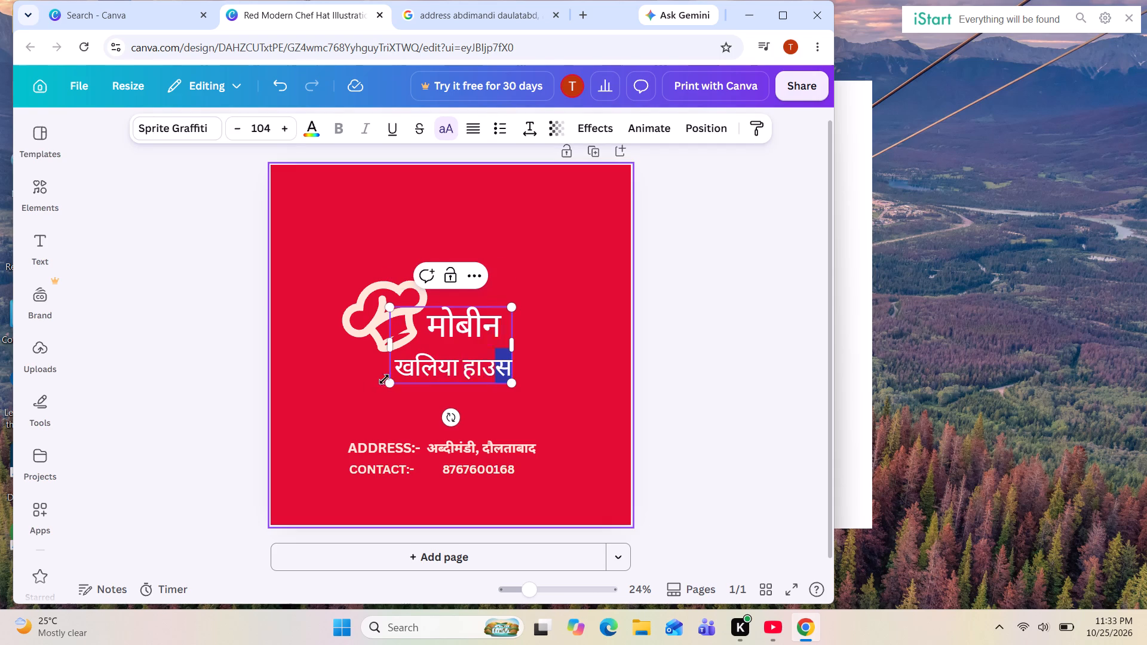
pyautogui.moveTo(384, 379); pyautogui.dragTo(407, 371)
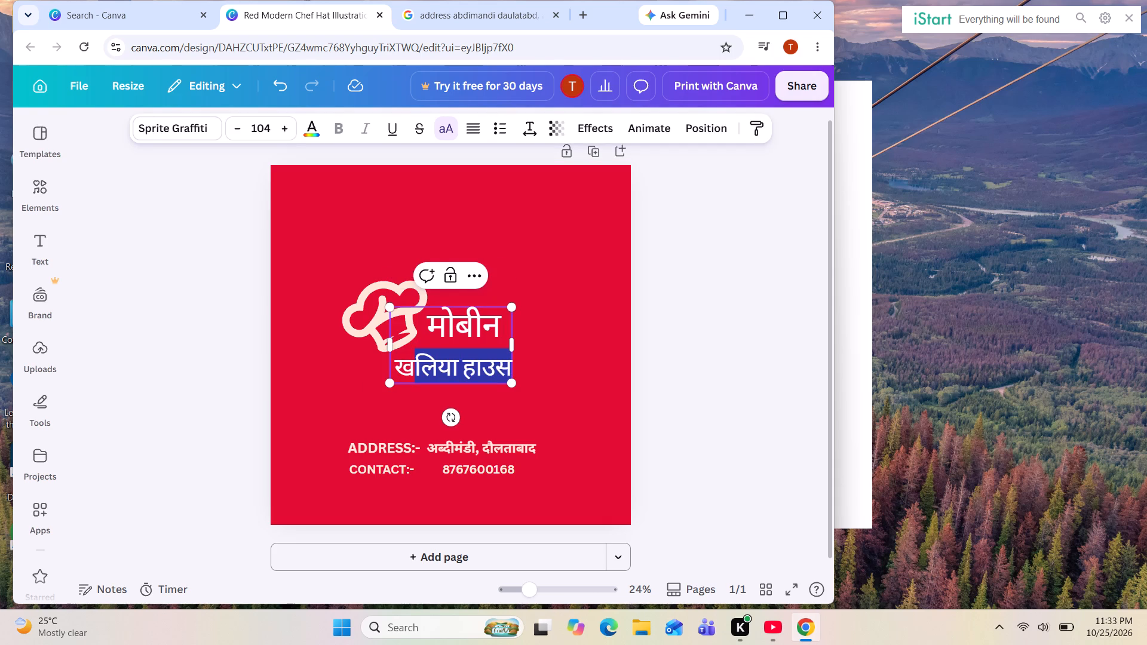
pyautogui.moveTo(407, 371); pyautogui.dragTo(395, 373)
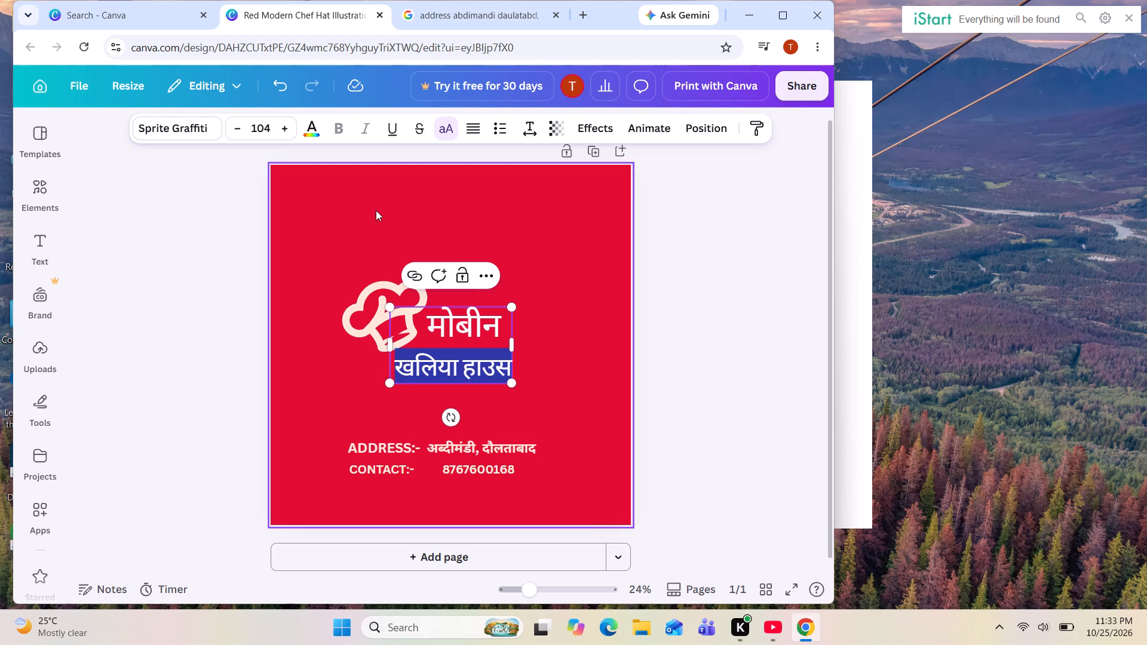
pyautogui.click(530, 131)
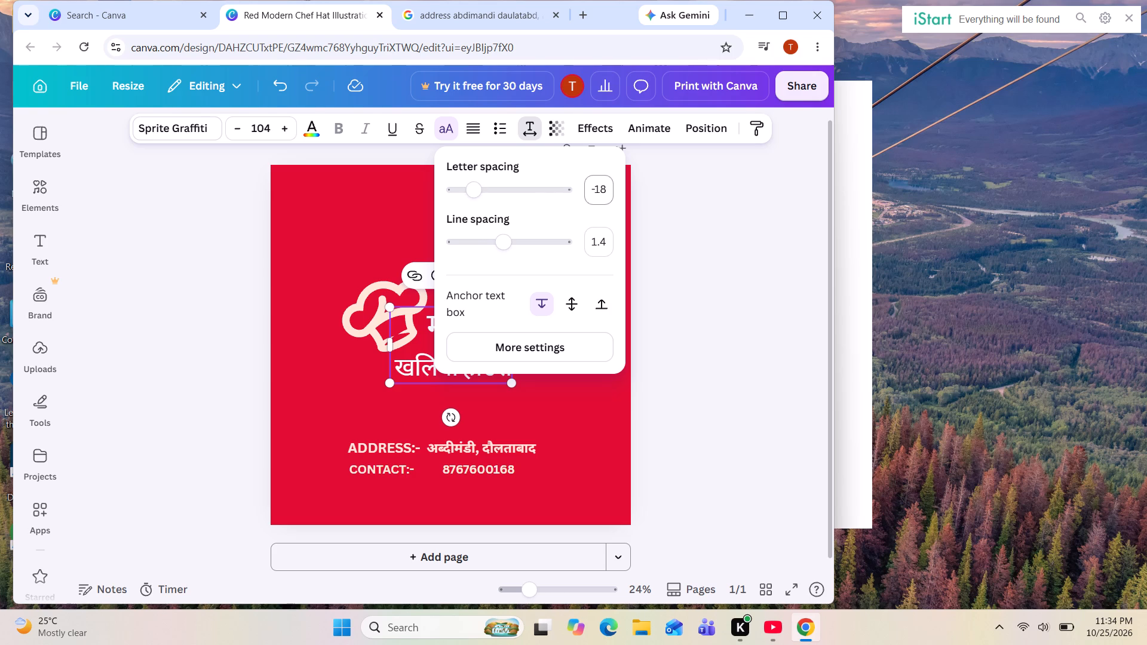
pyautogui.click(496, 187)
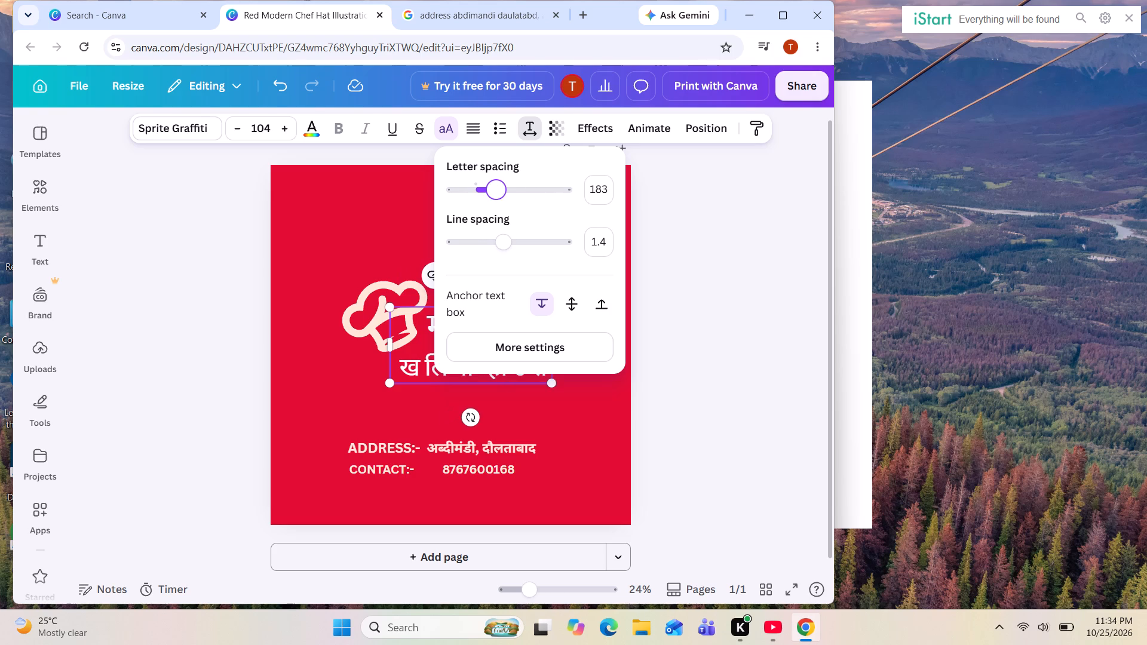
pyautogui.click(476, 189)
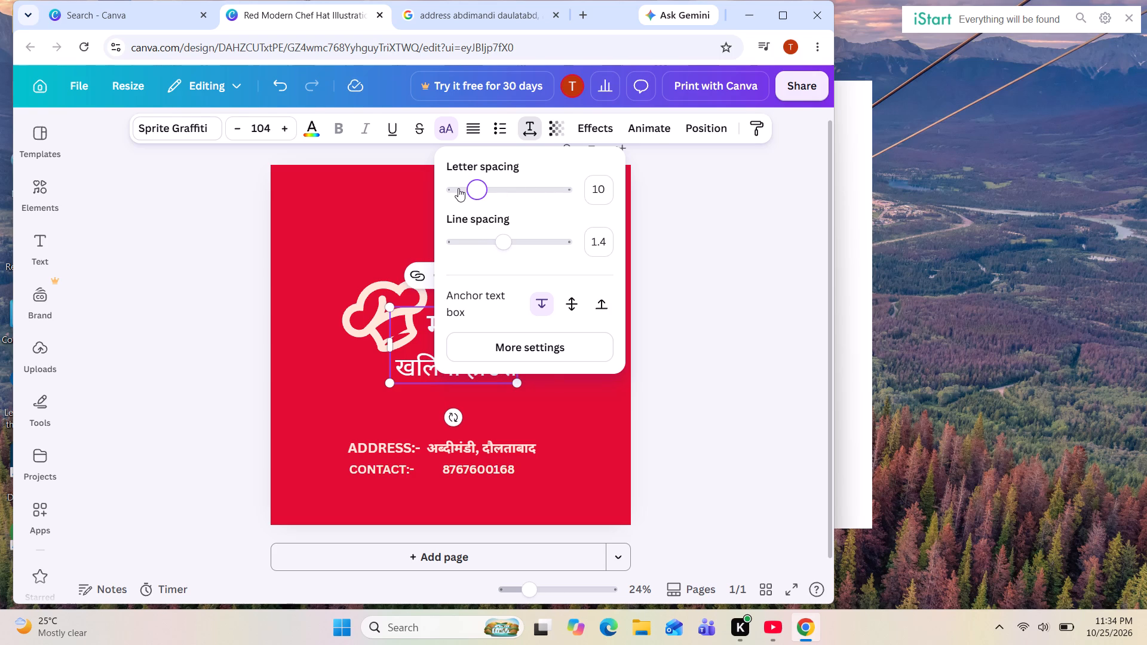
pyautogui.click(458, 188)
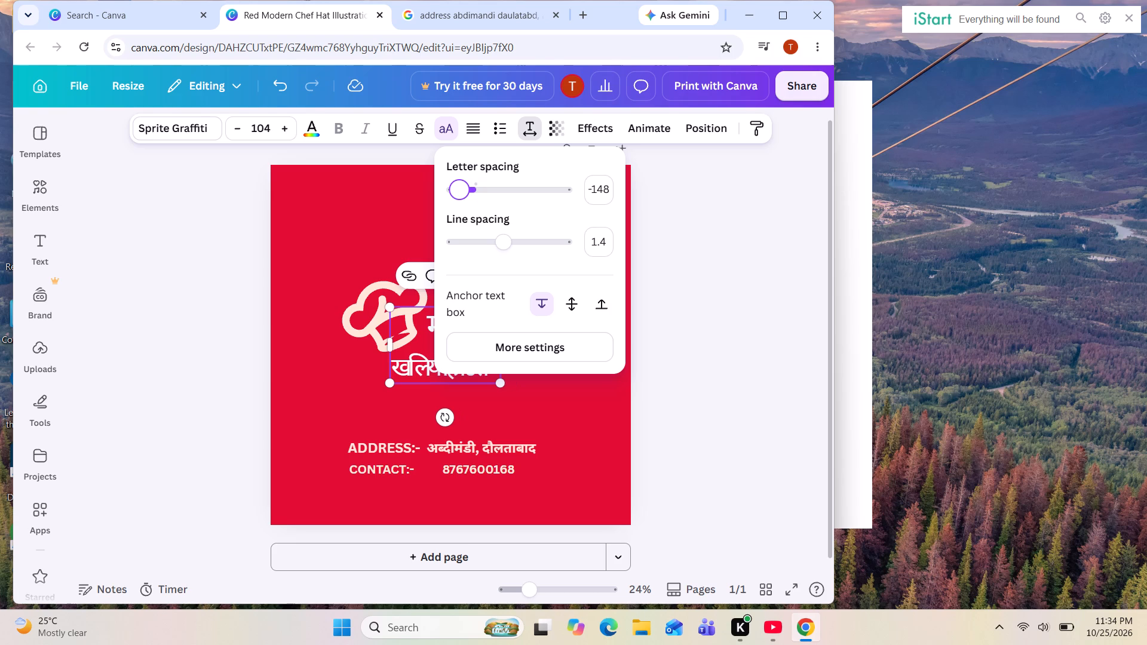
pyautogui.click(482, 191)
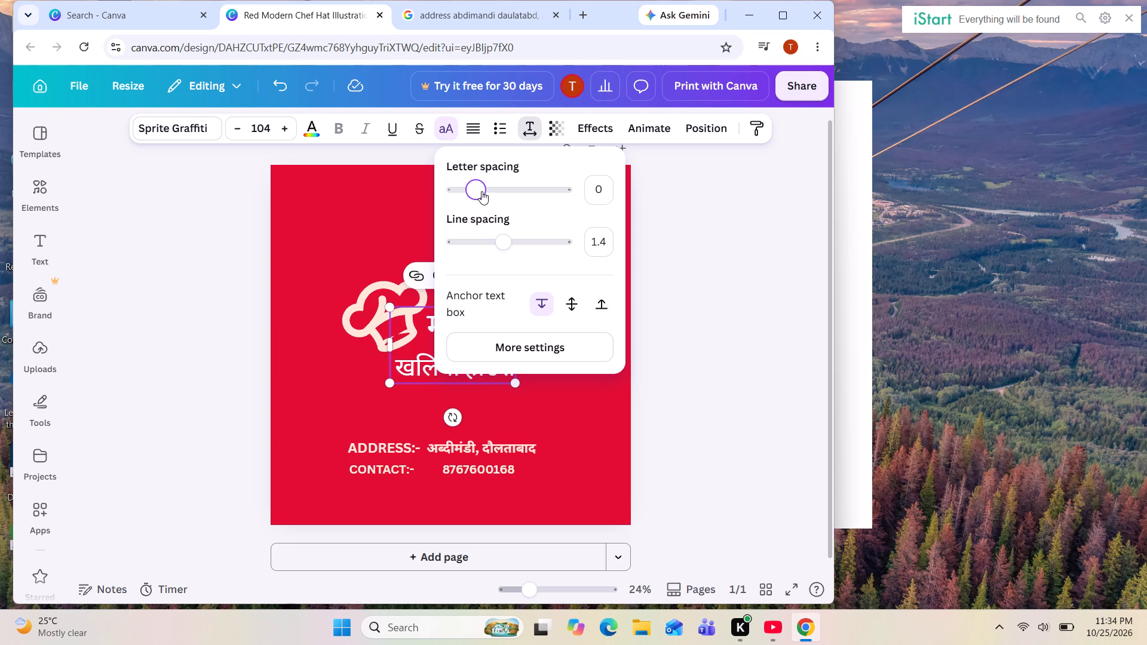
# Set the line spacing of the "खलिया हाउस" line to 1.11 and anchor the business name text box at the end.
pyautogui.click(520, 242)
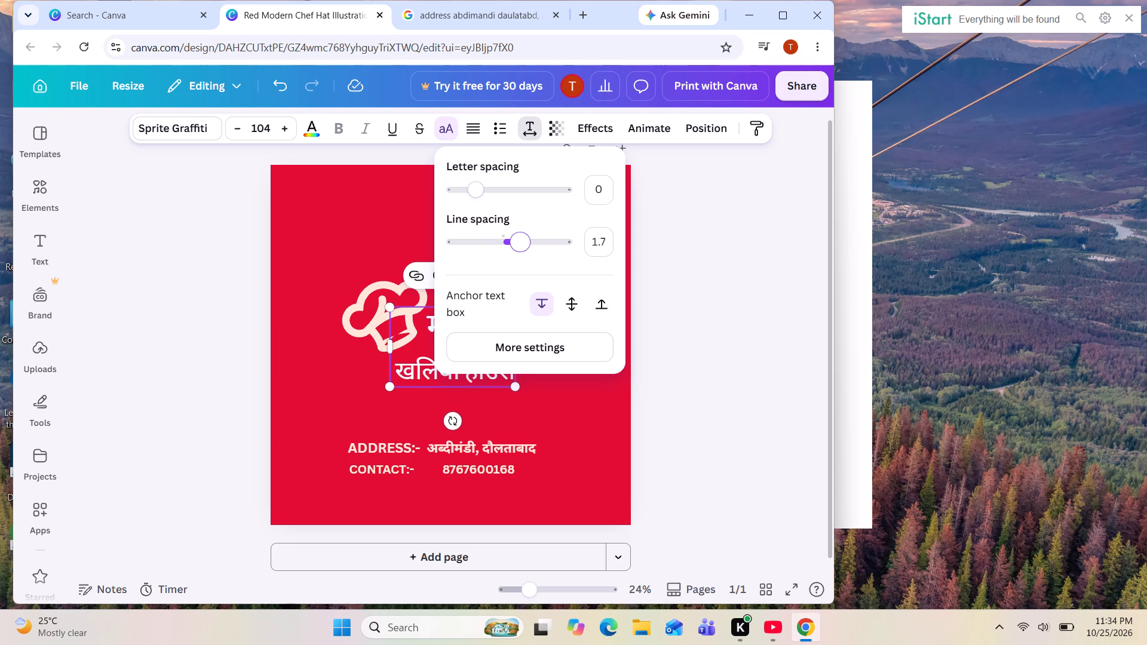
pyautogui.click(487, 236)
pyautogui.click(487, 236)
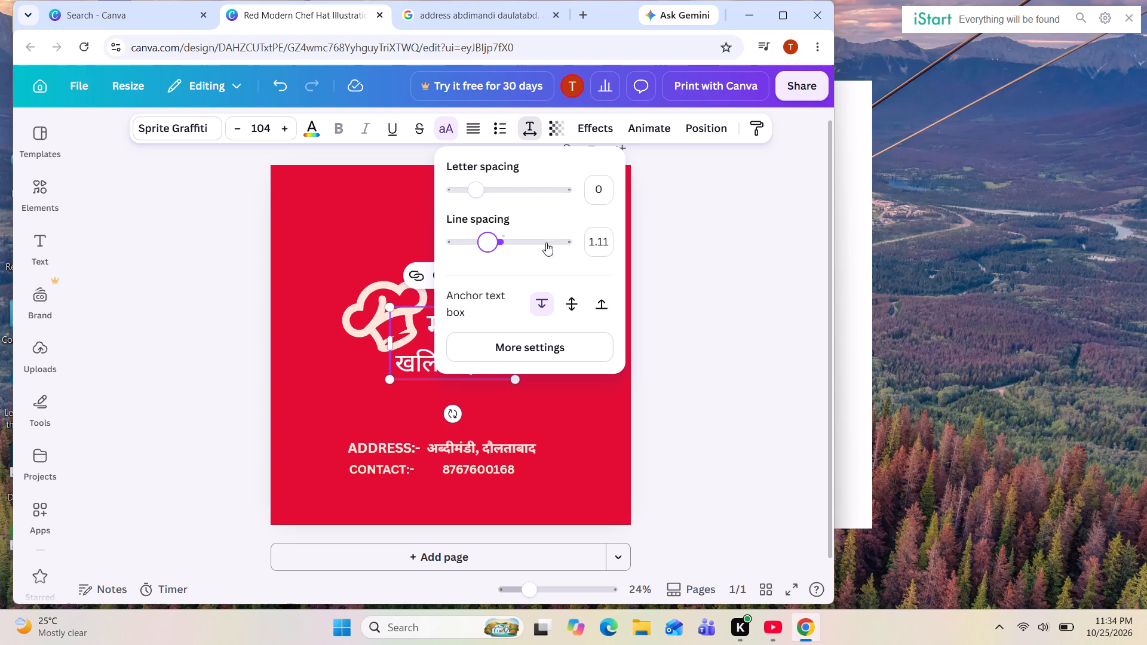
pyautogui.click(575, 304)
pyautogui.click(599, 297)
pyautogui.click(729, 318)
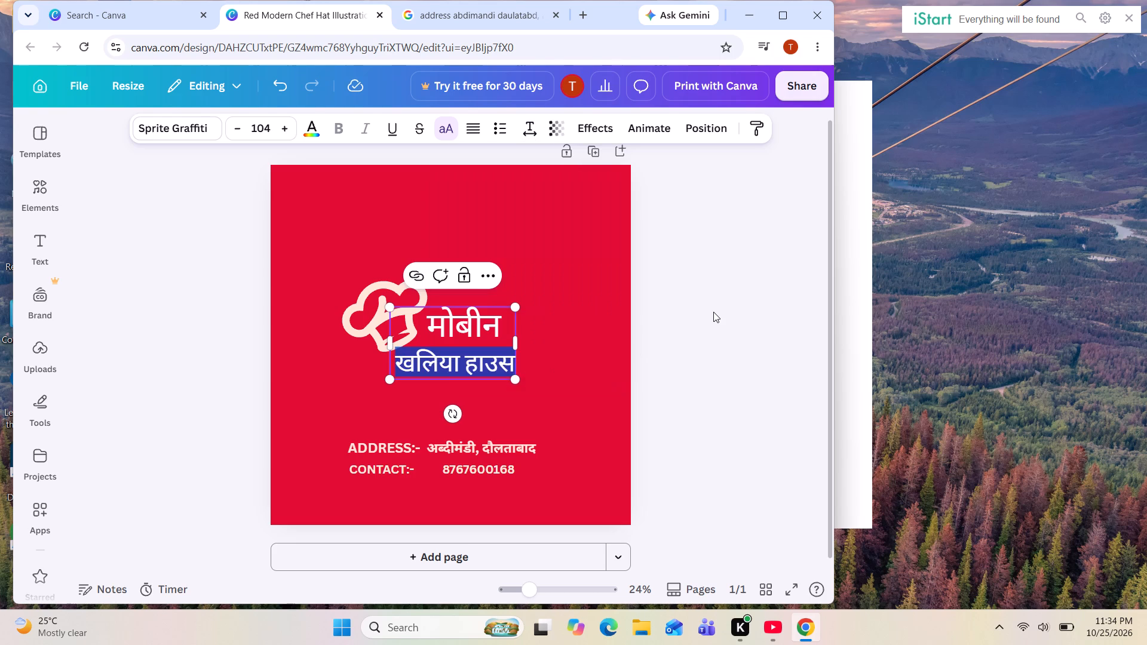
pyautogui.click(713, 312)
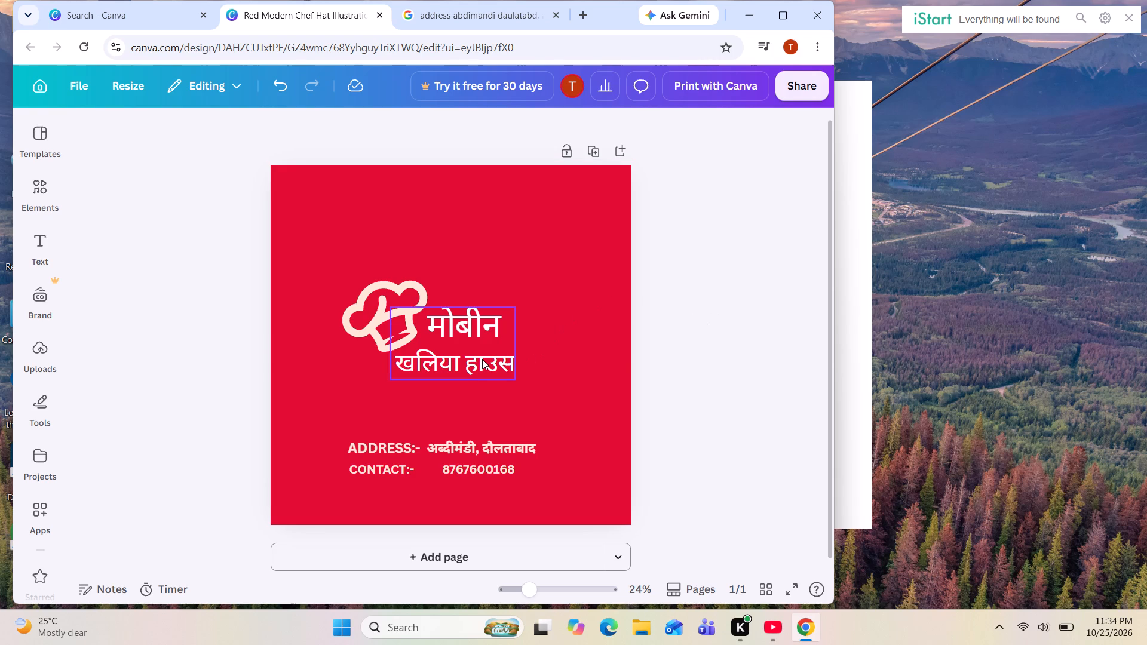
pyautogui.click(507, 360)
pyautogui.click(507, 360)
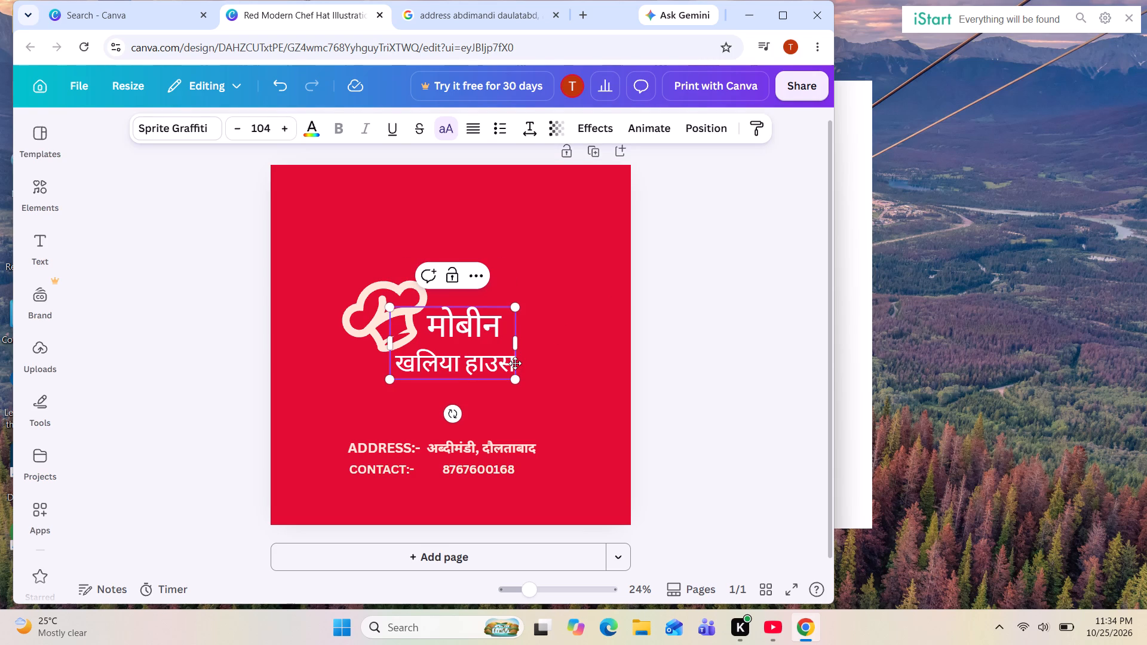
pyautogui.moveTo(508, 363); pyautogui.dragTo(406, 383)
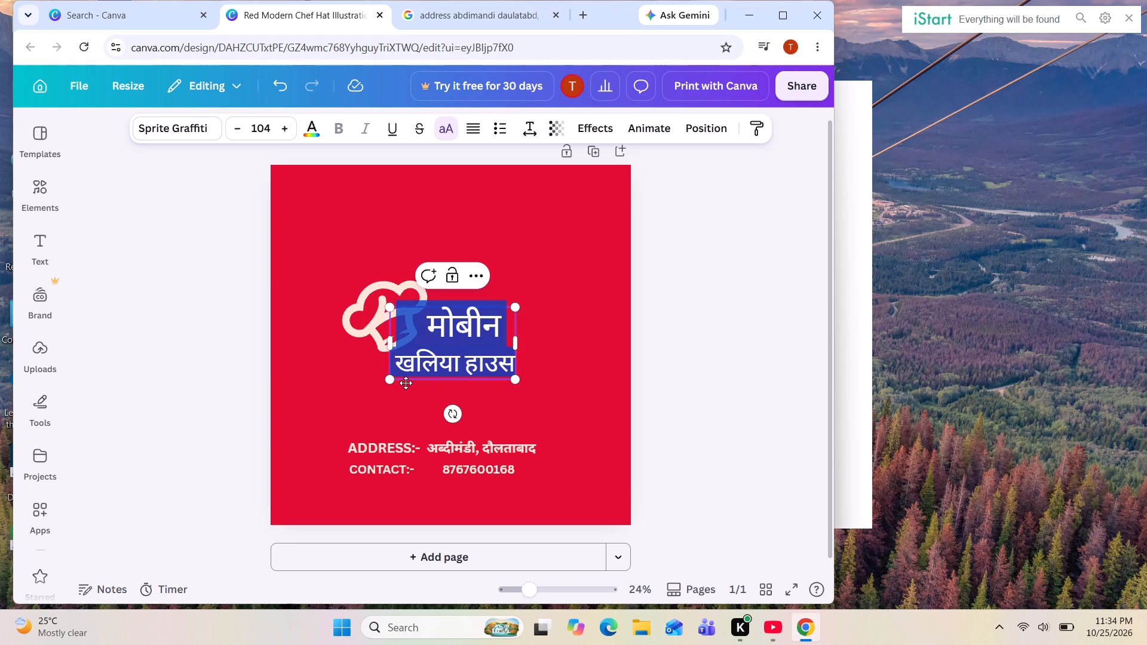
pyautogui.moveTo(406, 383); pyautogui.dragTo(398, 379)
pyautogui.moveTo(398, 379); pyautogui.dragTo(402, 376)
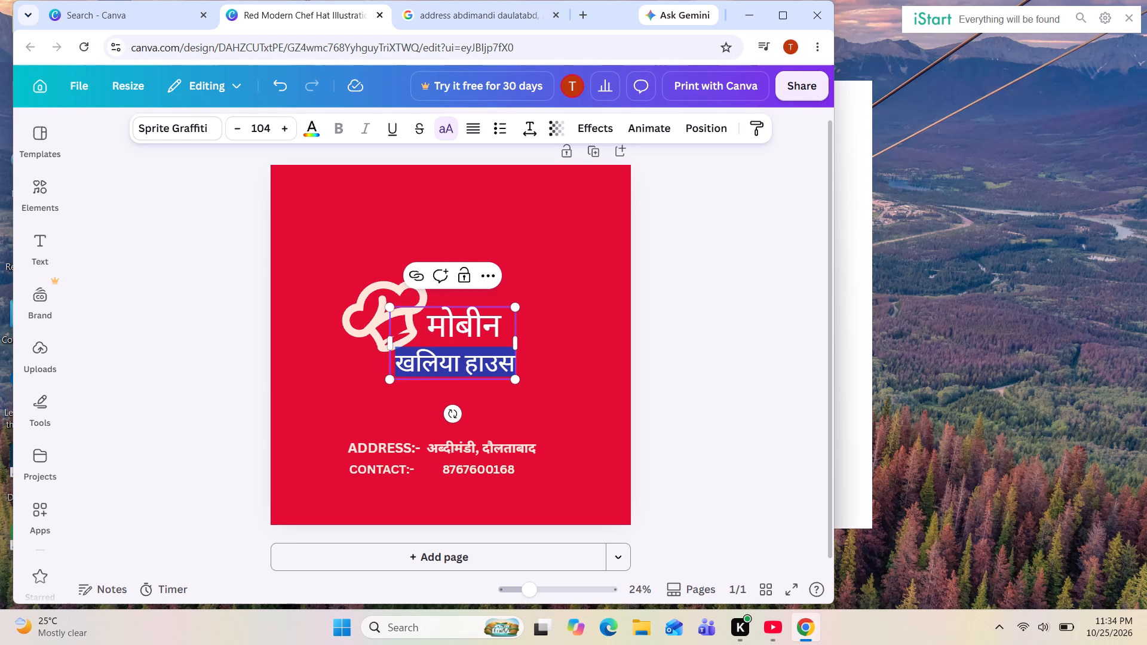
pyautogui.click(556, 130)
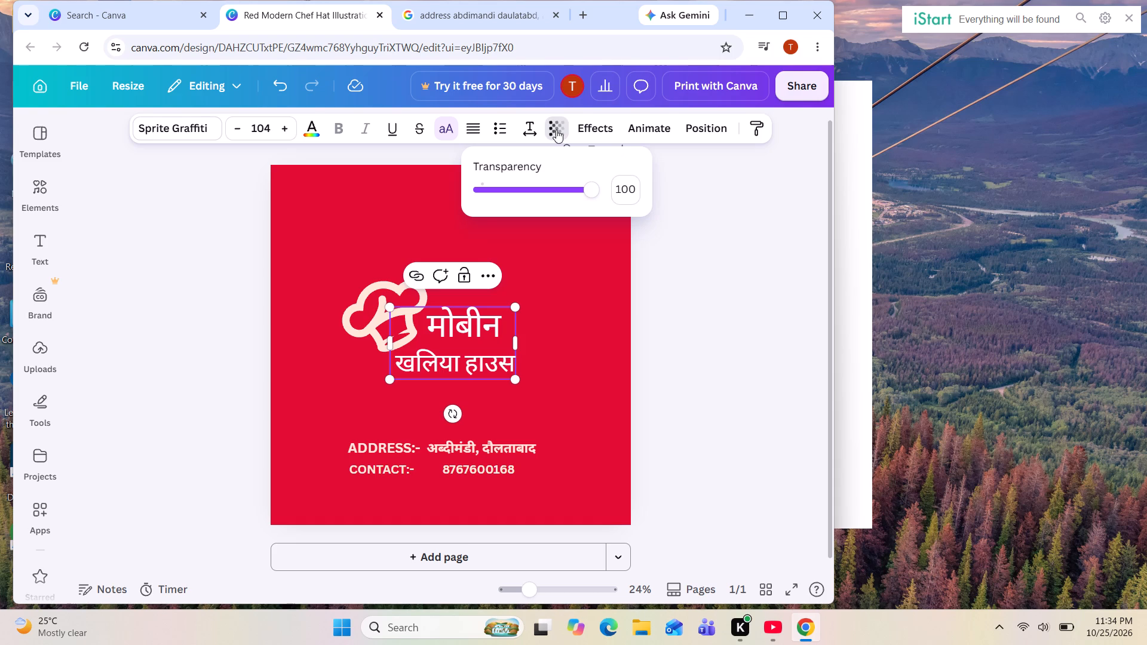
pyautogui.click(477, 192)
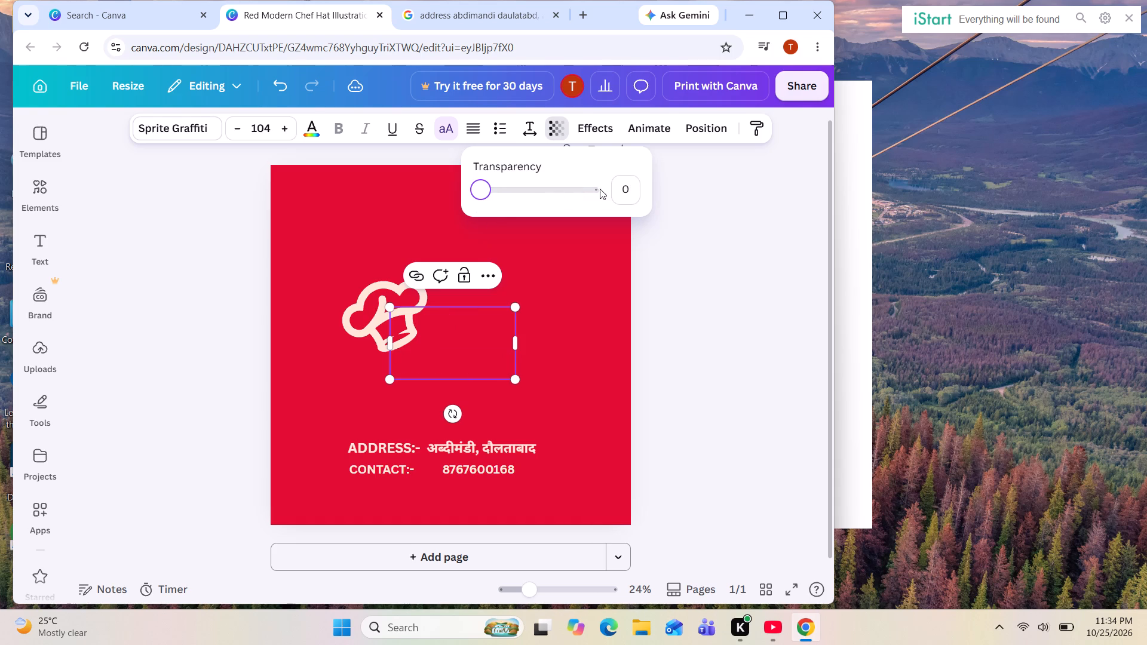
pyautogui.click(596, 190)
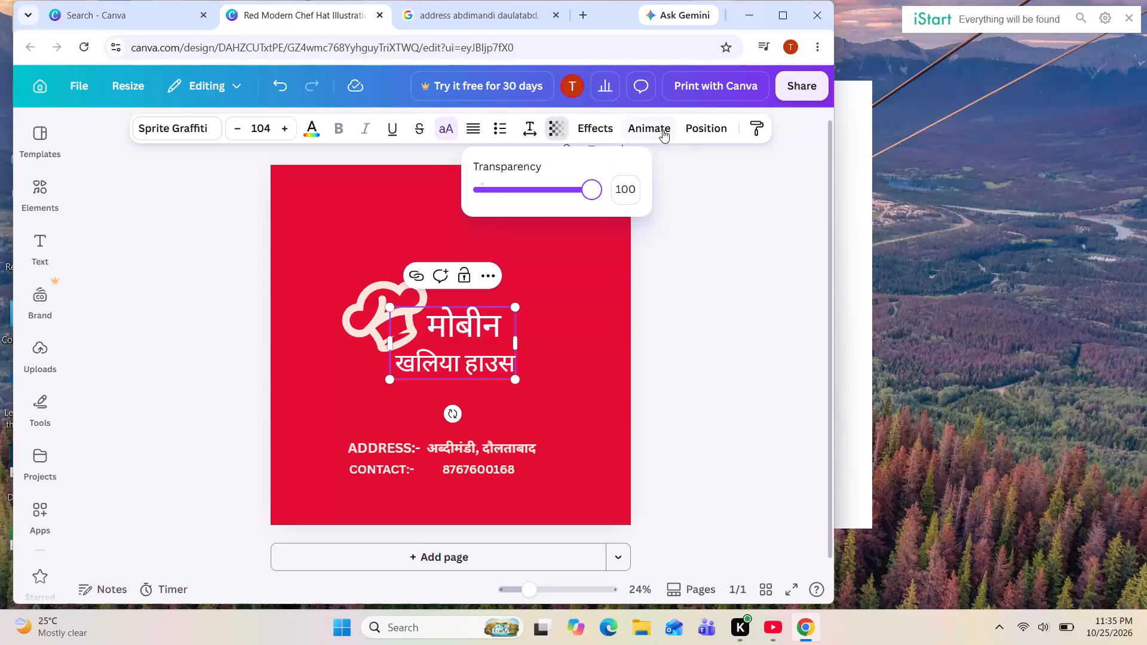
# Align the "मोबीन खलिया हाउस" name text to the page centre after trying left alignment.
pyautogui.click(710, 131)
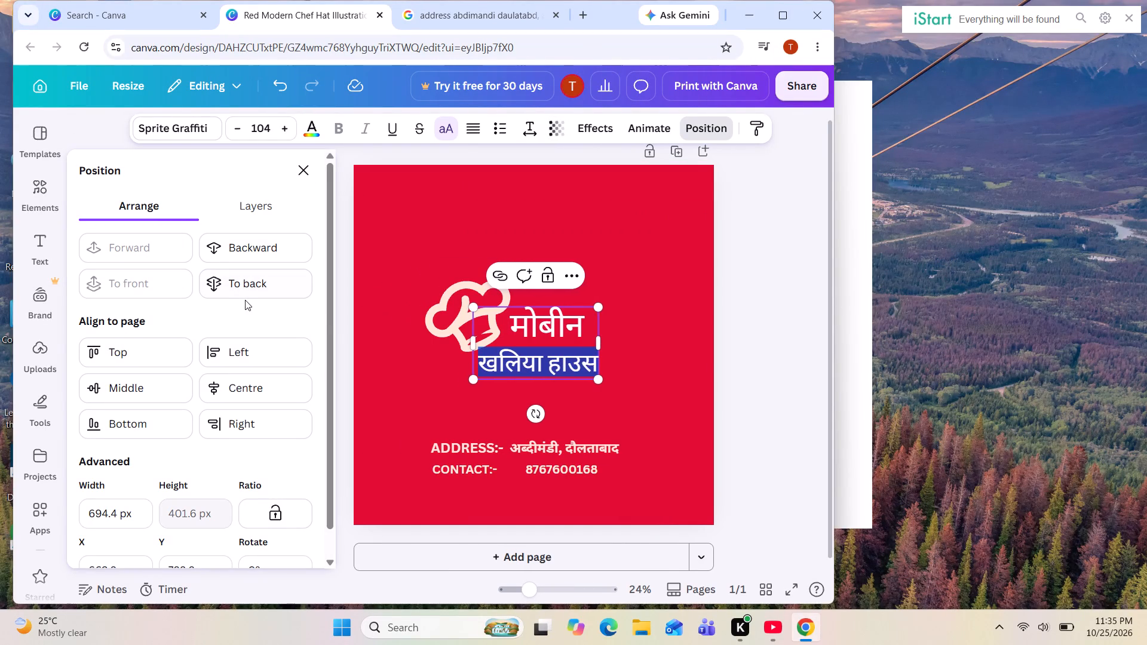
pyautogui.click(222, 355)
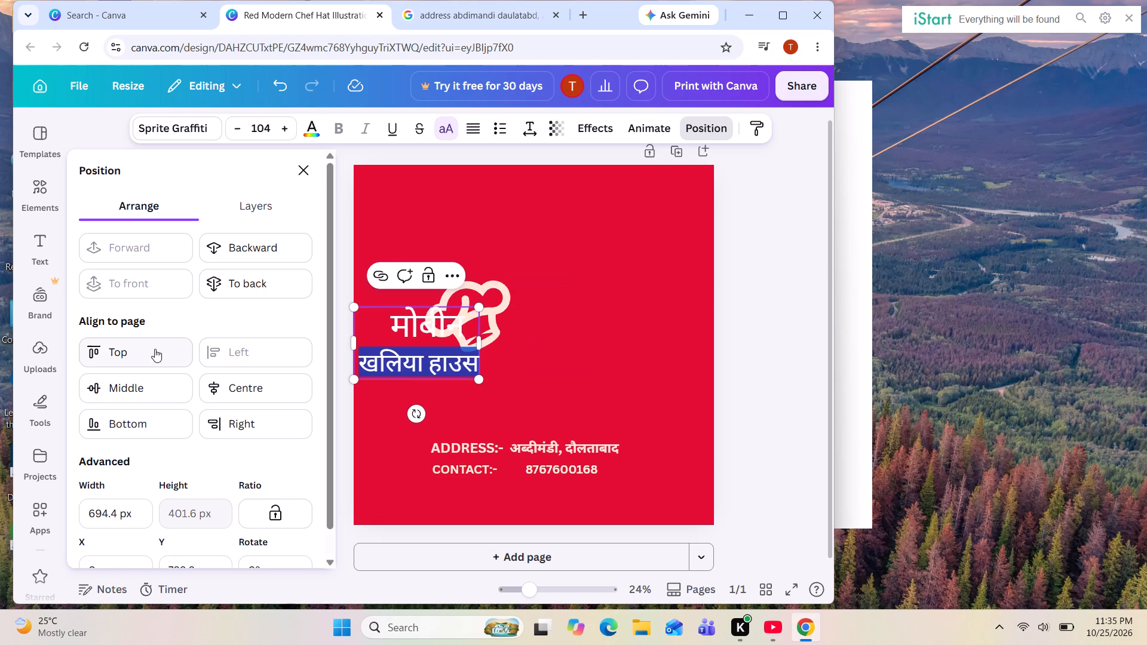
pyautogui.click(222, 398)
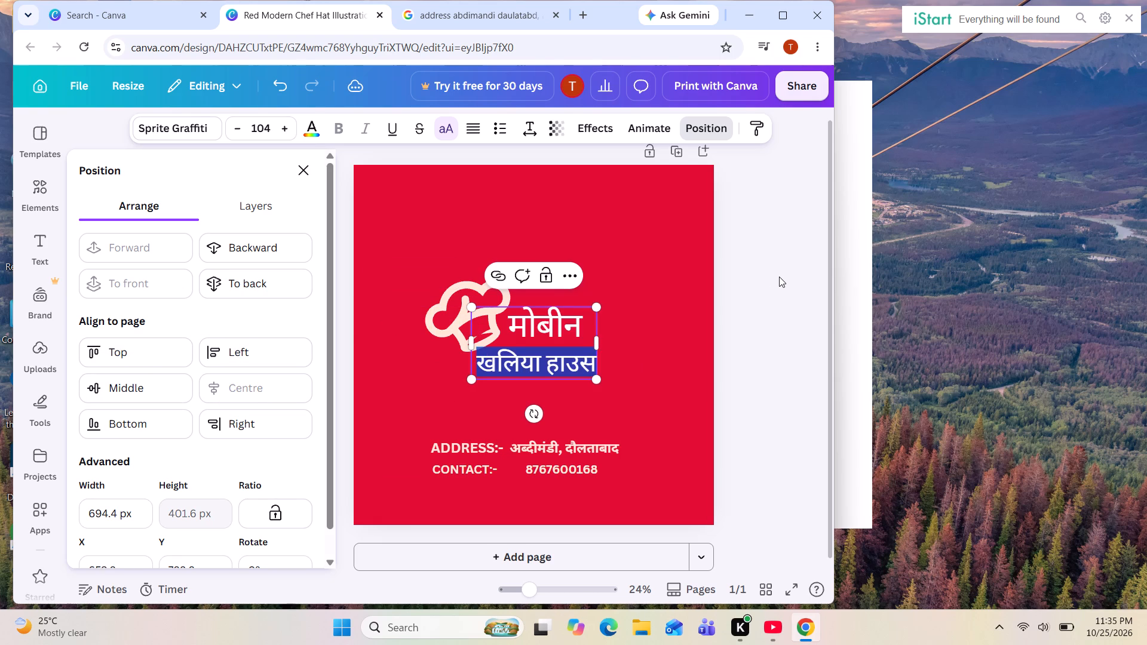
pyautogui.click(779, 277)
pyautogui.click(779, 277)
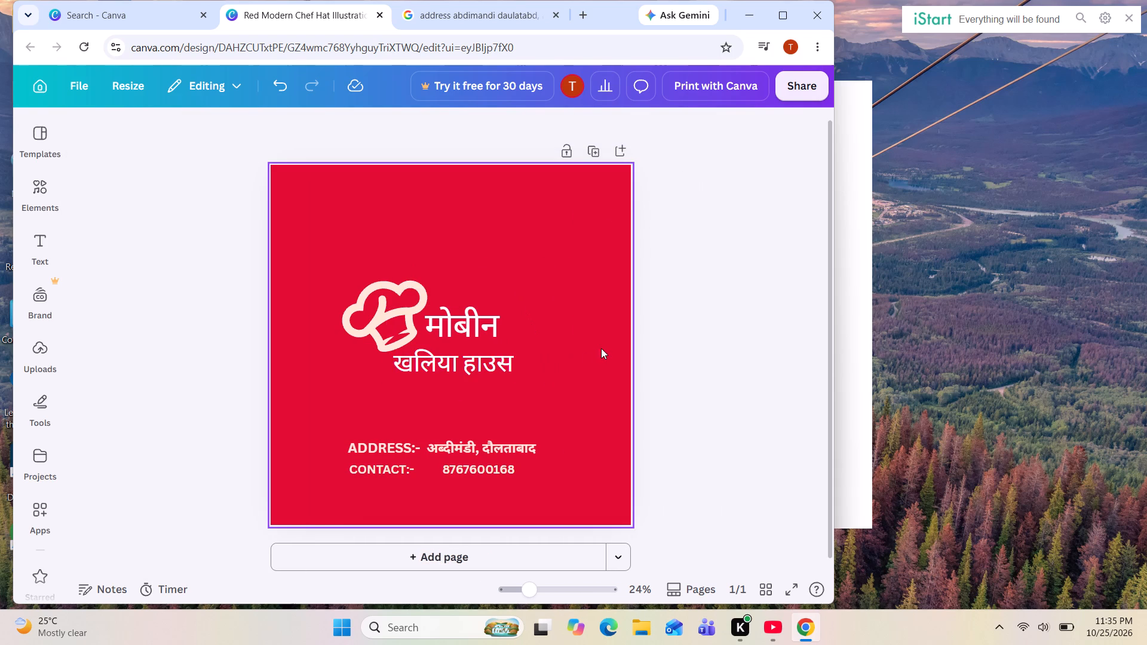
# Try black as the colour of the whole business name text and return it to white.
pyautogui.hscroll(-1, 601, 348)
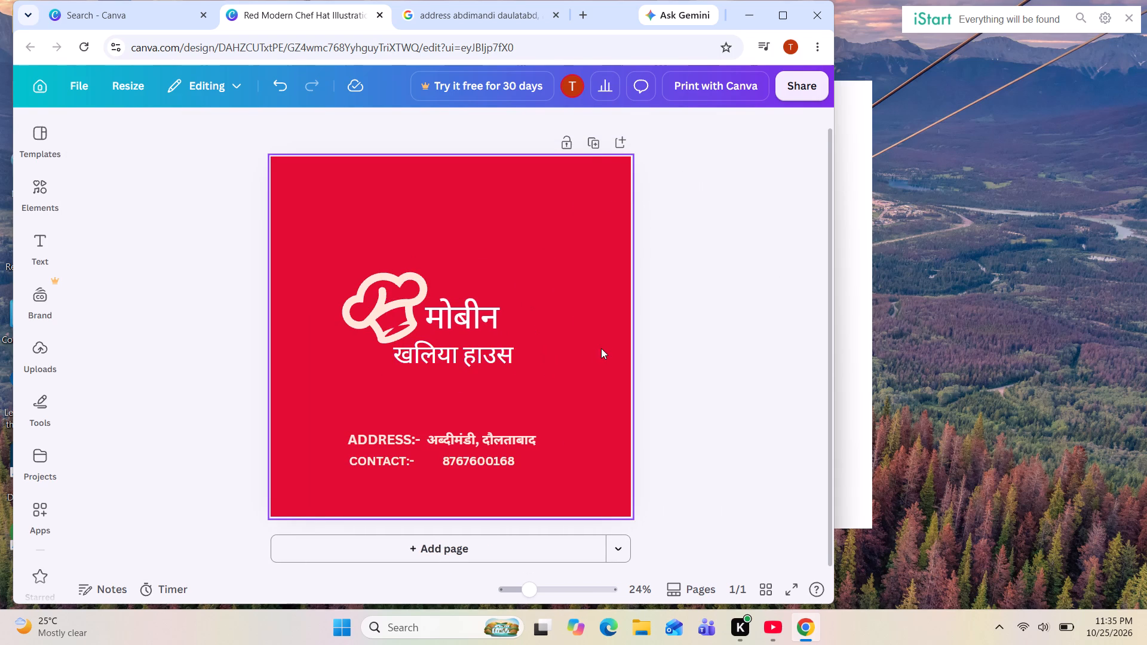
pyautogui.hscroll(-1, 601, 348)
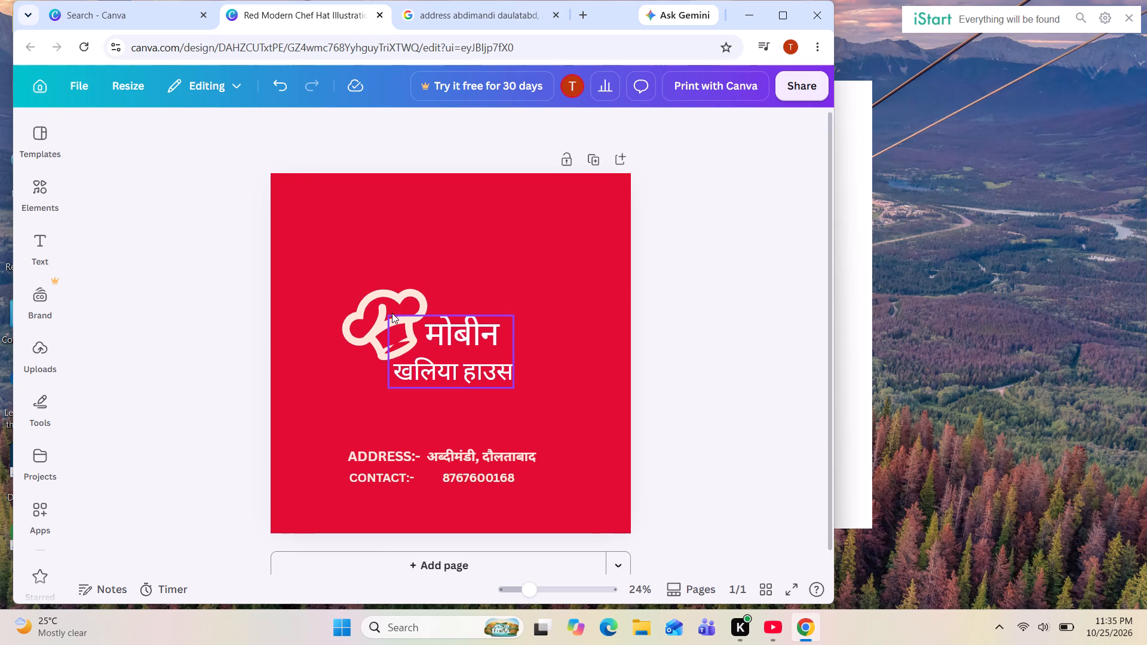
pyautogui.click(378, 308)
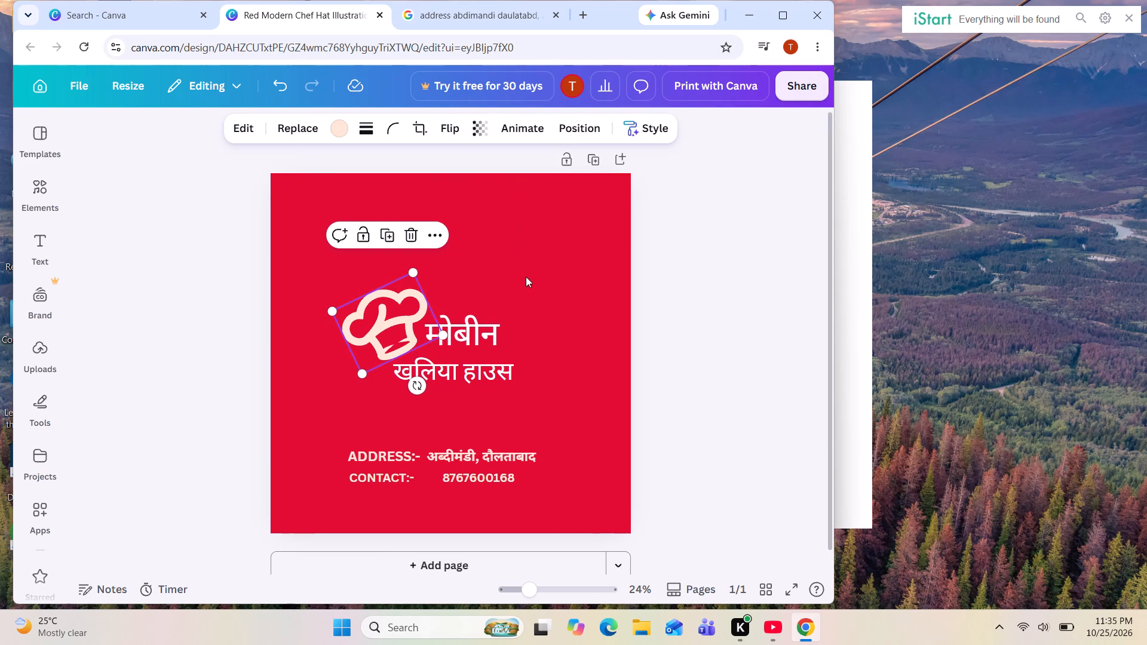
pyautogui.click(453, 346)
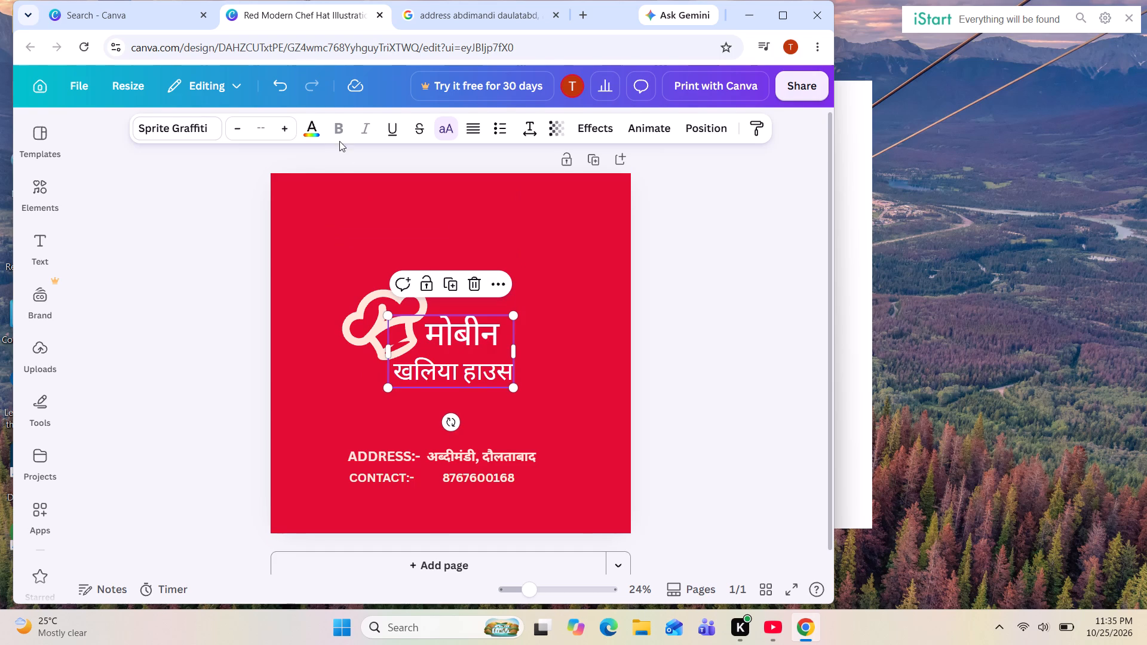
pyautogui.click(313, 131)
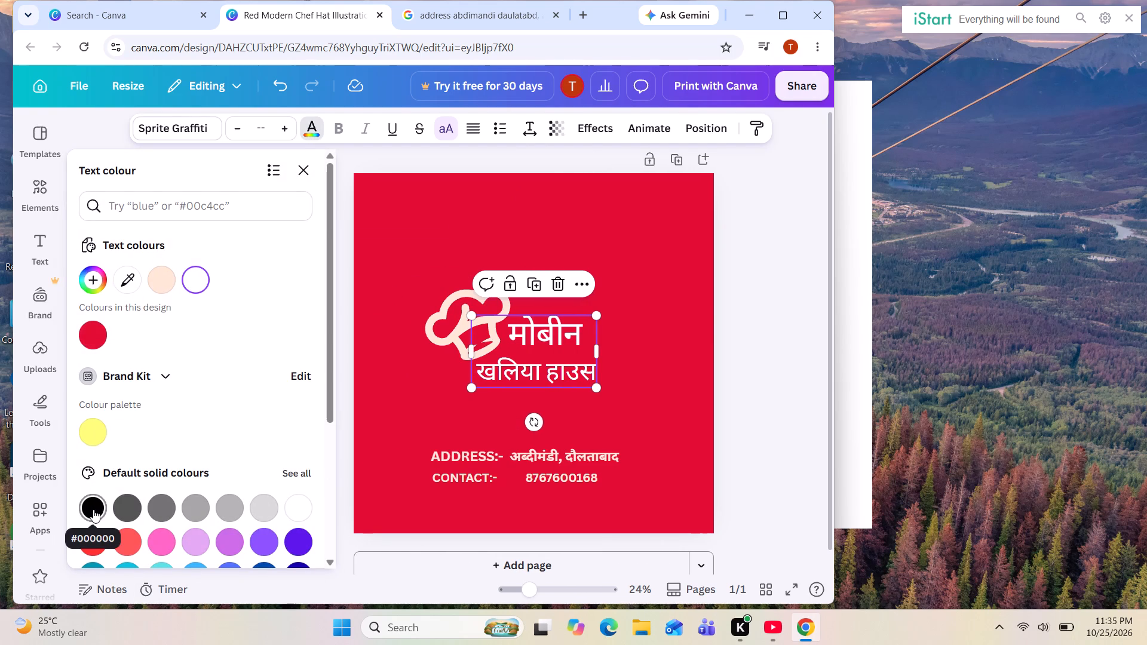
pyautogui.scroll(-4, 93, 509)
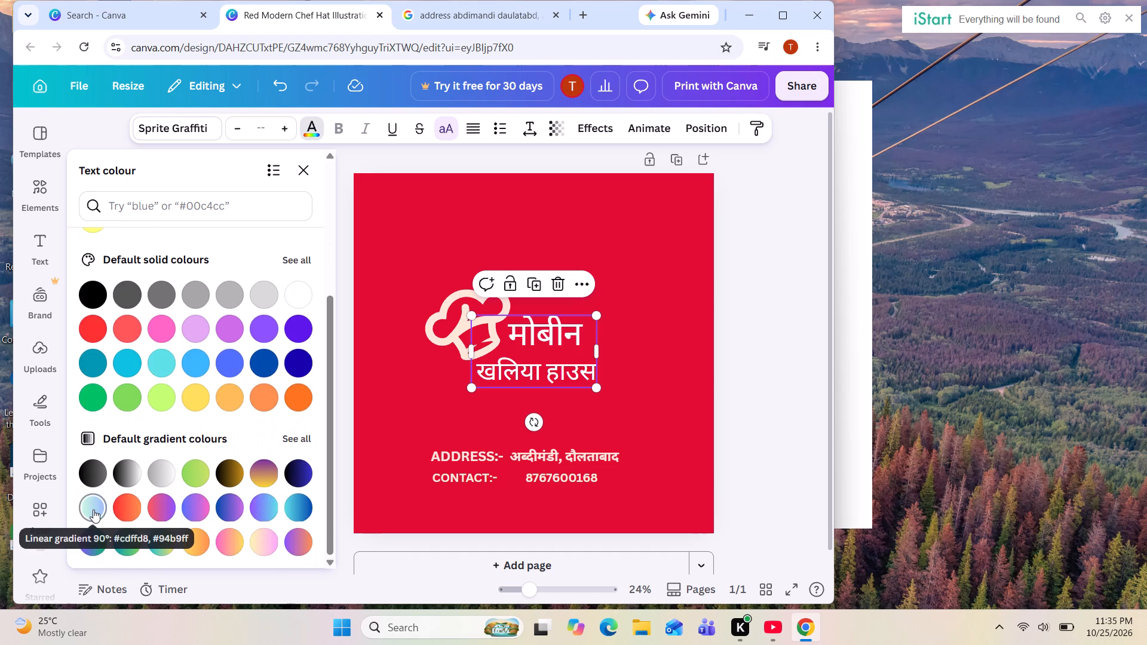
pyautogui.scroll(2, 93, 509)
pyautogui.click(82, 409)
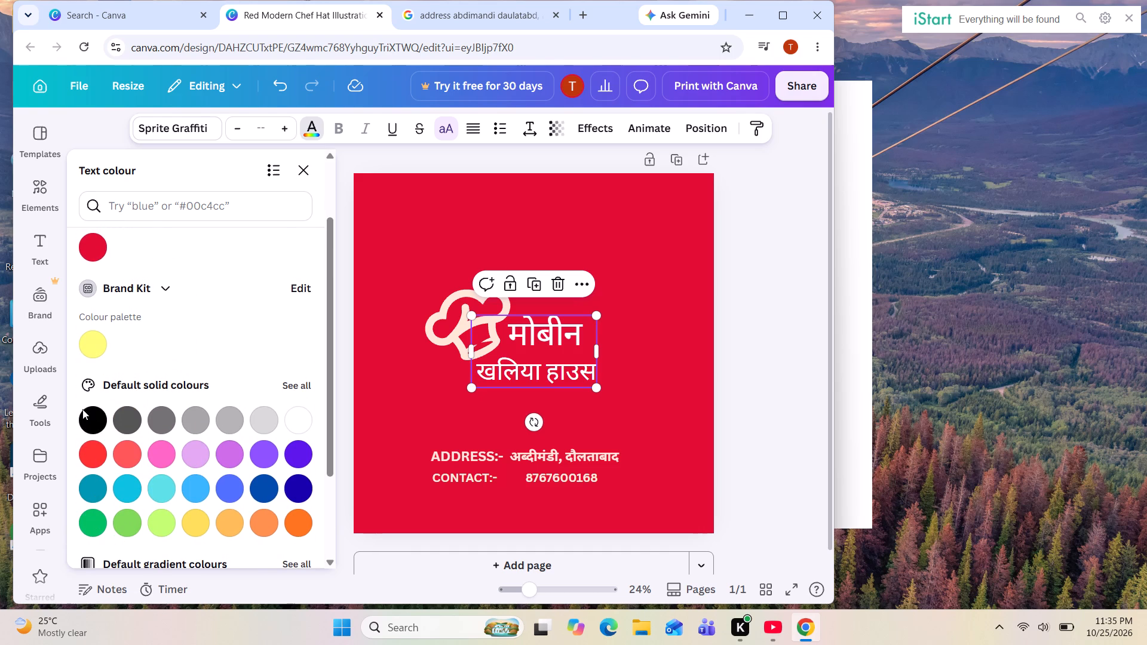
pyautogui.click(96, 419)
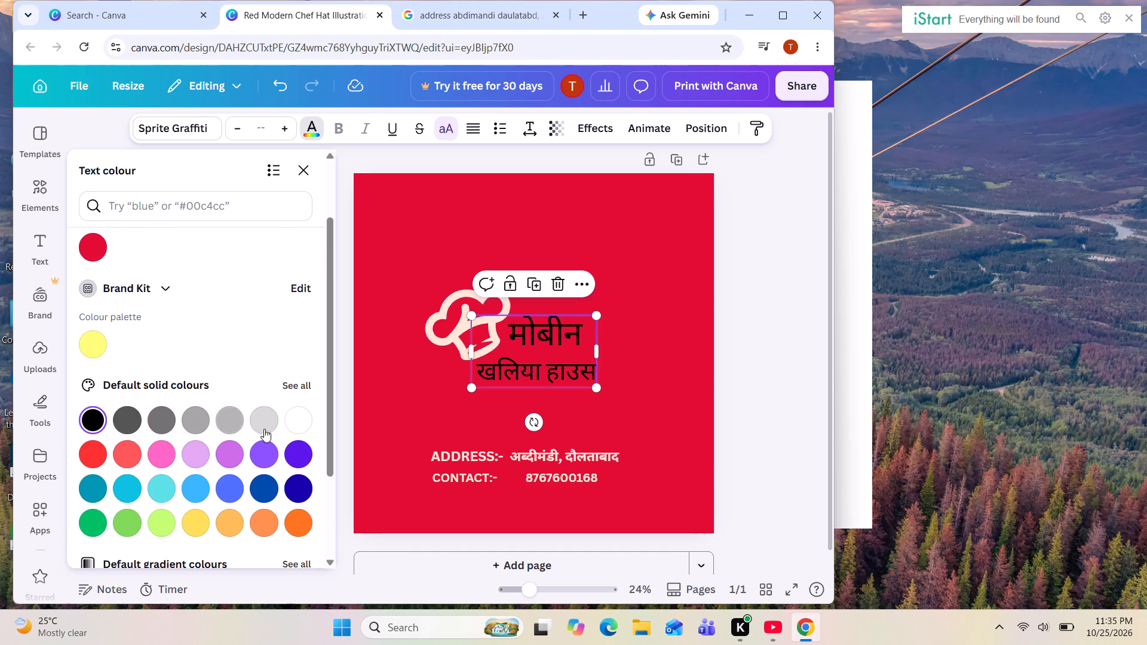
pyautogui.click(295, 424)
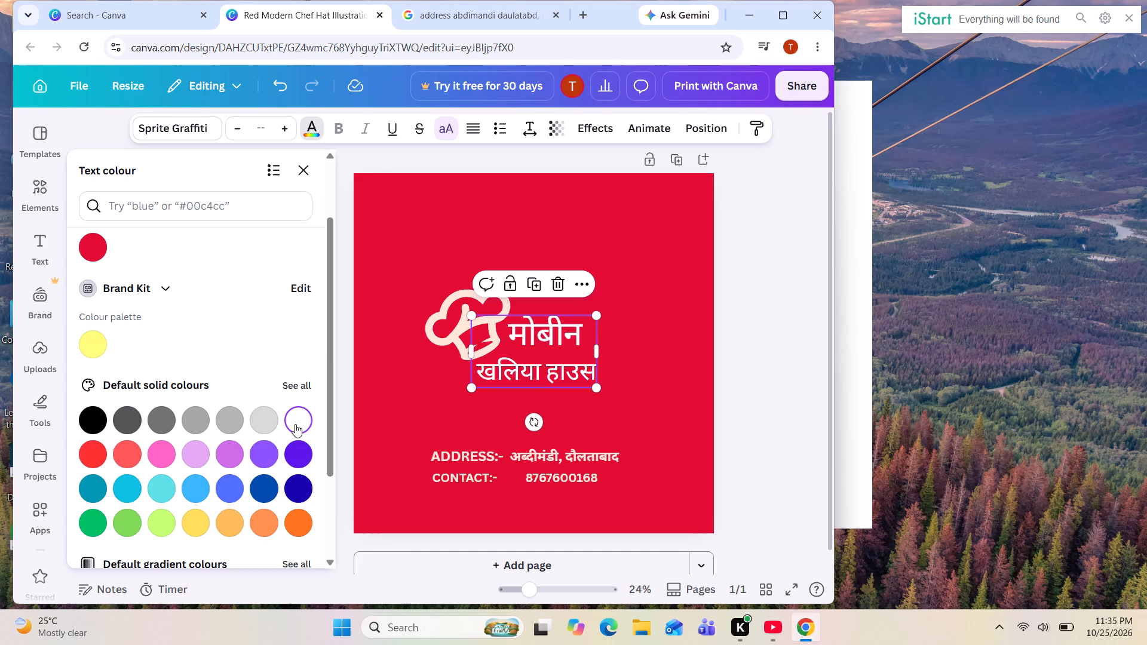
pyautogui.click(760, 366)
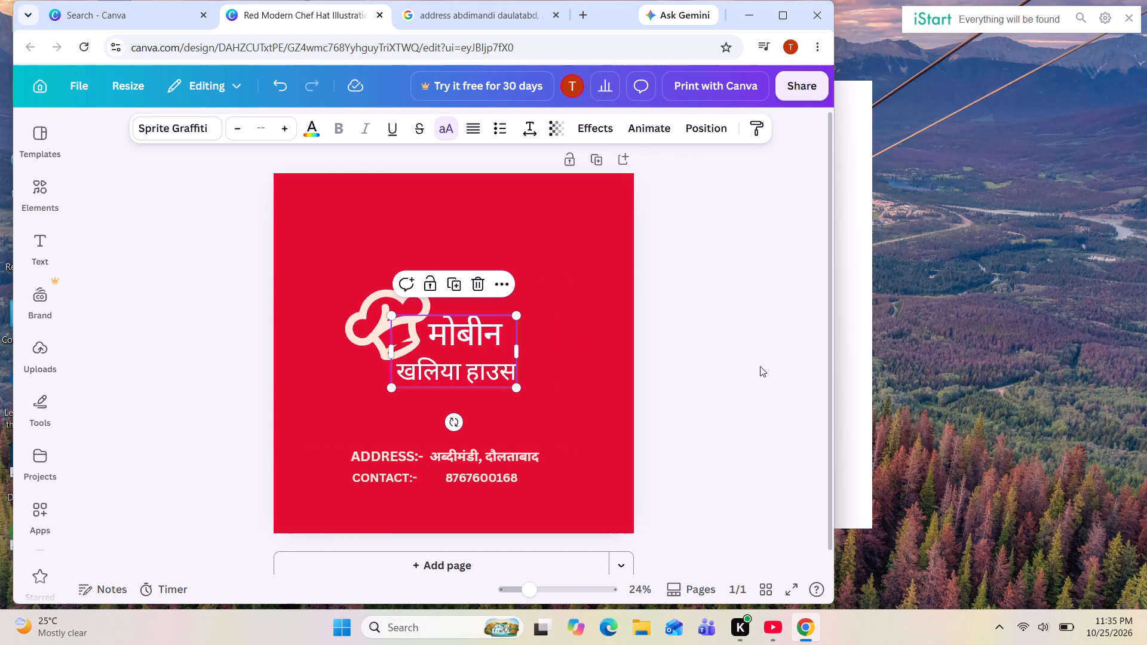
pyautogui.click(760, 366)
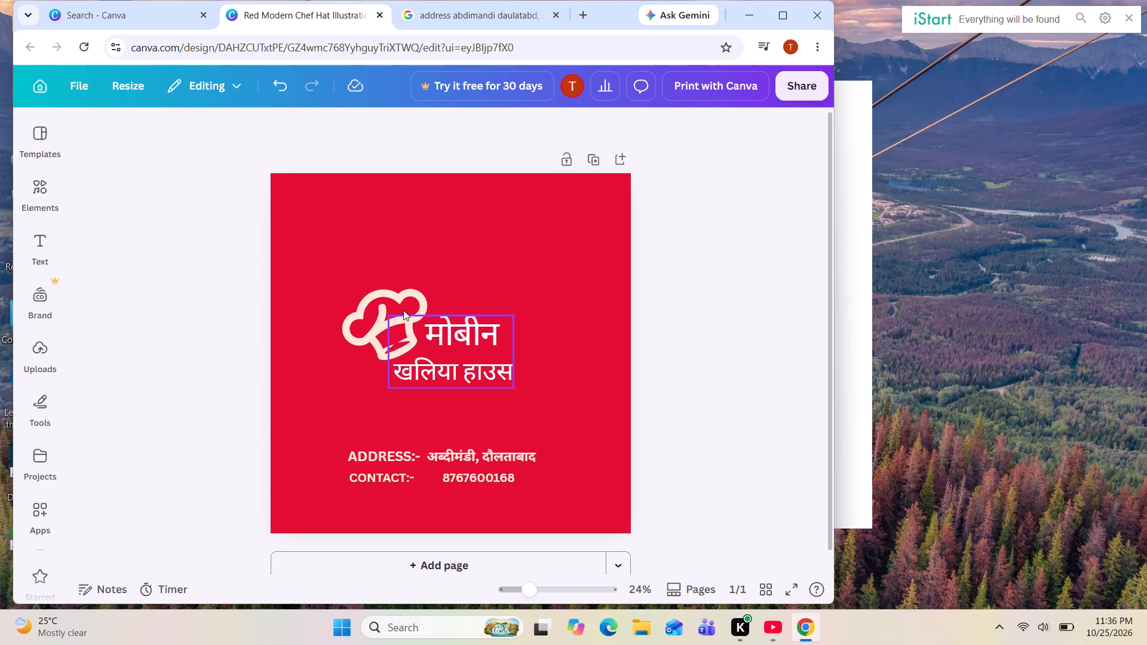
# Preview the element animations for the chef hat, from the general effects through the add-on effects such as Rotate and Wiggle.
pyautogui.click(379, 303)
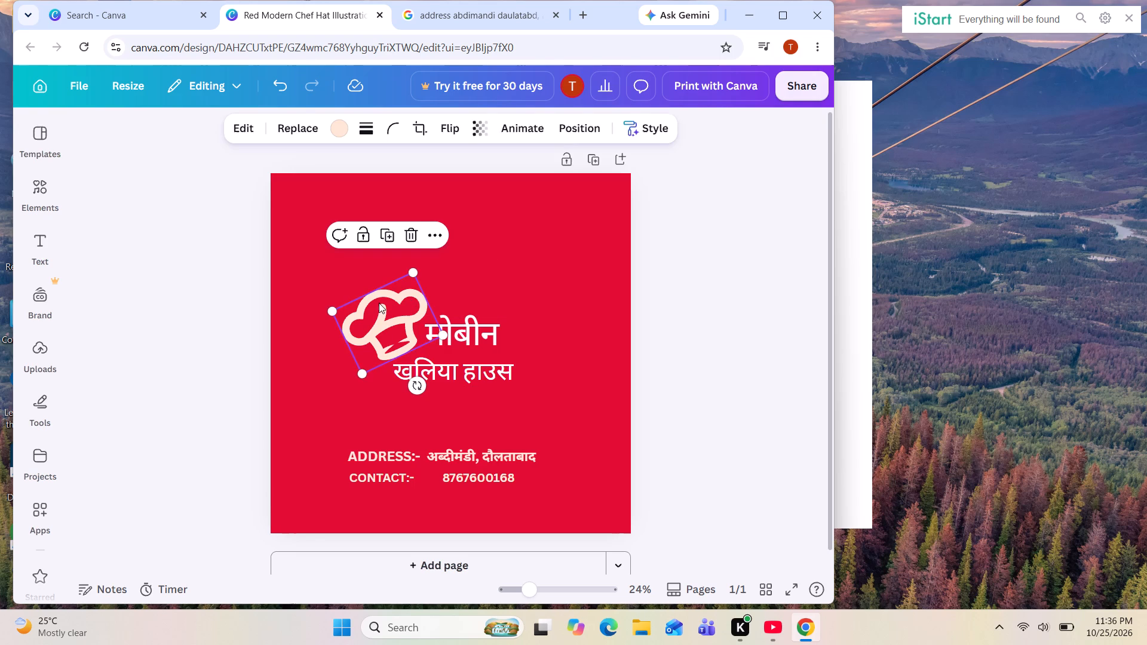
pyautogui.click(522, 136)
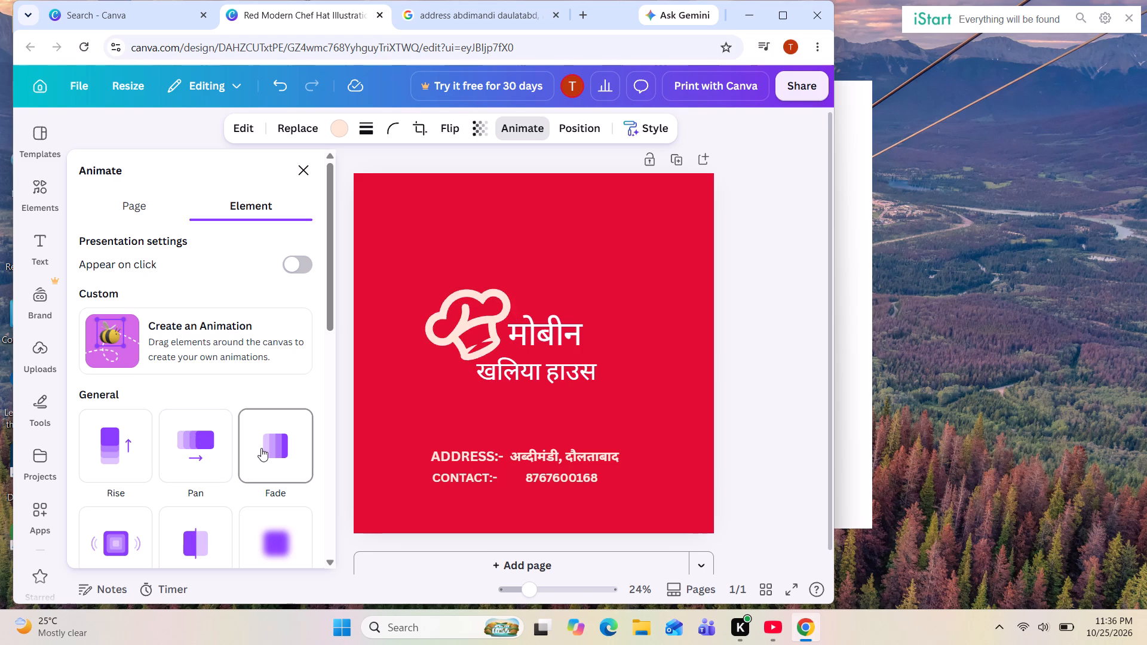
pyautogui.scroll(-1, 252, 415)
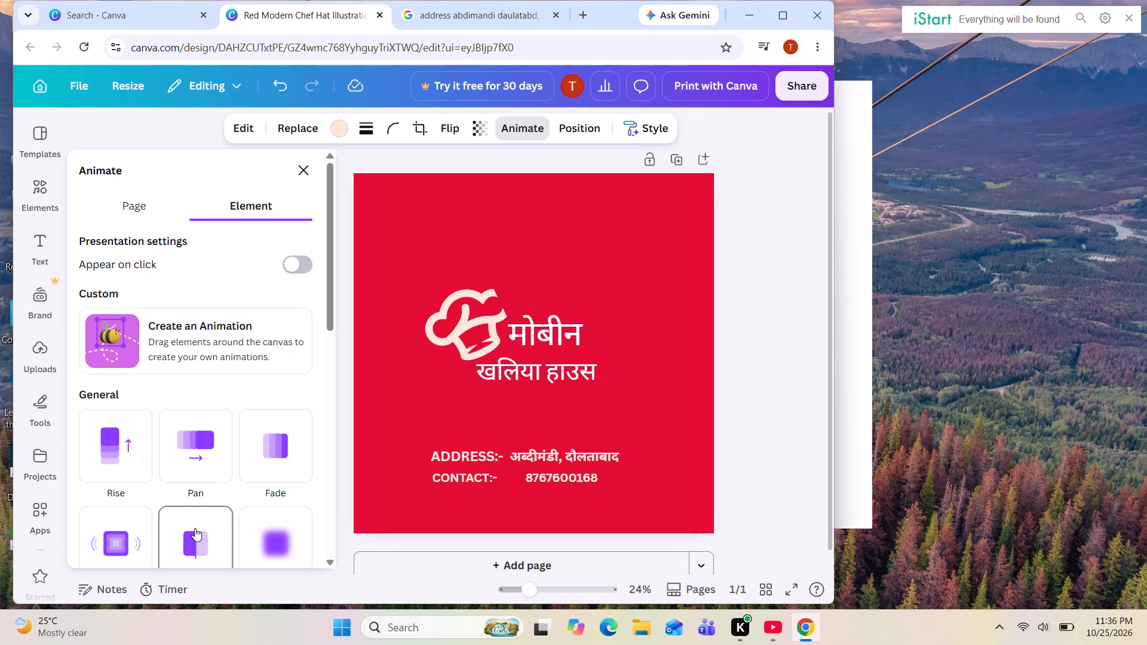
pyautogui.scroll(-3, 109, 547)
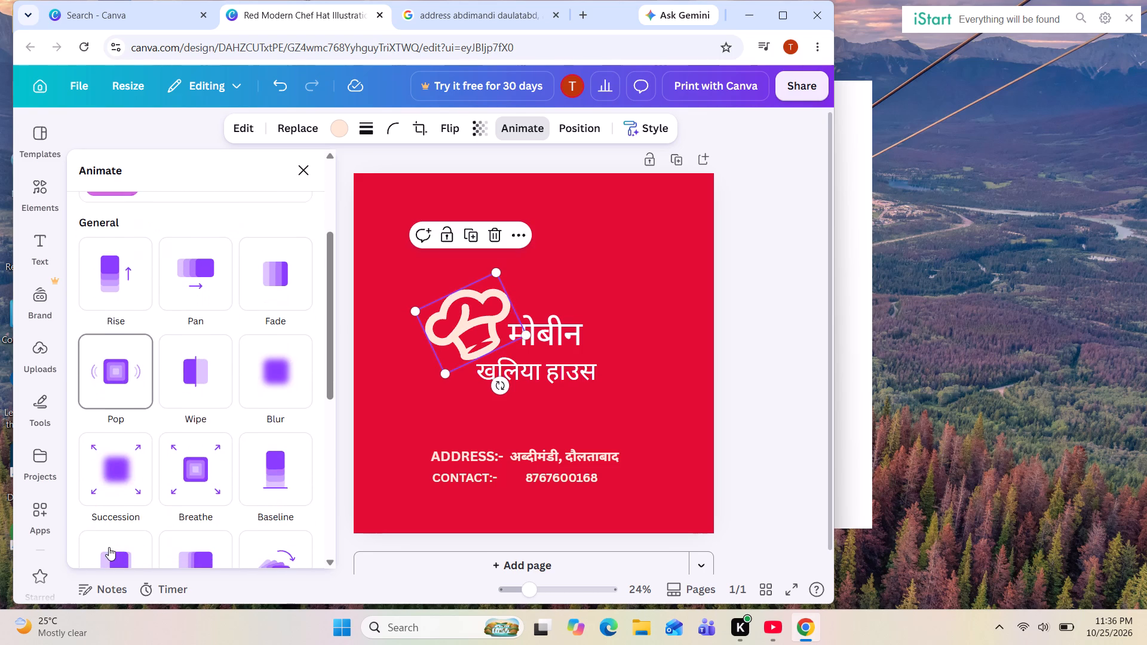
pyautogui.scroll(4, 109, 547)
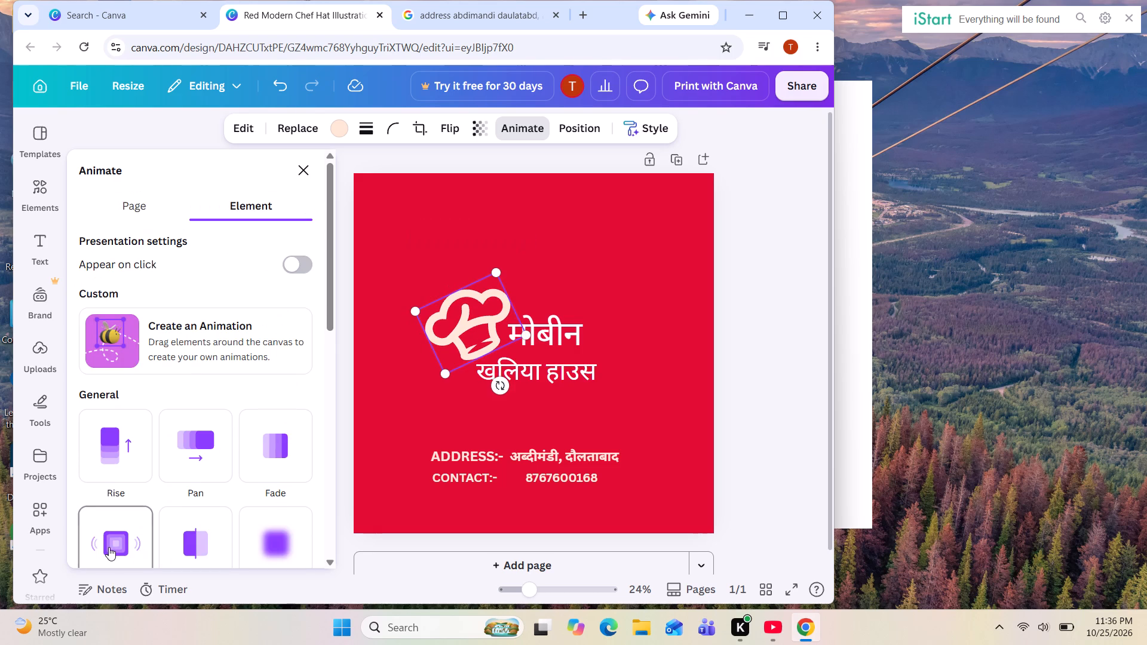
pyautogui.scroll(-2, 109, 547)
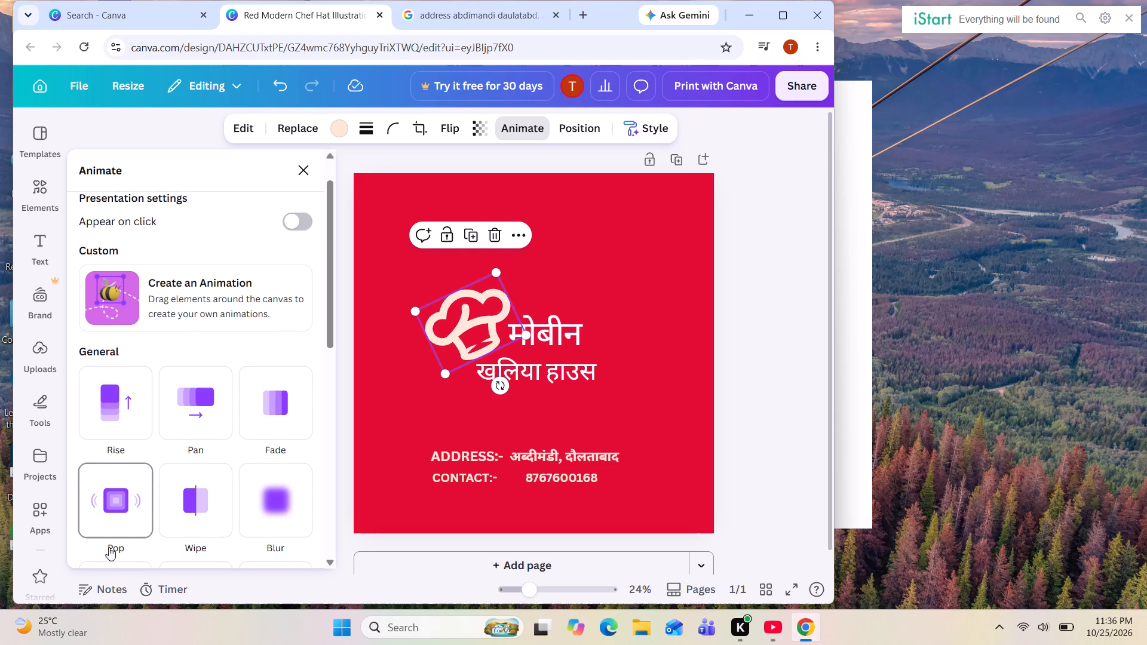
pyautogui.scroll(-3, 109, 547)
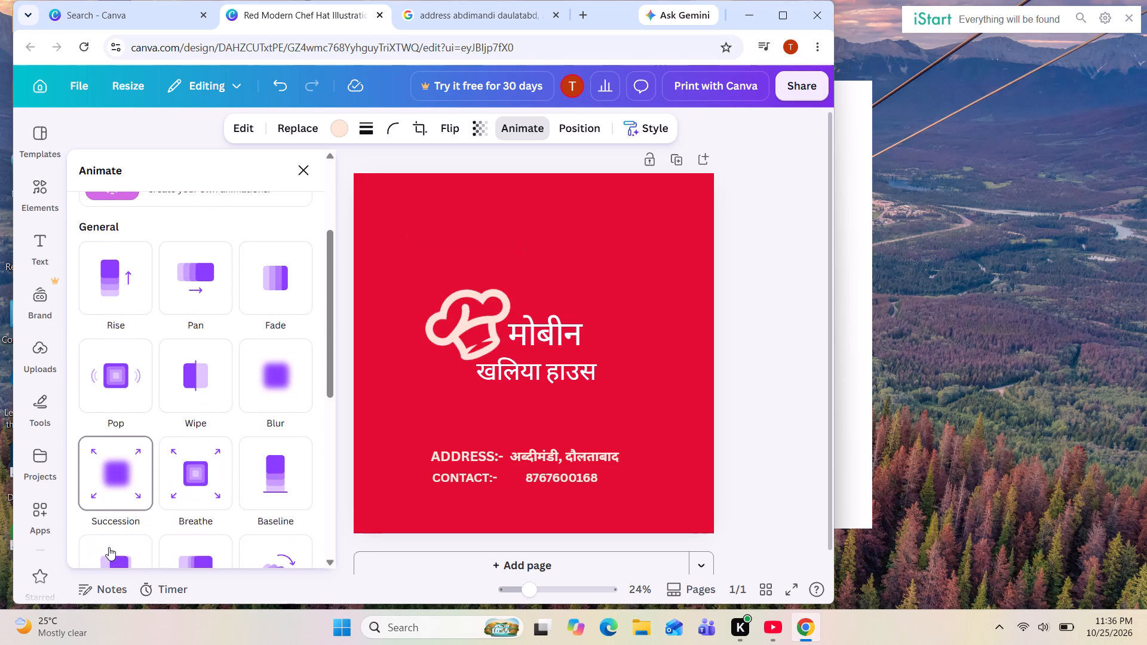
pyautogui.scroll(-1, 109, 547)
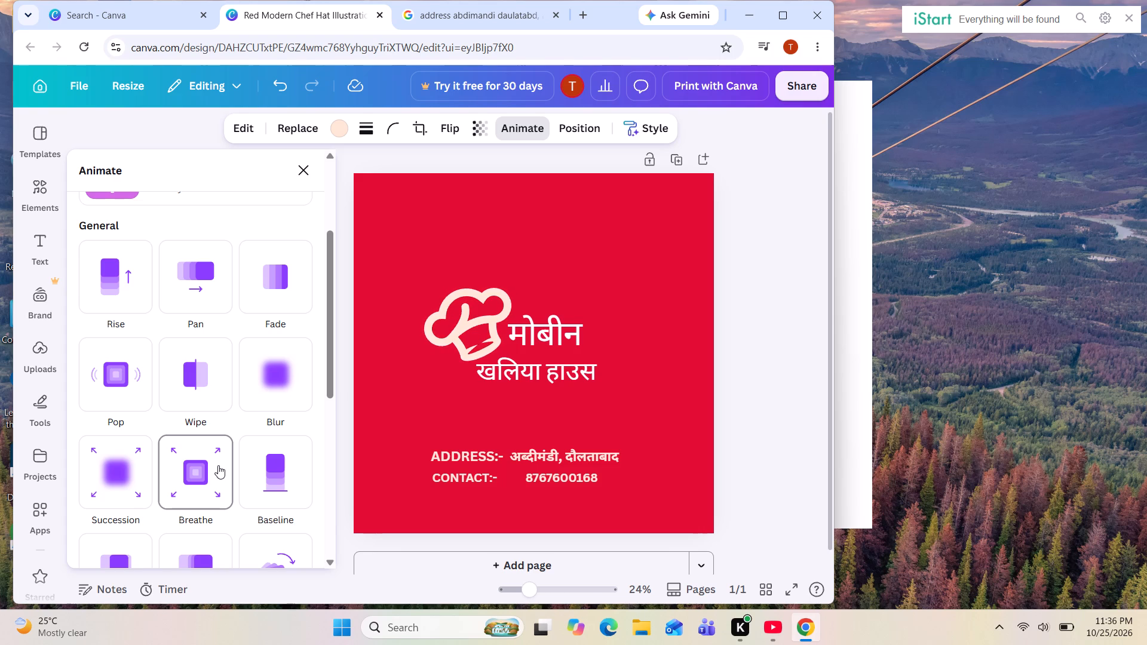
pyautogui.scroll(-1, 218, 465)
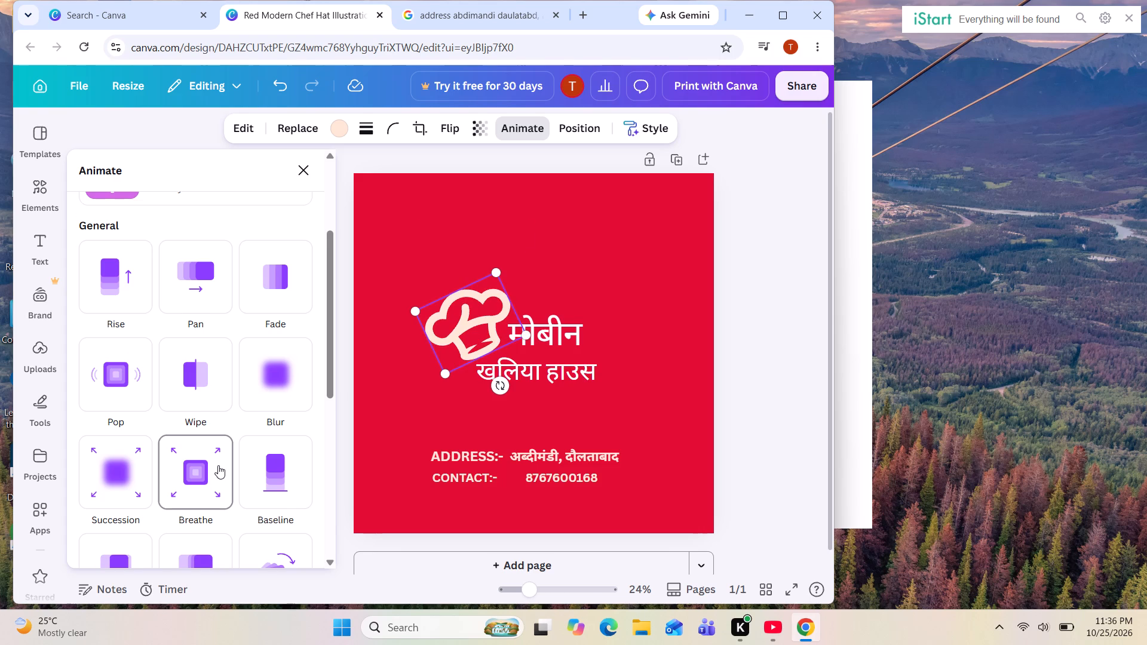
pyautogui.scroll(-1, 218, 465)
pyautogui.scroll(-1, 287, 437)
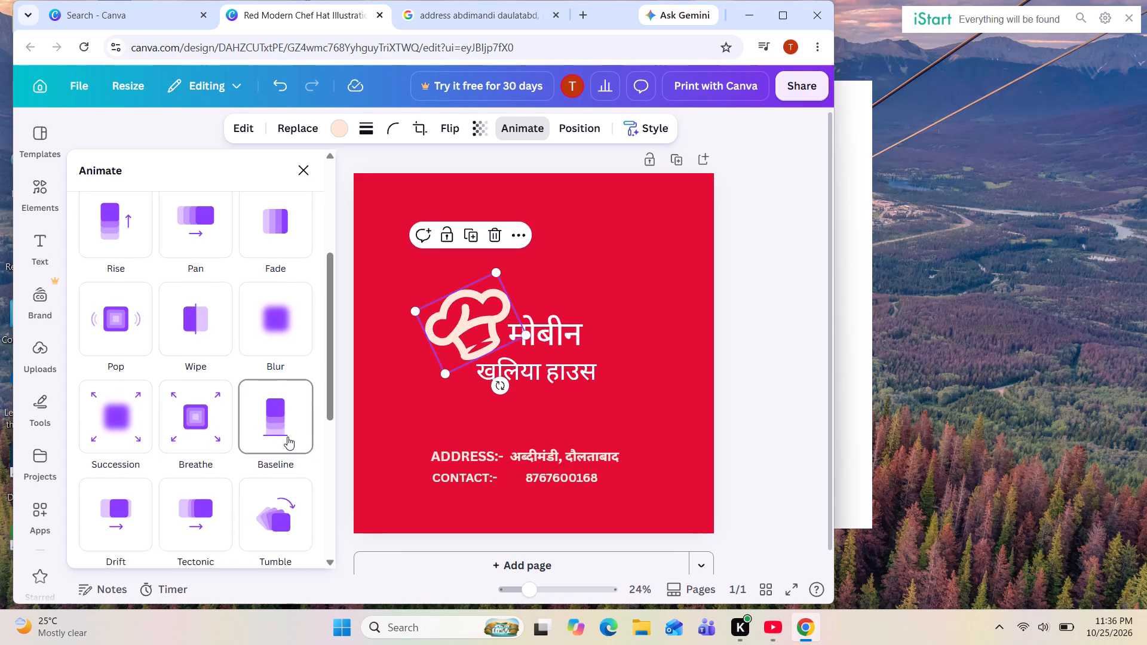
pyautogui.scroll(-1, 287, 437)
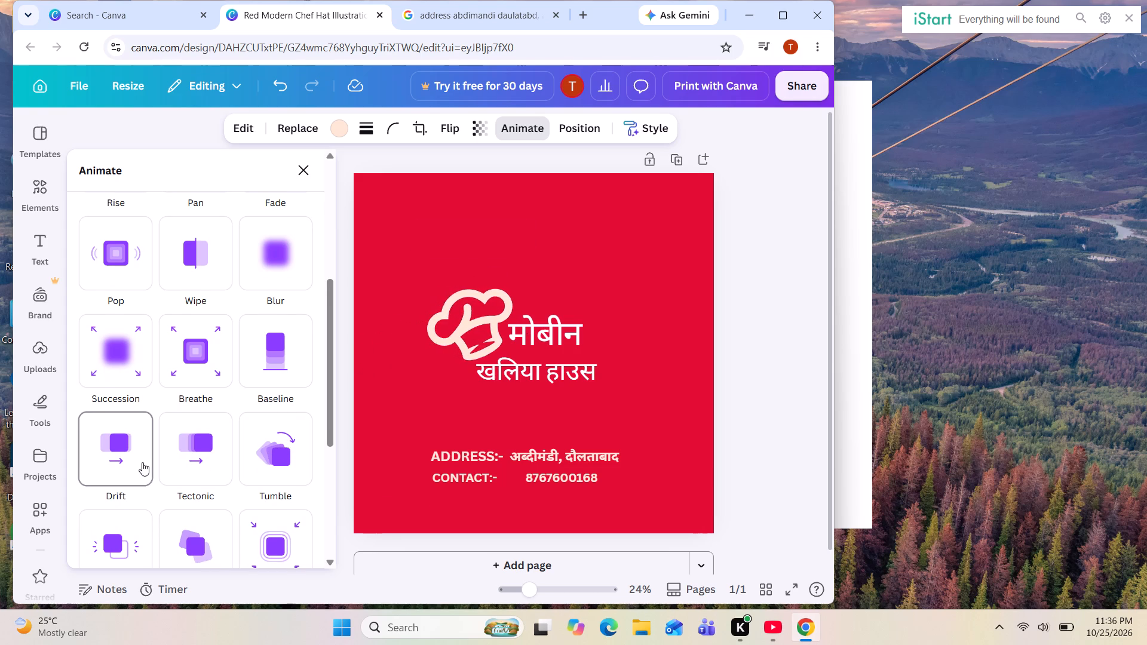
pyautogui.scroll(-2, 142, 462)
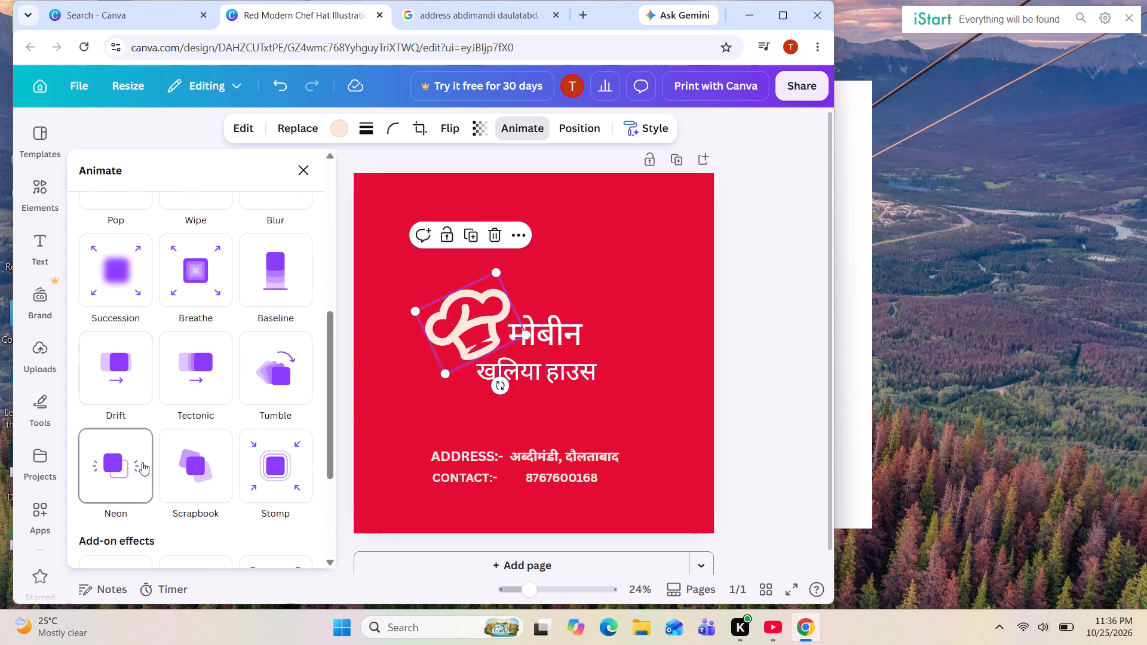
pyautogui.scroll(-2, 142, 462)
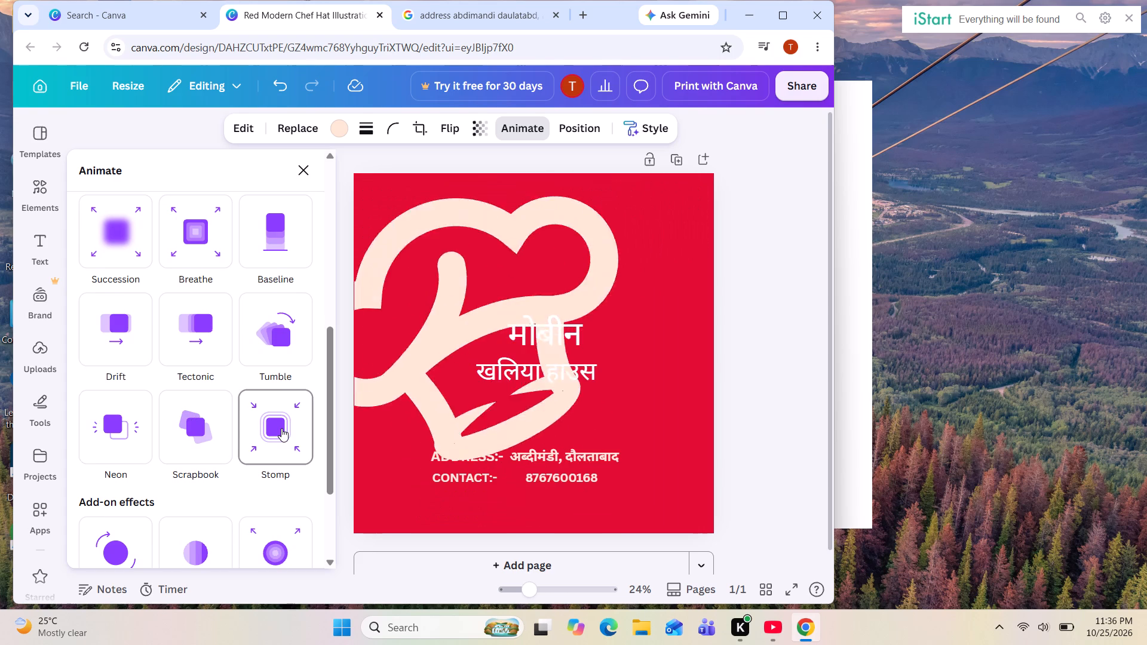
pyautogui.scroll(-2, 281, 428)
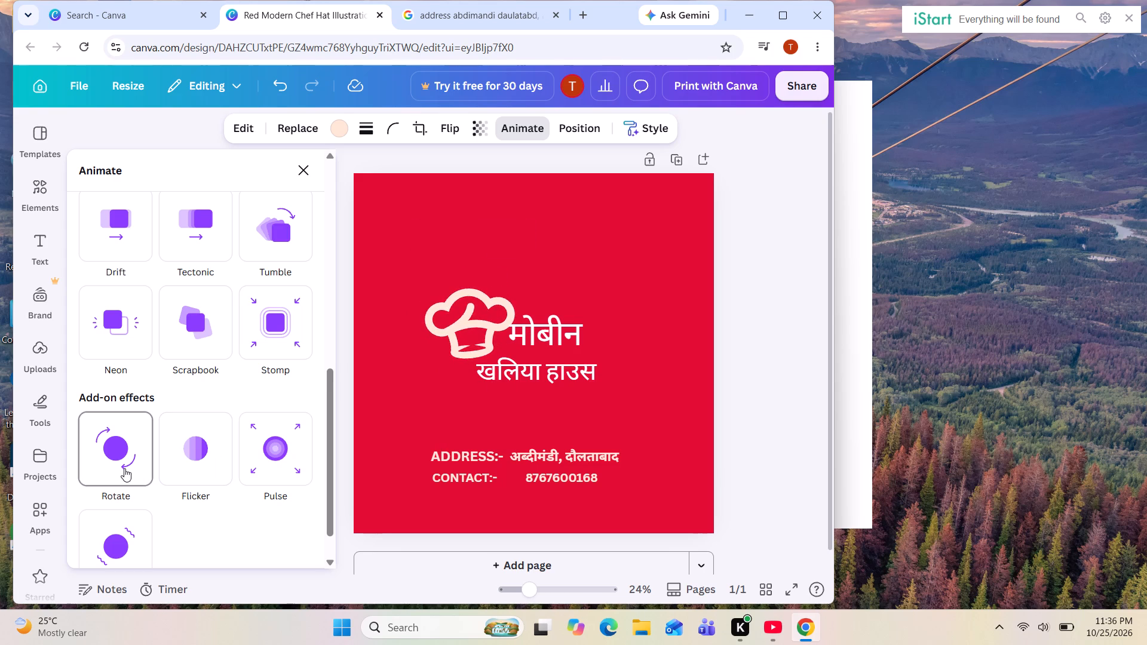
pyautogui.scroll(-2, 124, 468)
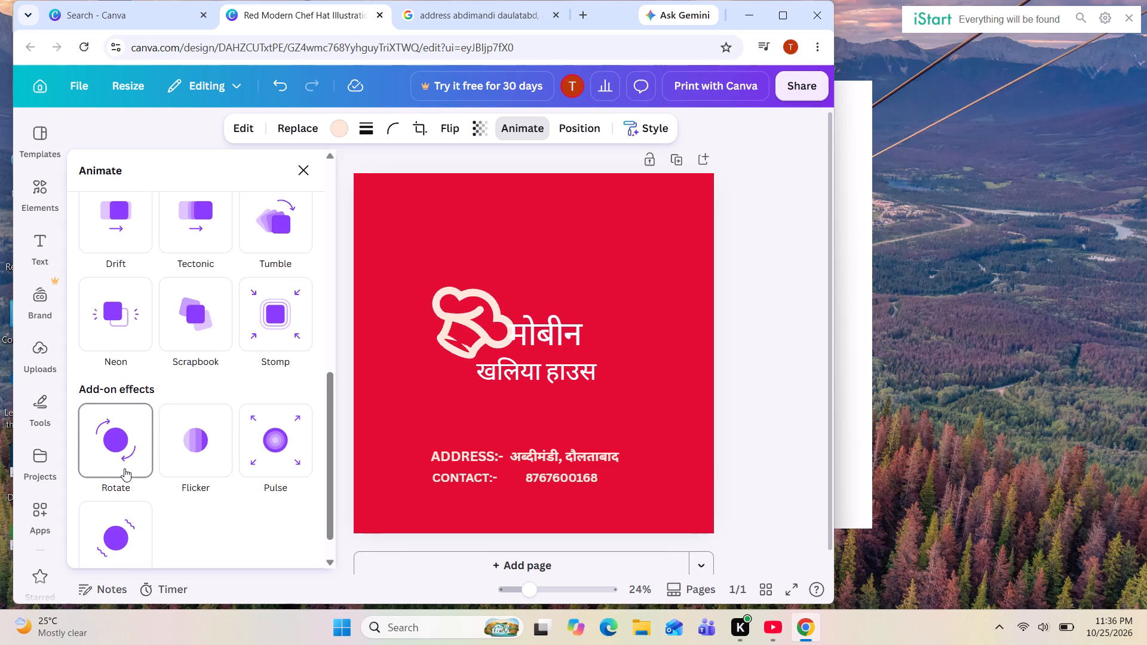
pyautogui.scroll(-1, 124, 468)
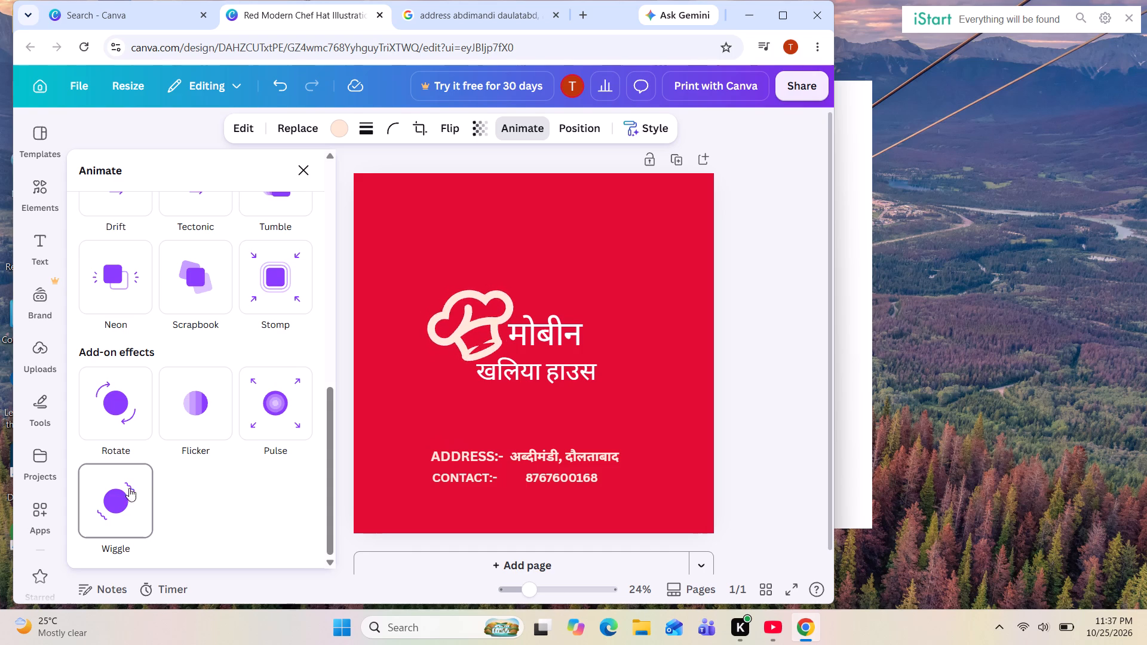
pyautogui.scroll(3, 286, 412)
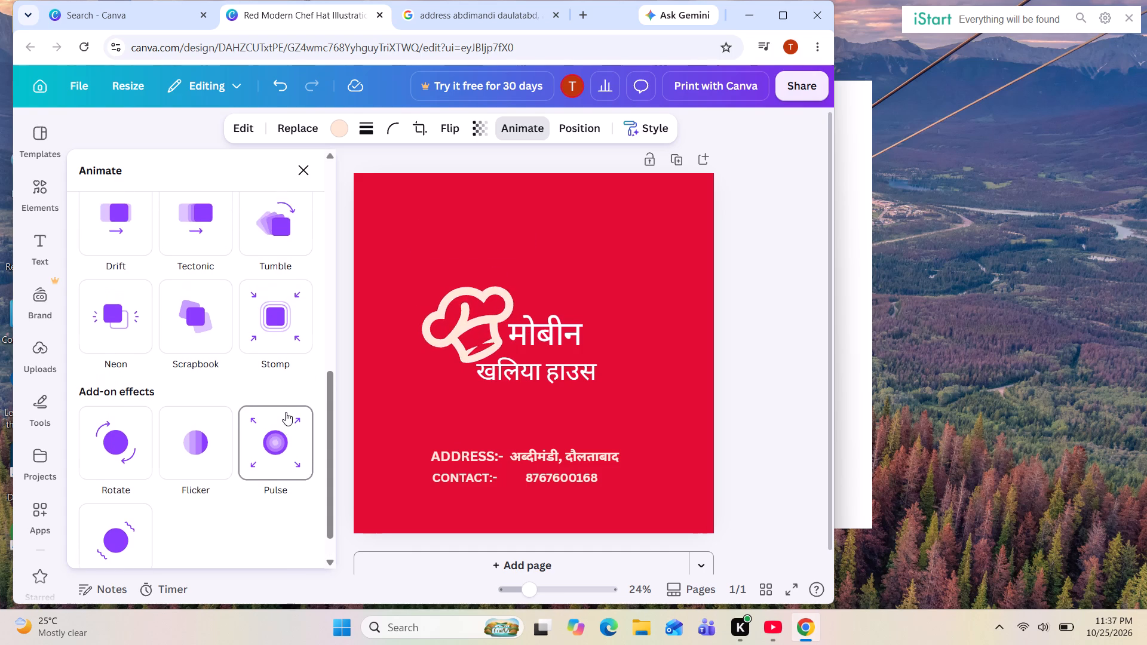
pyautogui.scroll(1, 286, 412)
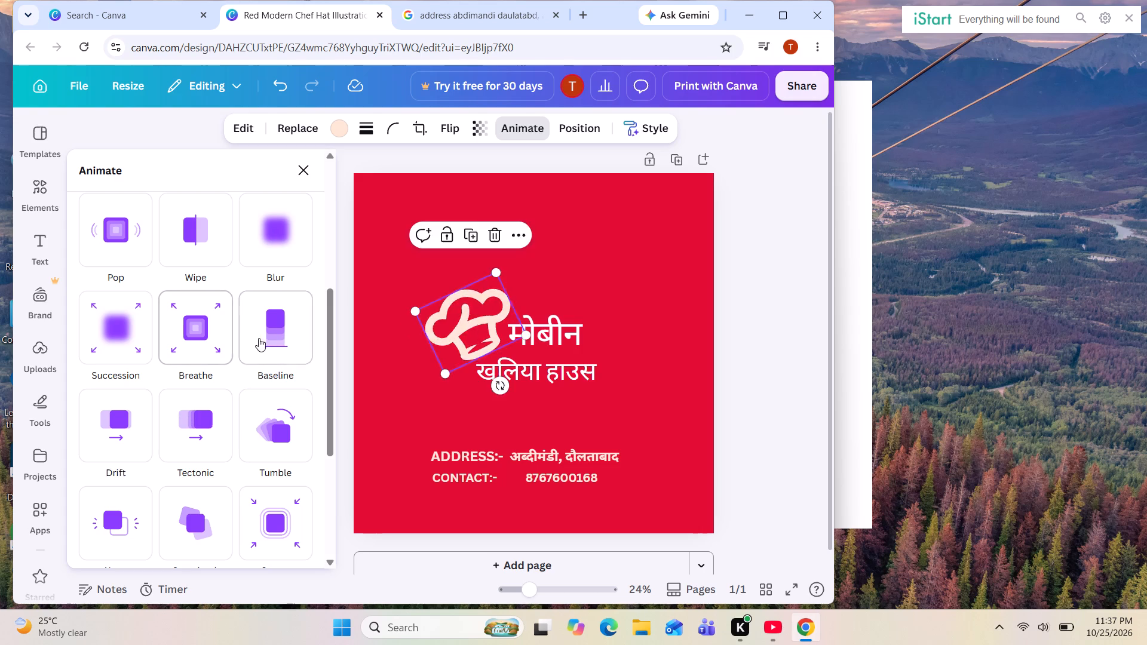
pyautogui.scroll(2, 255, 316)
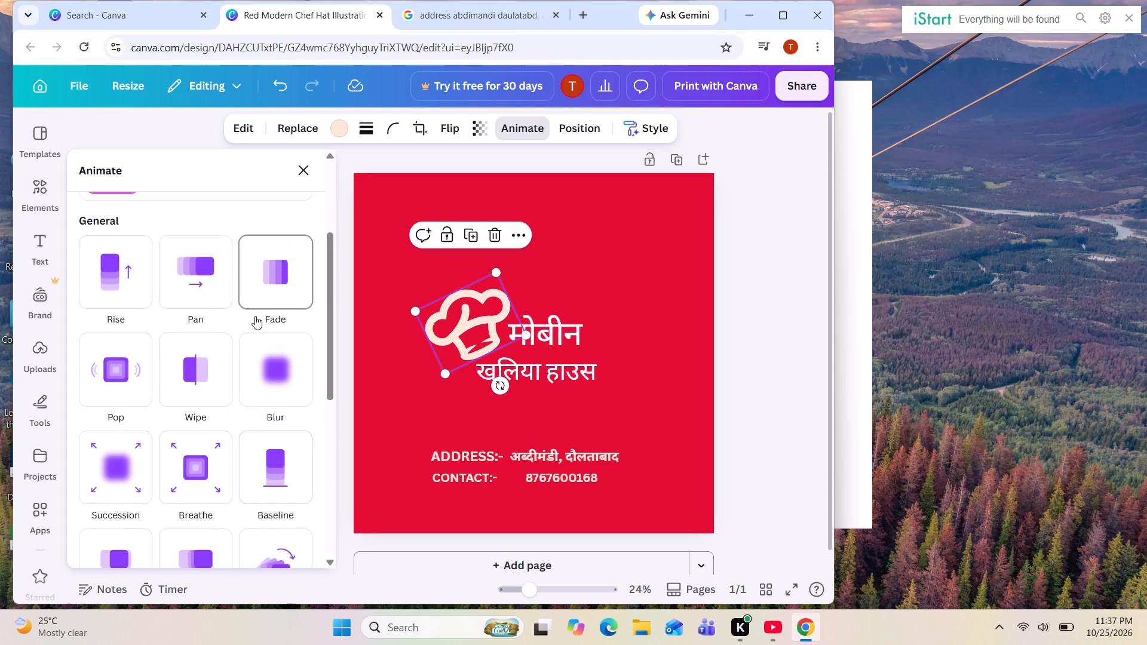
pyautogui.scroll(3, 255, 316)
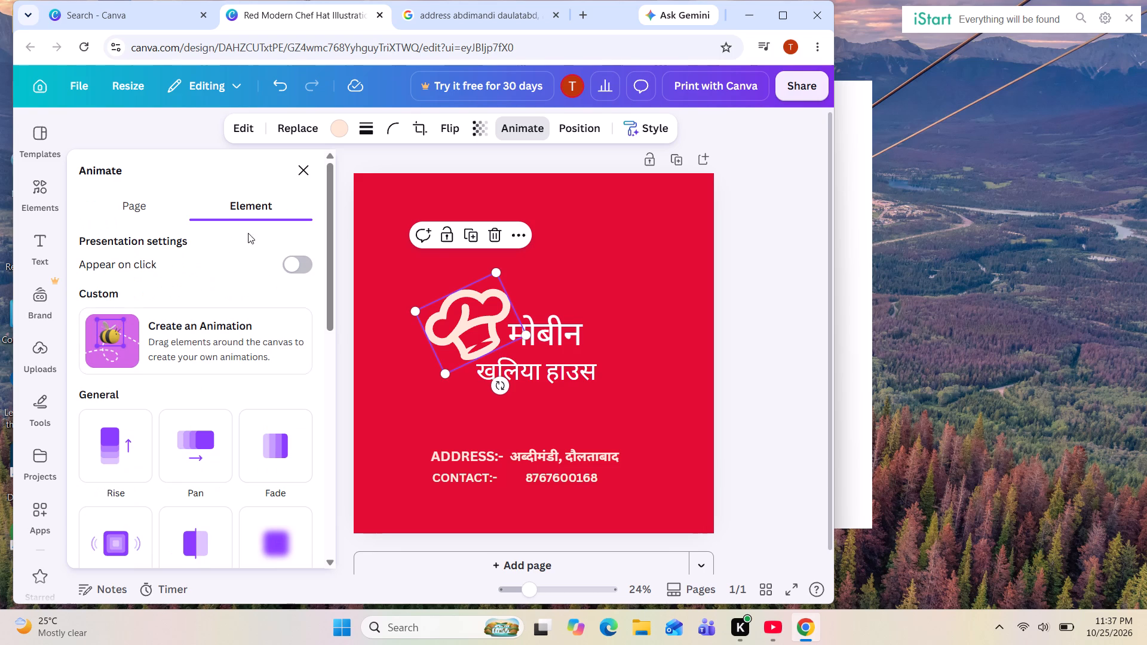
# Preview the page animations for the whole design without applying one, and leave the chef hat deselected.
pyautogui.click(141, 211)
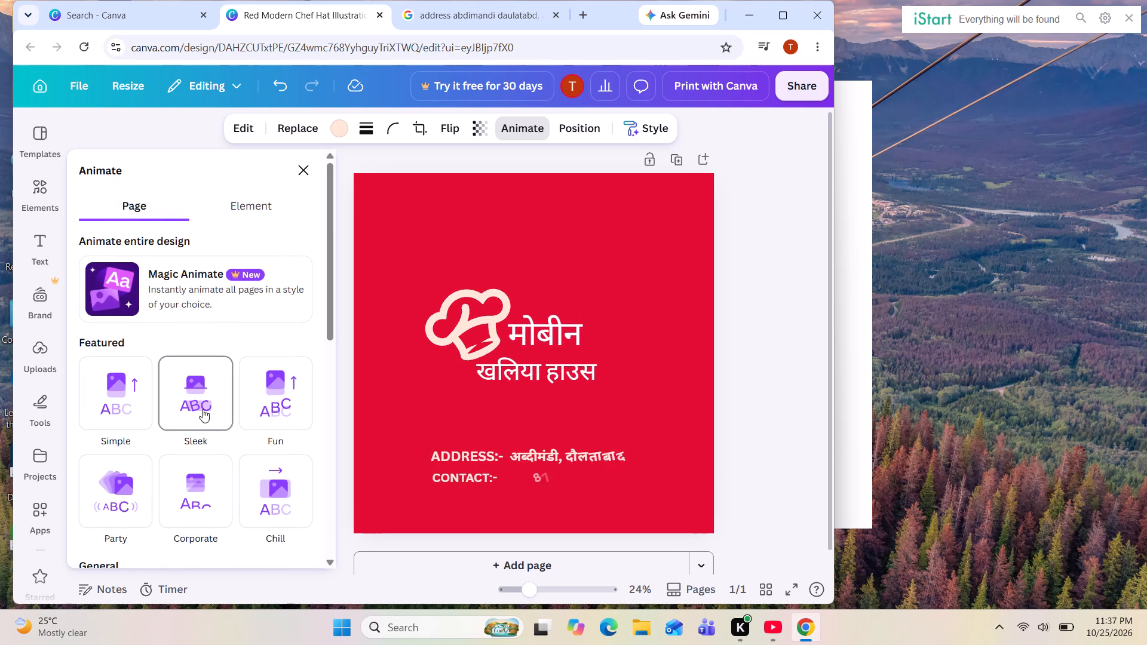
pyautogui.scroll(-3, 287, 388)
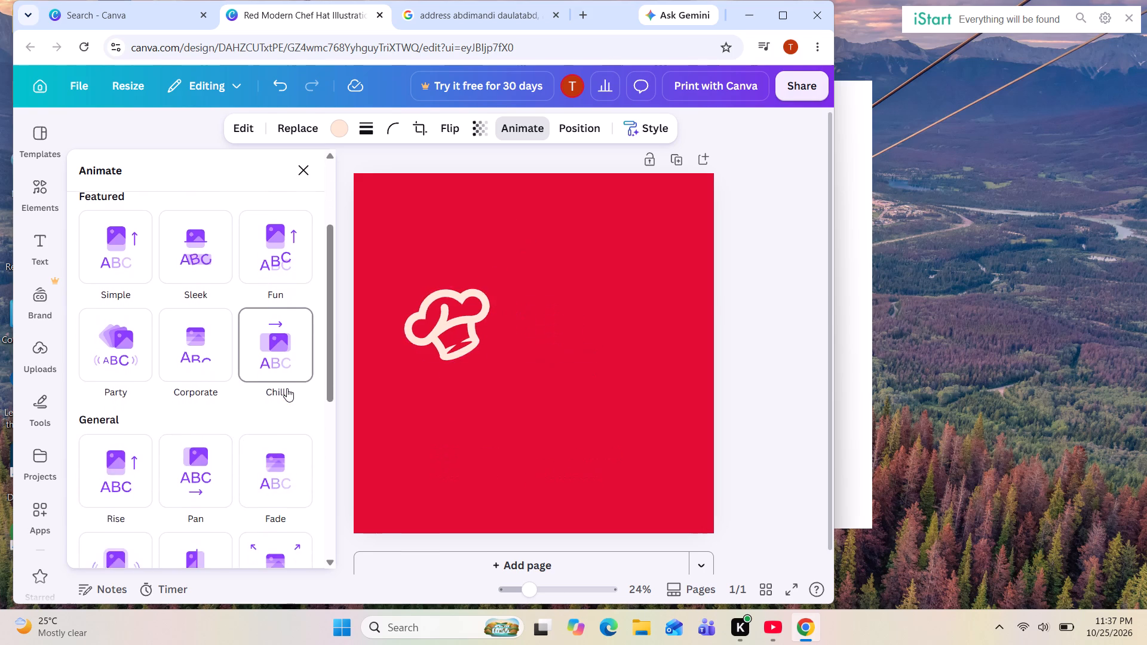
pyautogui.scroll(-5, 287, 388)
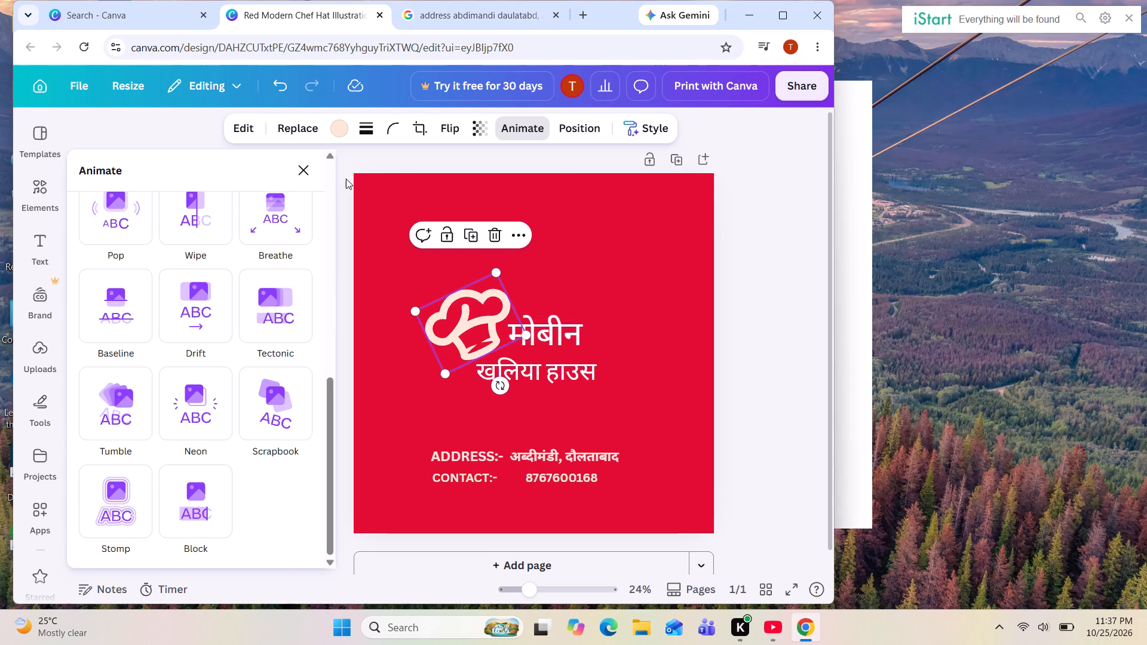
pyautogui.click(309, 176)
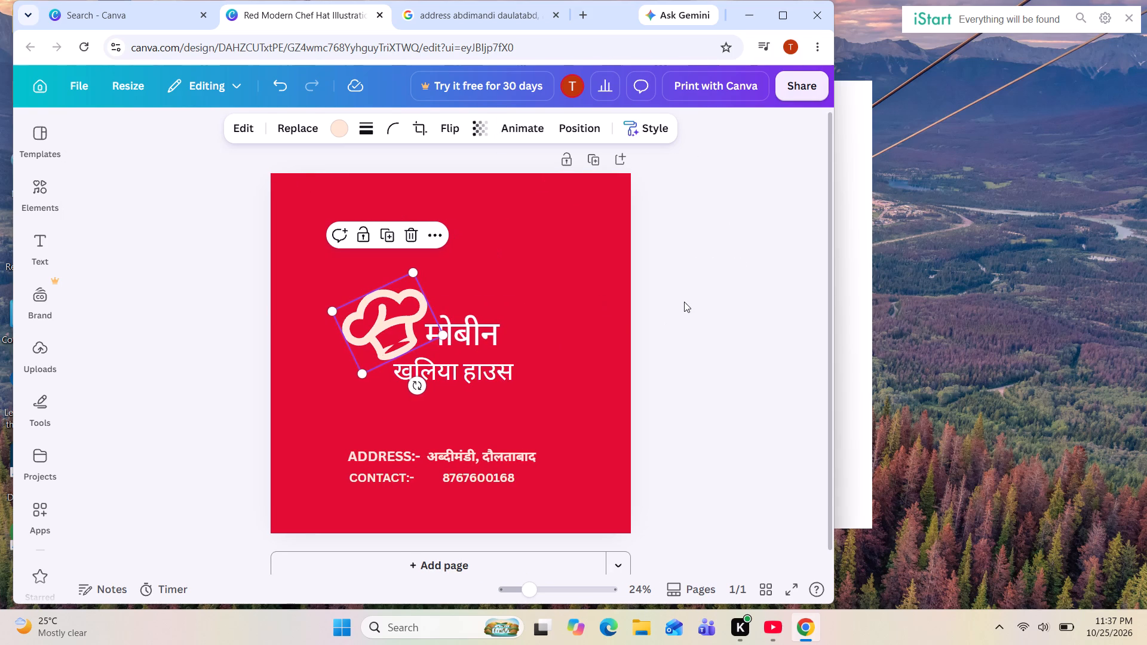
pyautogui.click(684, 302)
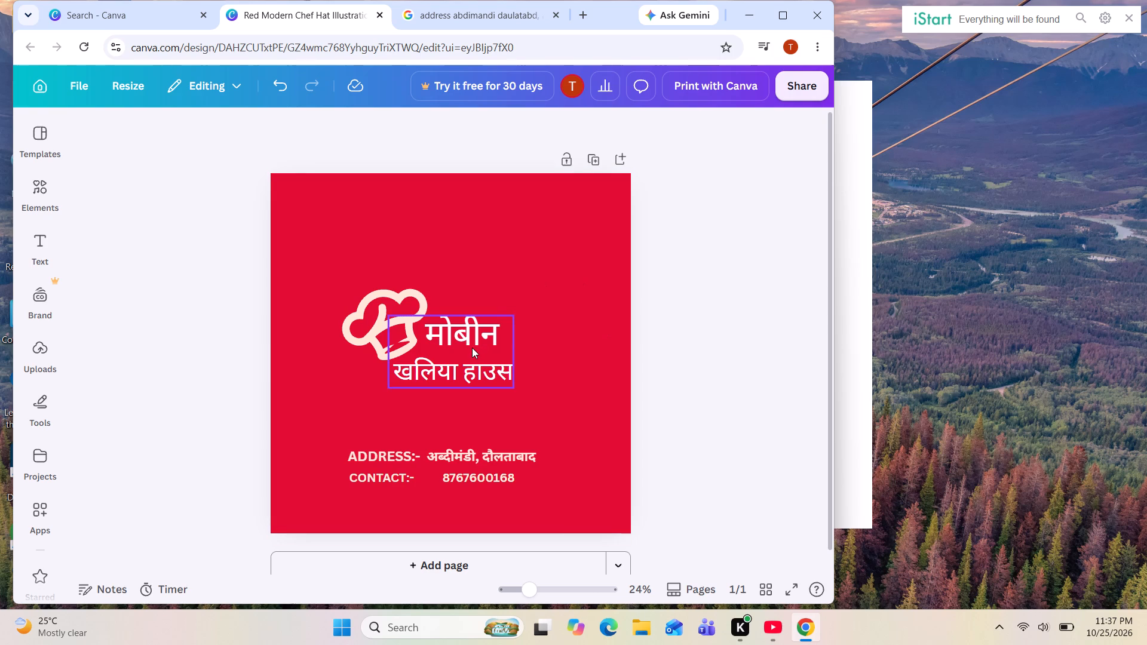
pyautogui.click(472, 348)
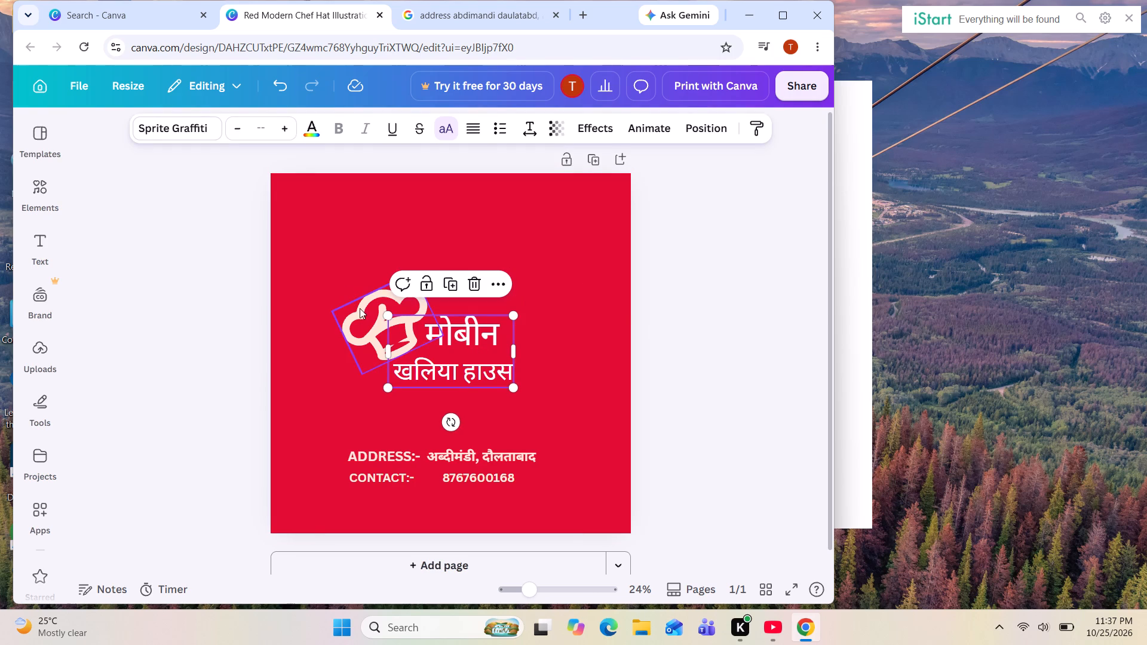
pyautogui.click(362, 308)
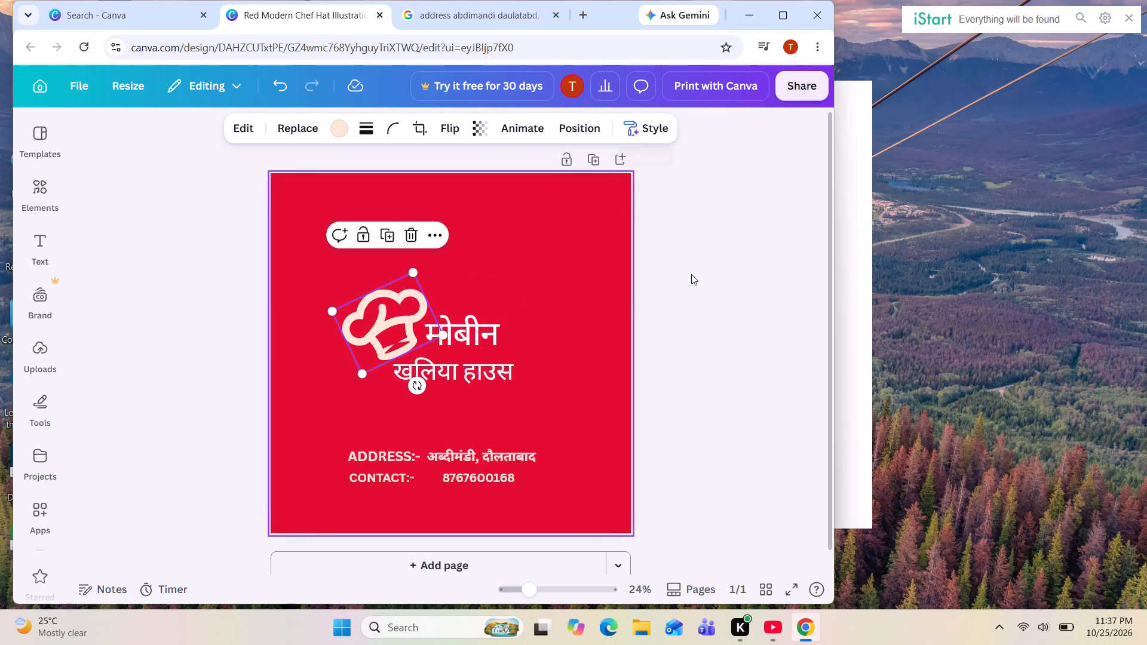
pyautogui.click(452, 128)
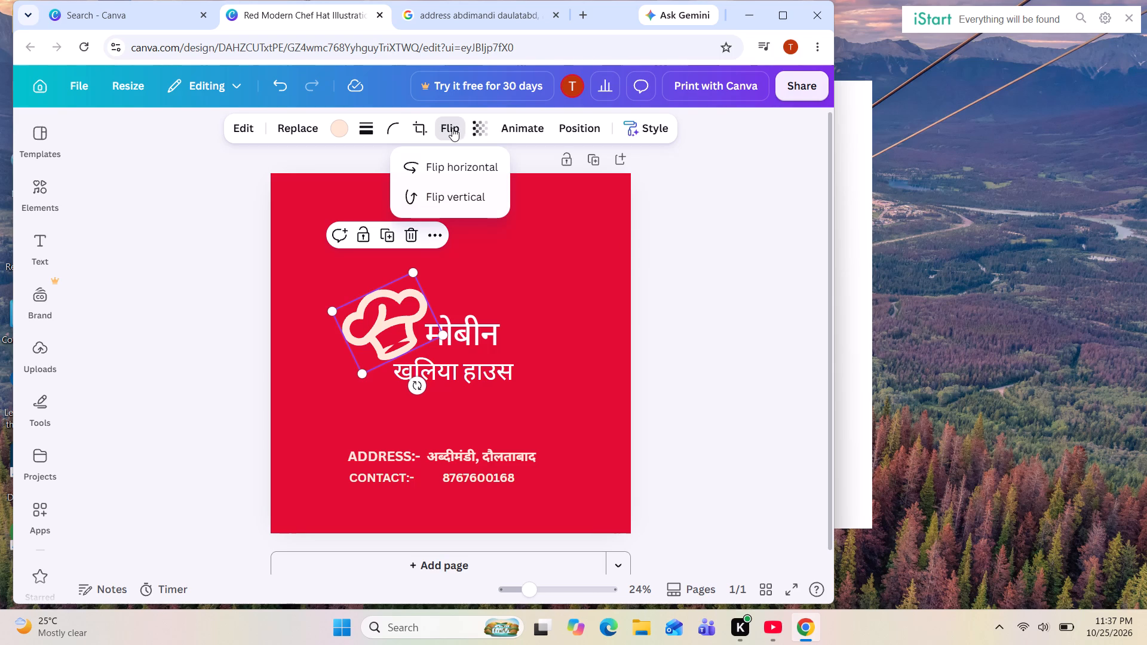
pyautogui.click(474, 195)
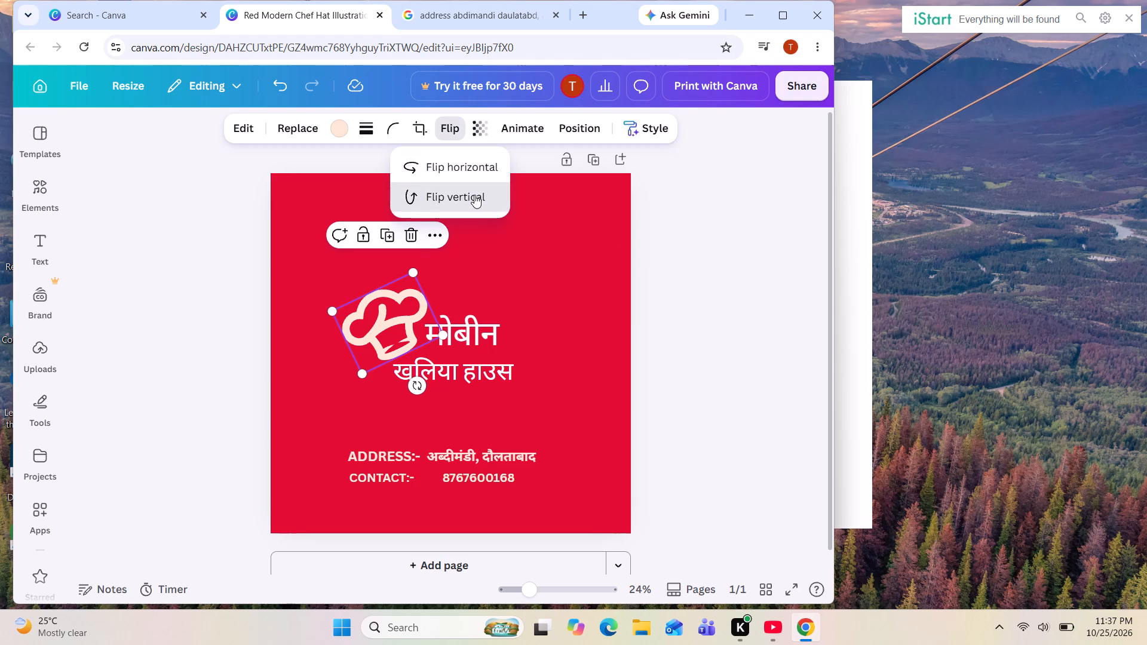
pyautogui.click(470, 167)
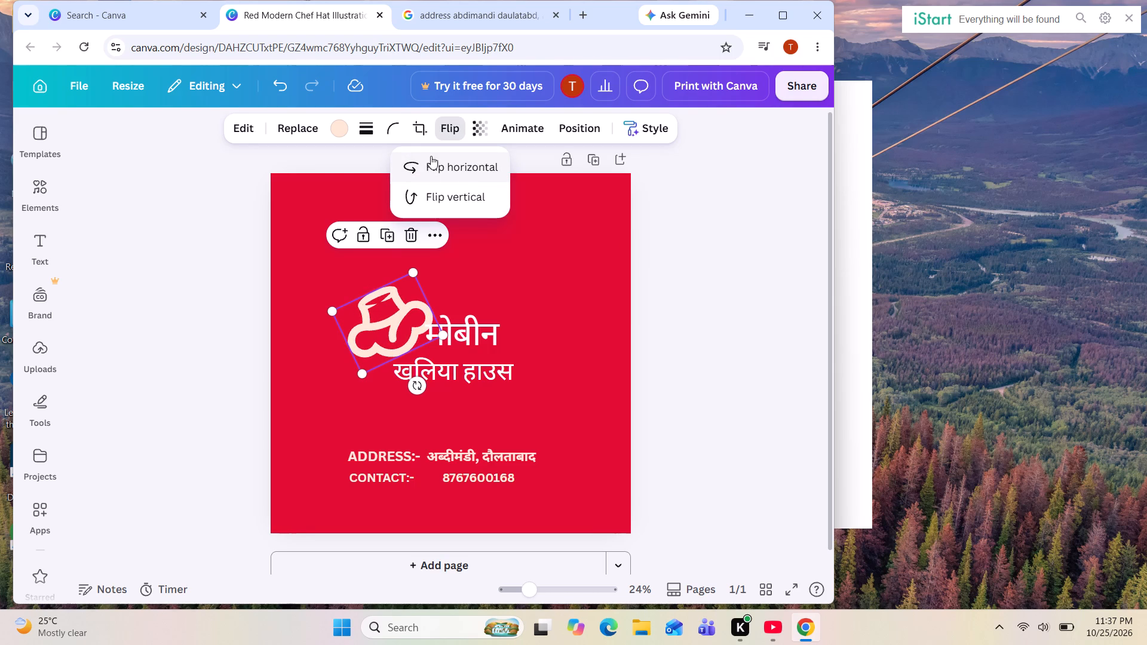
pyautogui.click(213, 228)
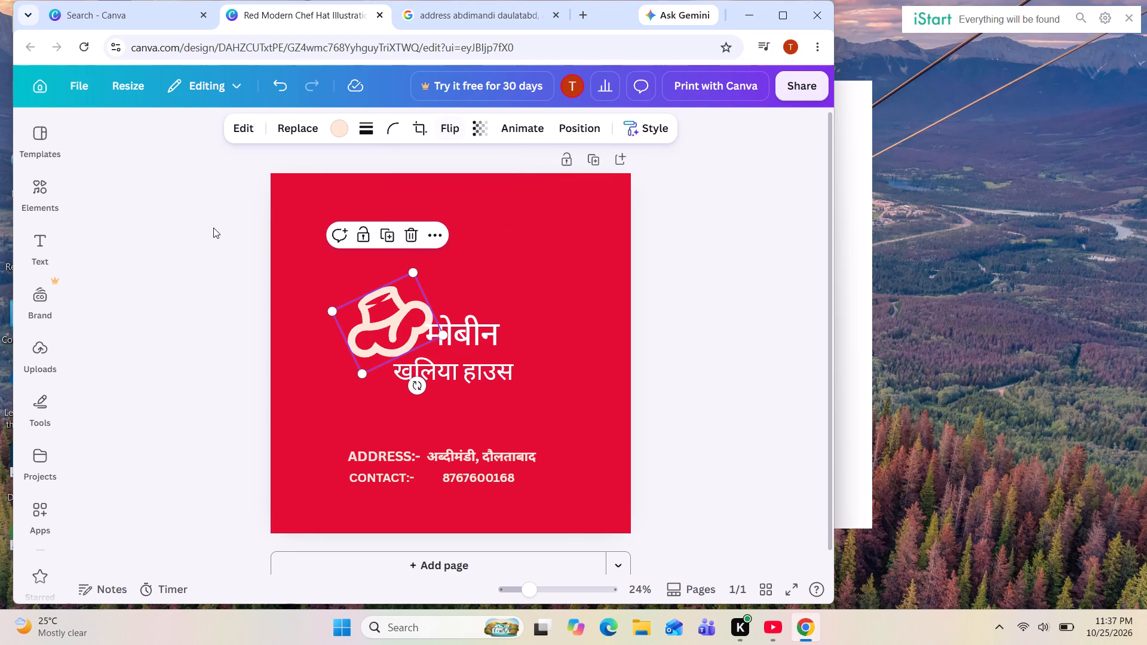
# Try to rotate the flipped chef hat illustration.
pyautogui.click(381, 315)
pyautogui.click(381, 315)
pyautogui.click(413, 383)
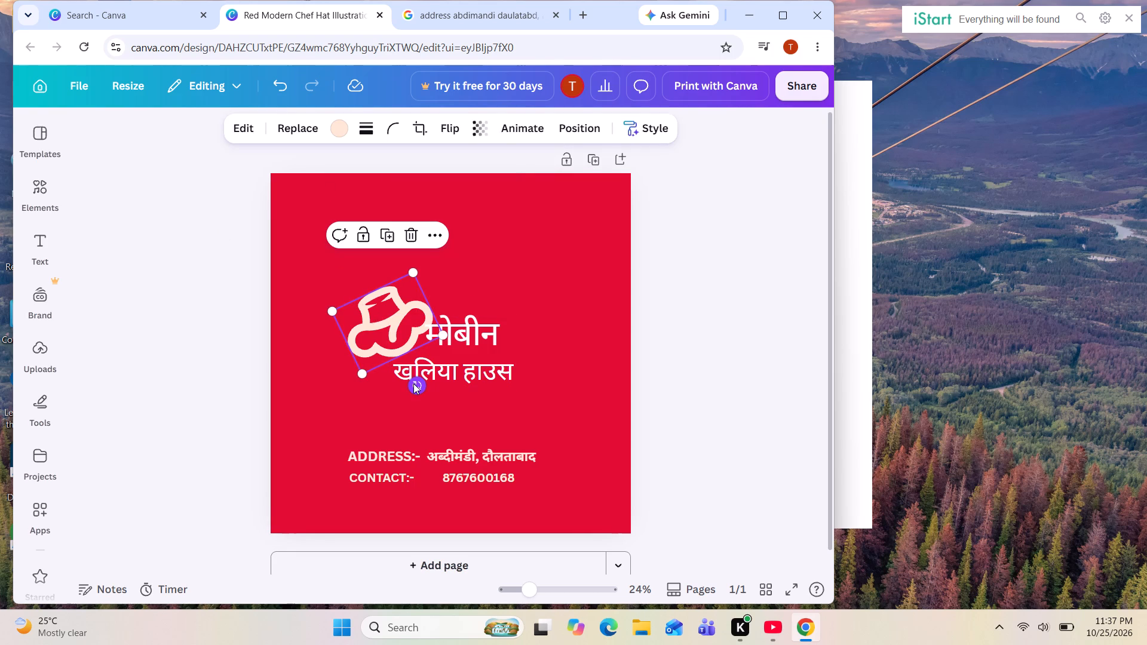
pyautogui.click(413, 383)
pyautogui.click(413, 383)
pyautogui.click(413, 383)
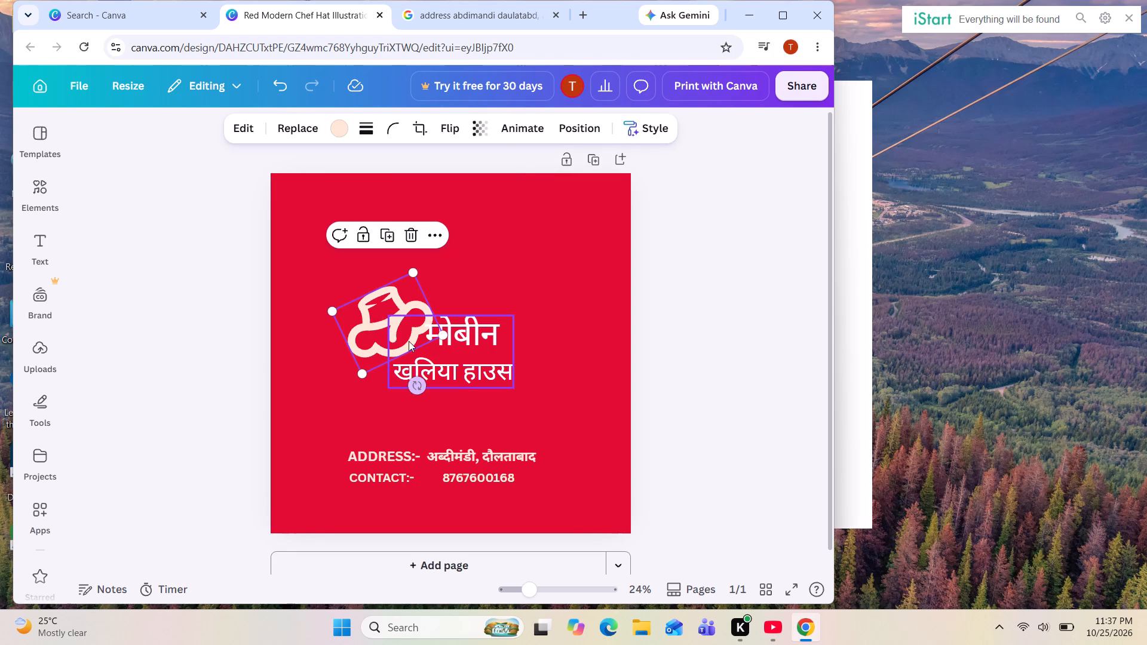
# Flip the chef hat illustration horizontally and vertically, and leave it deselected.
pyautogui.click(449, 127)
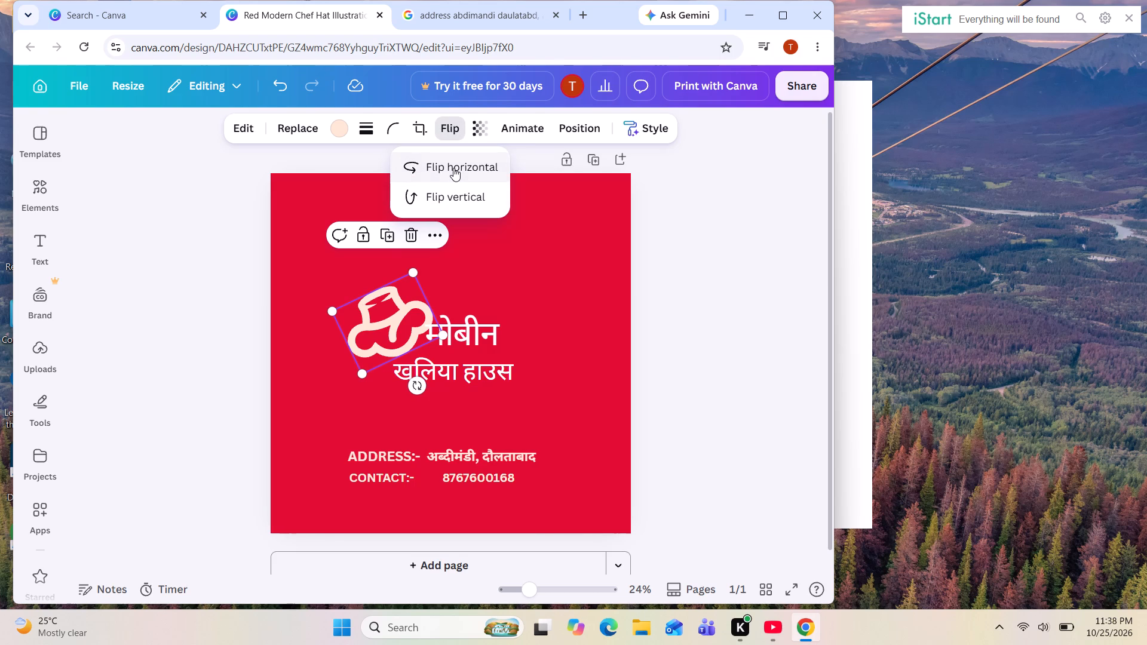
pyautogui.click(453, 168)
pyautogui.click(454, 195)
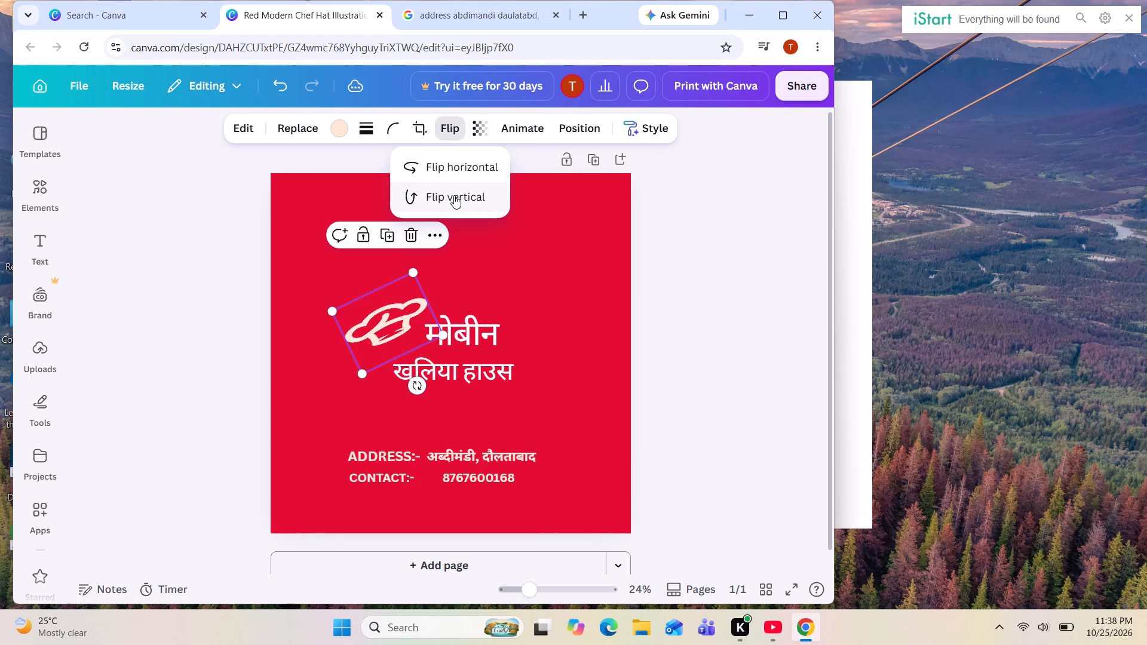
pyautogui.click(671, 233)
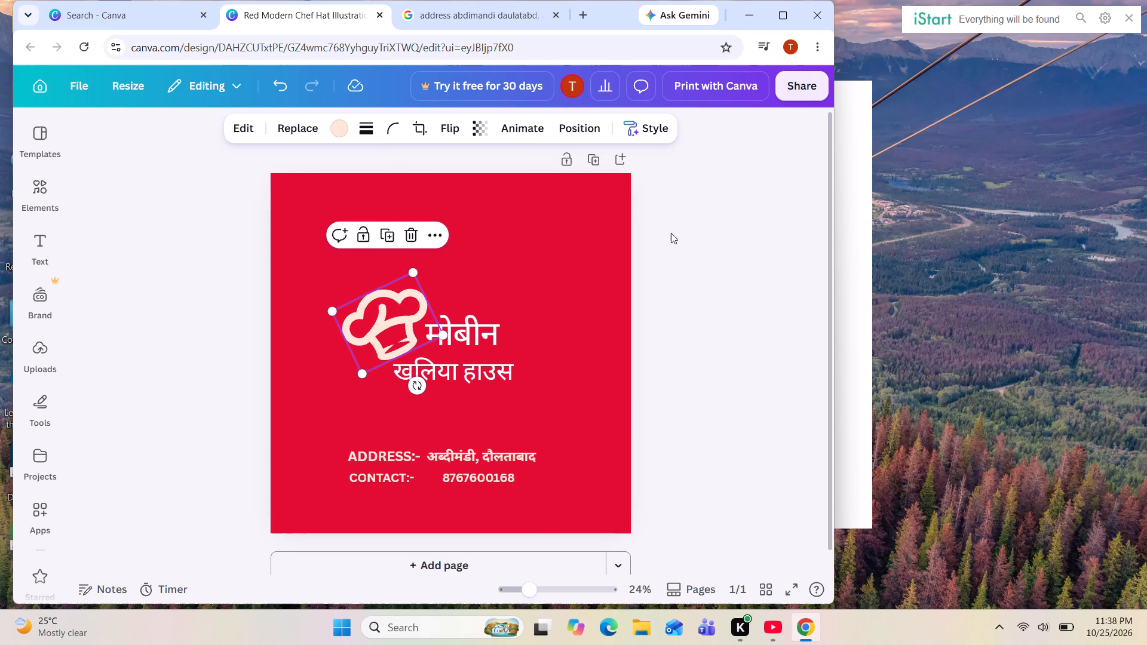
pyautogui.click(728, 263)
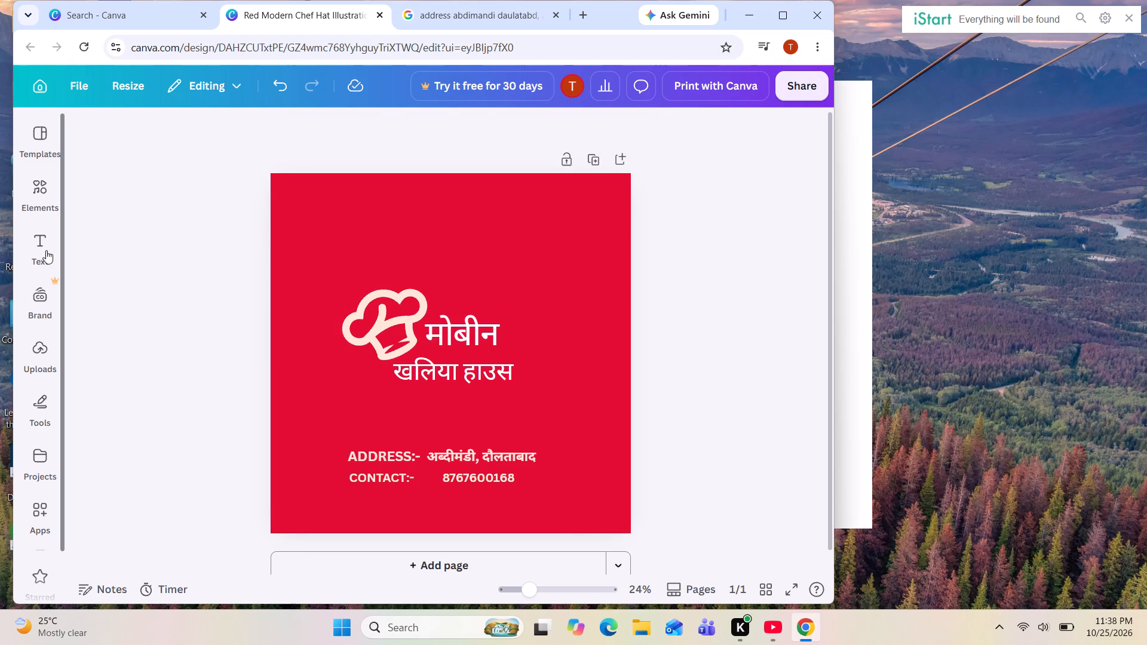
pyautogui.click(496, 1)
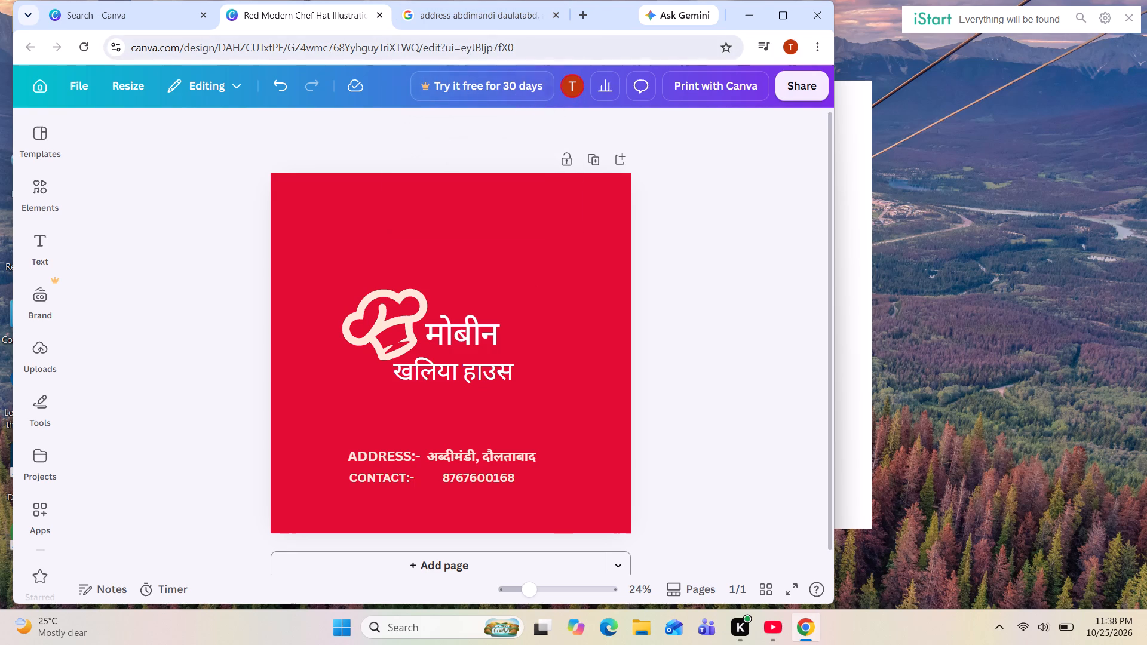
pyautogui.click(502, 17)
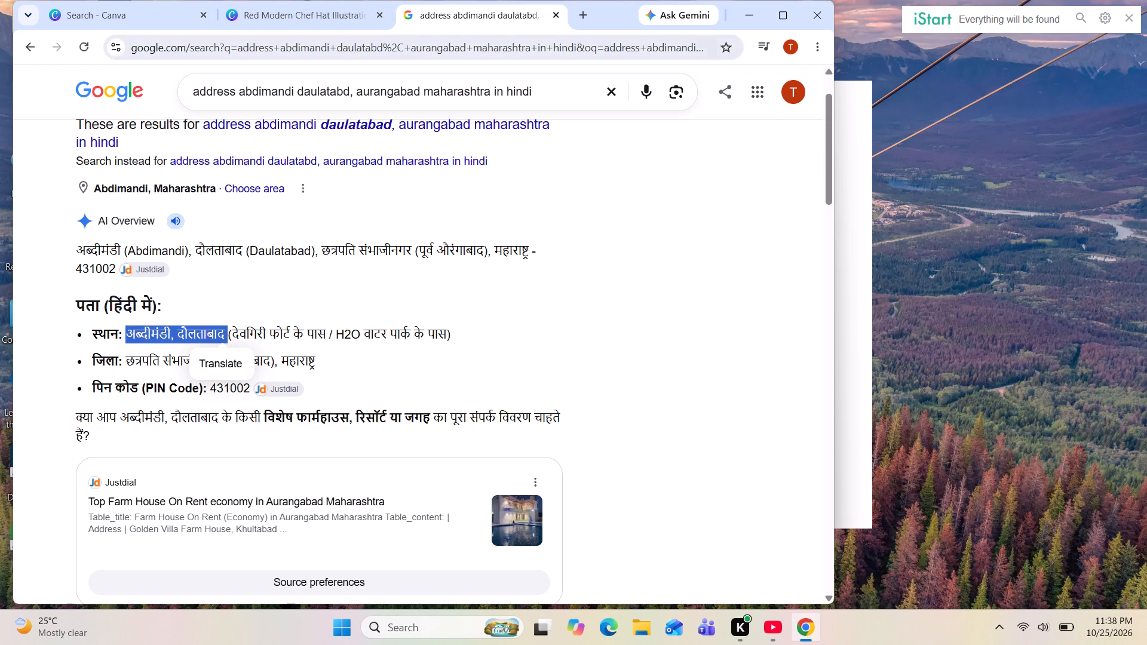
pyautogui.click(530, 93)
pyautogui.press('BackSpace')
pyautogui.press('BackSpace')
pyautogui.press('BackSpace')
pyautogui.press('BackSpace')
pyautogui.press('BackSpace')
pyautogui.press('BackSpace')
pyautogui.press('BackSpace')
pyautogui.press('BackSpace')
pyautogui.press('BackSpace')
pyautogui.press('BackSpace')
pyautogui.press('BackSpace')
pyautogui.press('BackSpace')
pyautogui.press('BackSpace')
pyautogui.press('BackSpace')
pyautogui.press('BackSpace')
pyautogui.press('BackSpace')
pyautogui.press('BackSpace')
pyautogui.press('BackSpace')
pyautogui.press('BackSpace')
pyautogui.press('BackSpace')
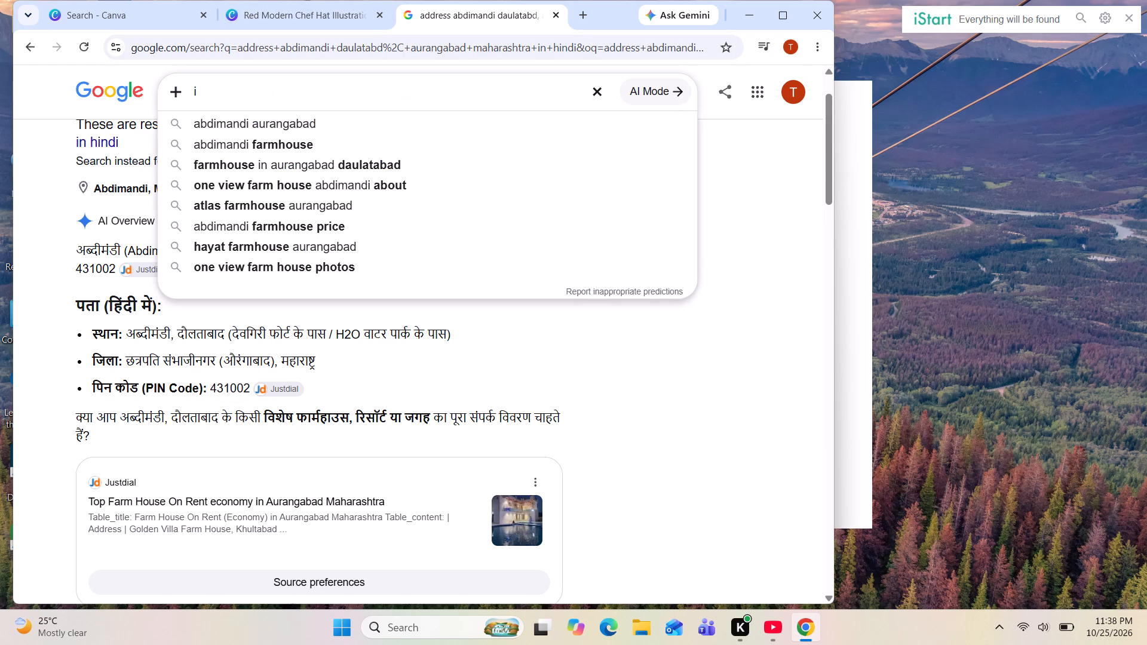
pyautogui.press('Right')
pyautogui.press('BackSpace')
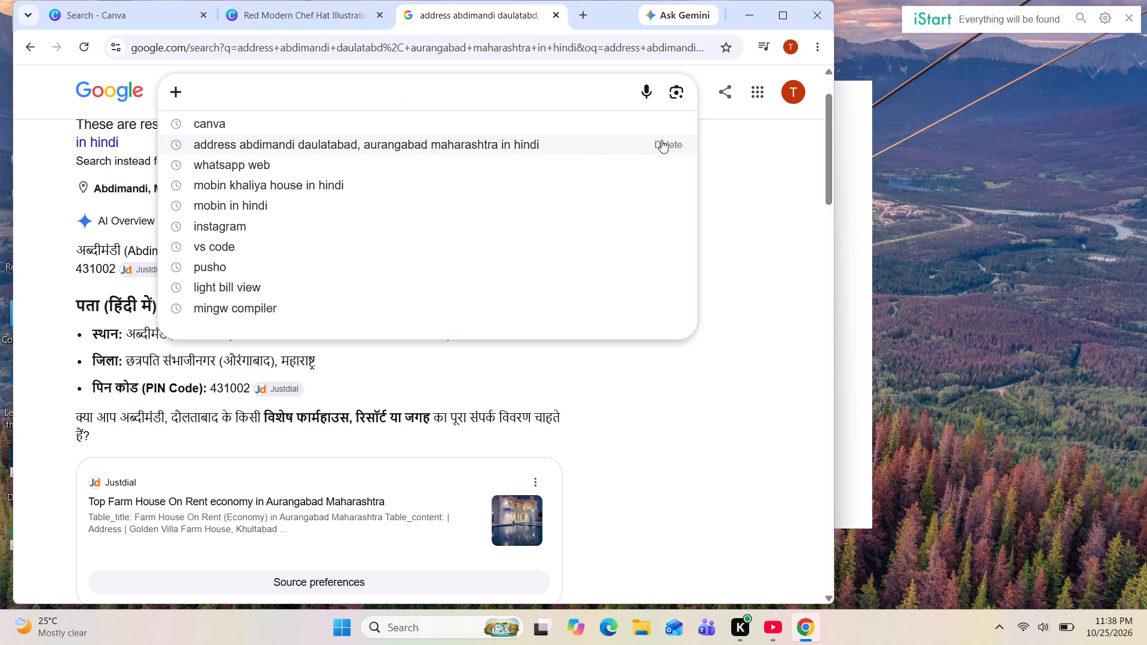
pyautogui.click(664, 139)
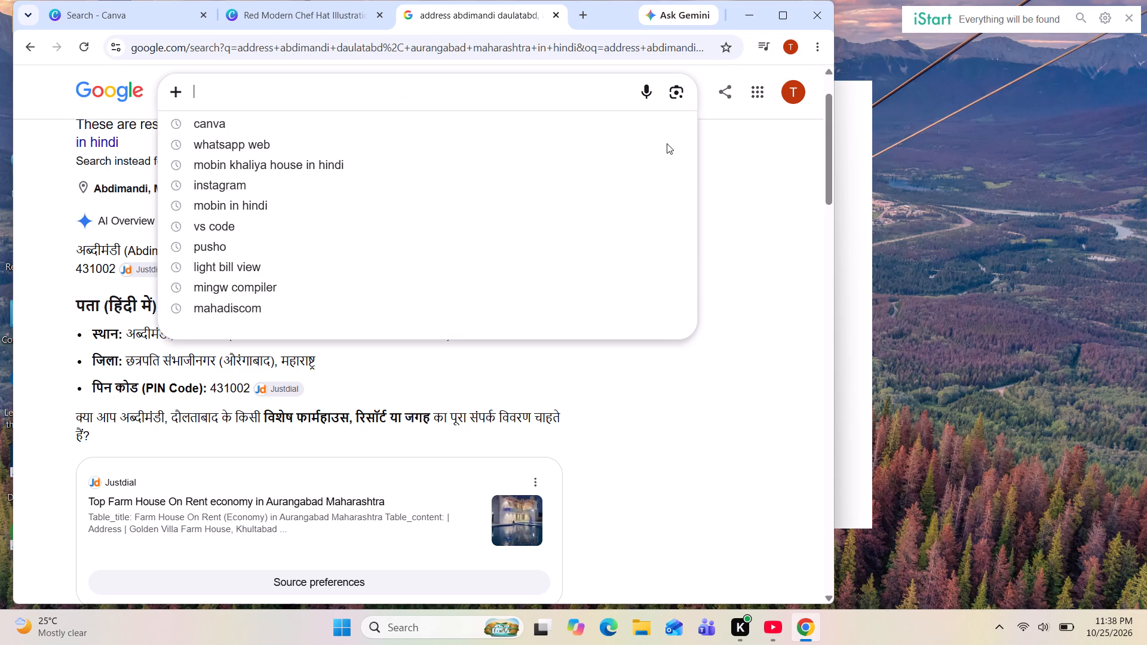
pyautogui.click(666, 159)
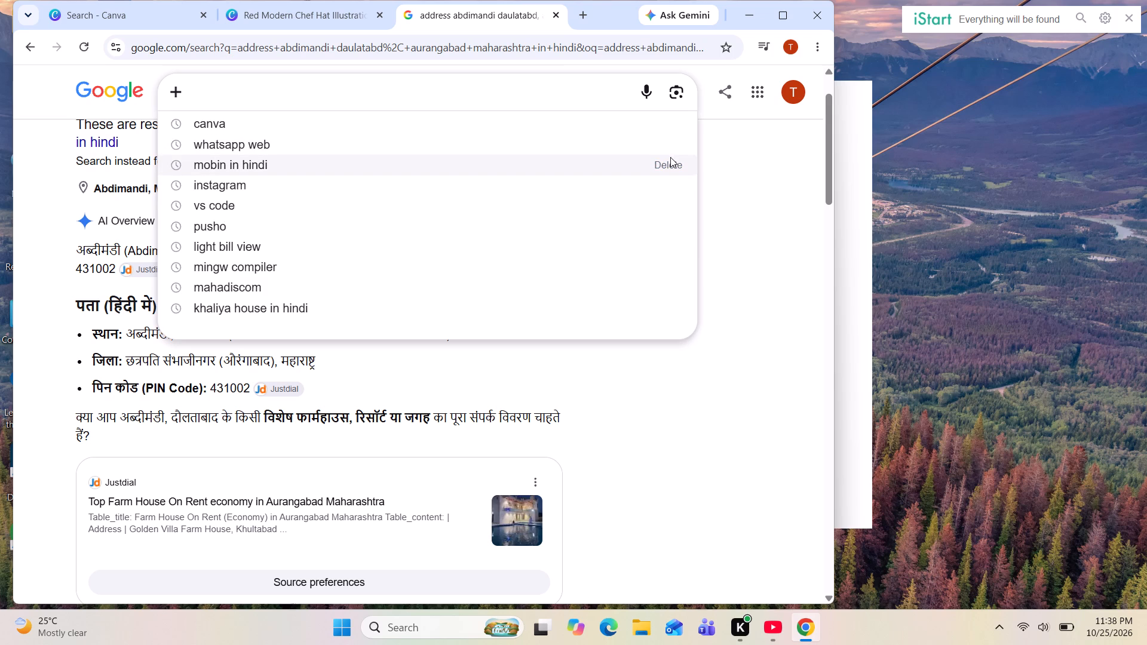
pyautogui.click(671, 160)
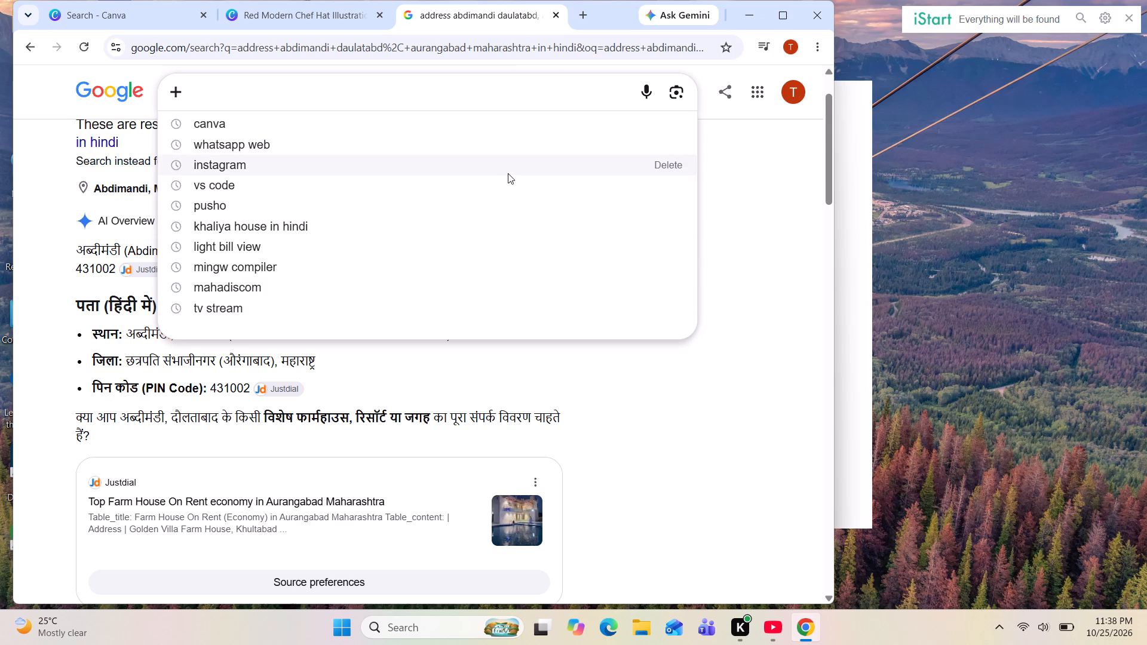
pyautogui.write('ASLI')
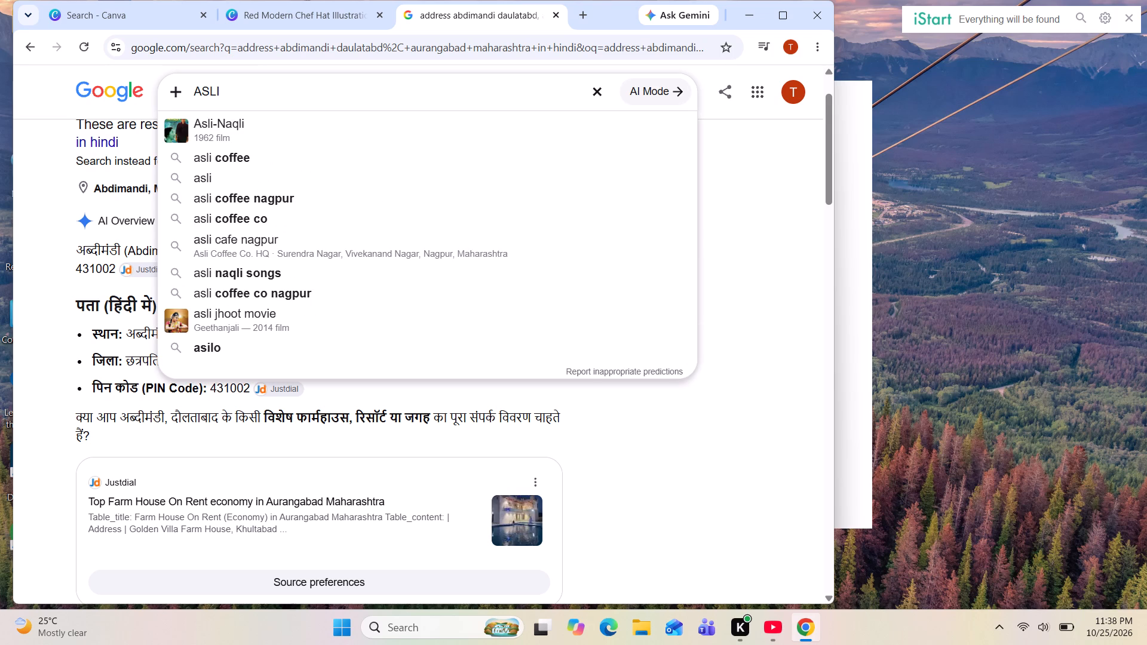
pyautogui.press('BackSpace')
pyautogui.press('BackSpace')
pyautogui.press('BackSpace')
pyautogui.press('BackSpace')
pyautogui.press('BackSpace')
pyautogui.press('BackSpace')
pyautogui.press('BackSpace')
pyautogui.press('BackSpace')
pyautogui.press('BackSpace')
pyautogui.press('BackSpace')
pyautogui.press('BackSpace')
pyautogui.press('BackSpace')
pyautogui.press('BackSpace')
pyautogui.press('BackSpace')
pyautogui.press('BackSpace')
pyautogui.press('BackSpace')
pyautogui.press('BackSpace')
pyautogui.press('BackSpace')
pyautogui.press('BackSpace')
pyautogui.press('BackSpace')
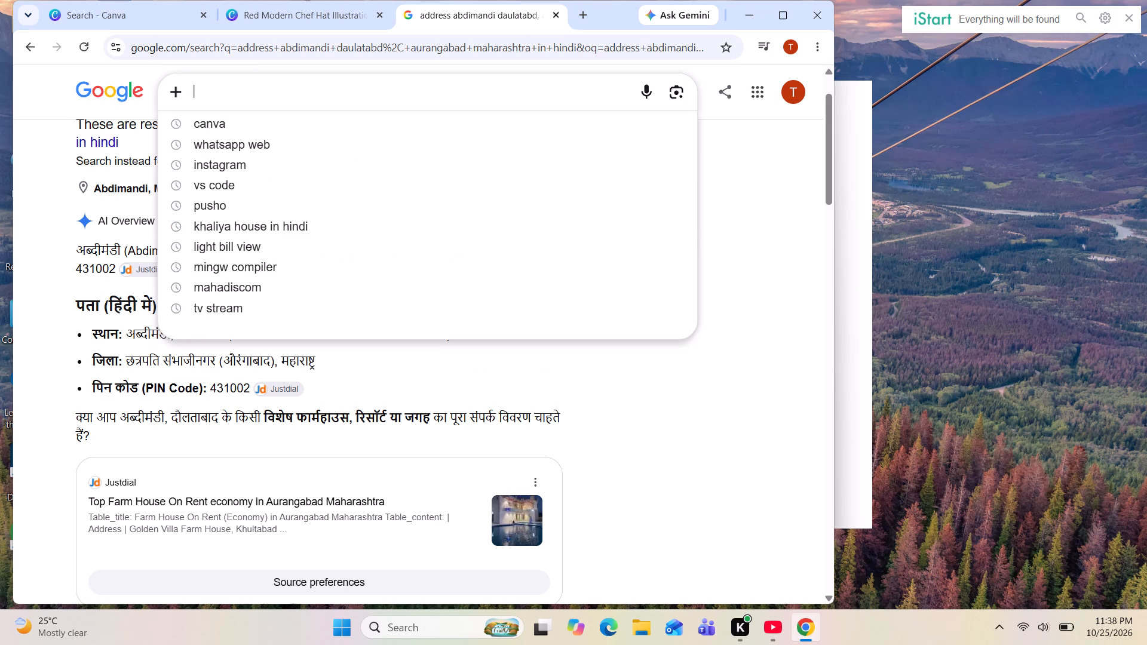
# Search Google for "asli taste yahi hai in hindi".
pyautogui.write('al')
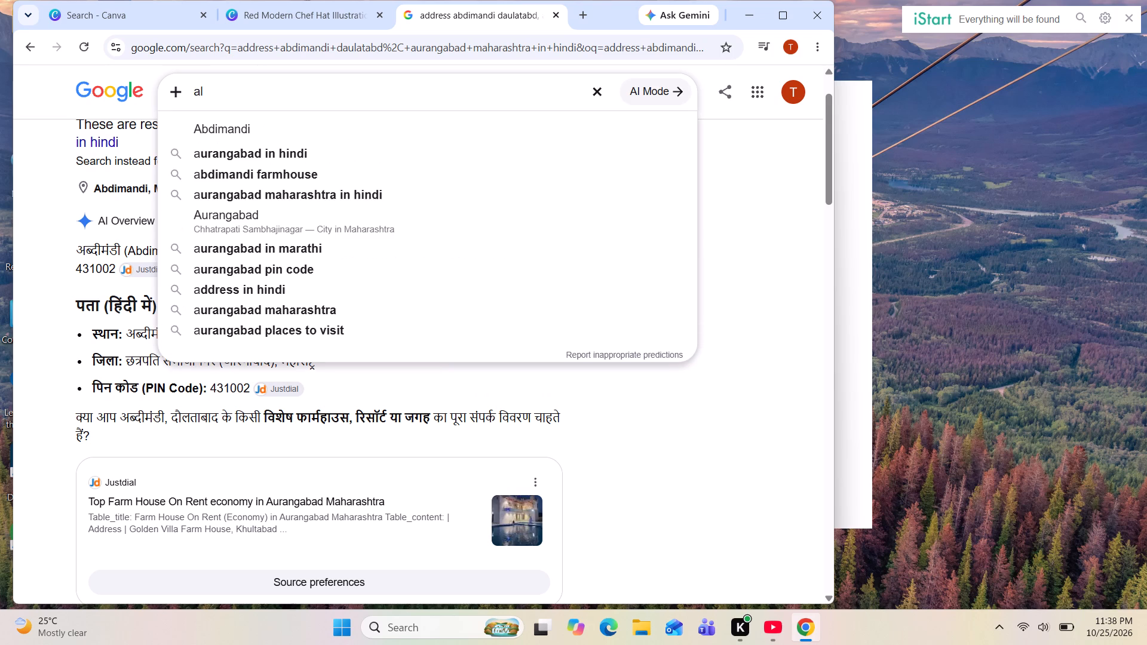
pyautogui.press('BackSpace')
pyautogui.write('sli tate')
pyautogui.press('space')
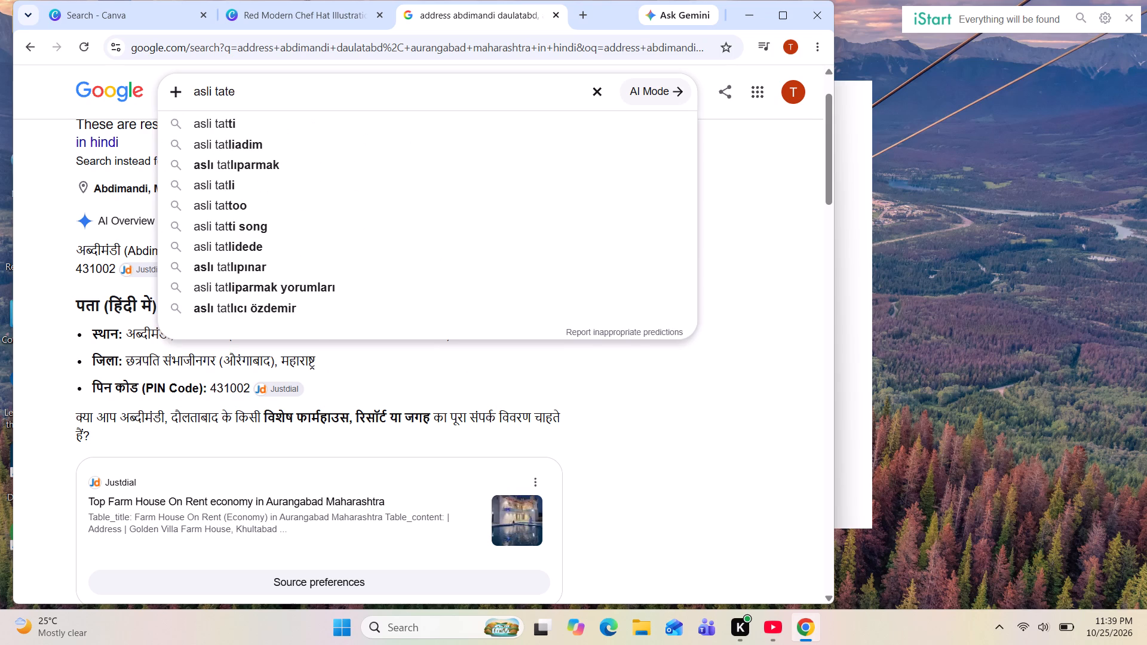
pyautogui.press('BackSpace')
pyautogui.press('BackSpace')
pyautogui.press('BackSpace')
pyautogui.write('st')
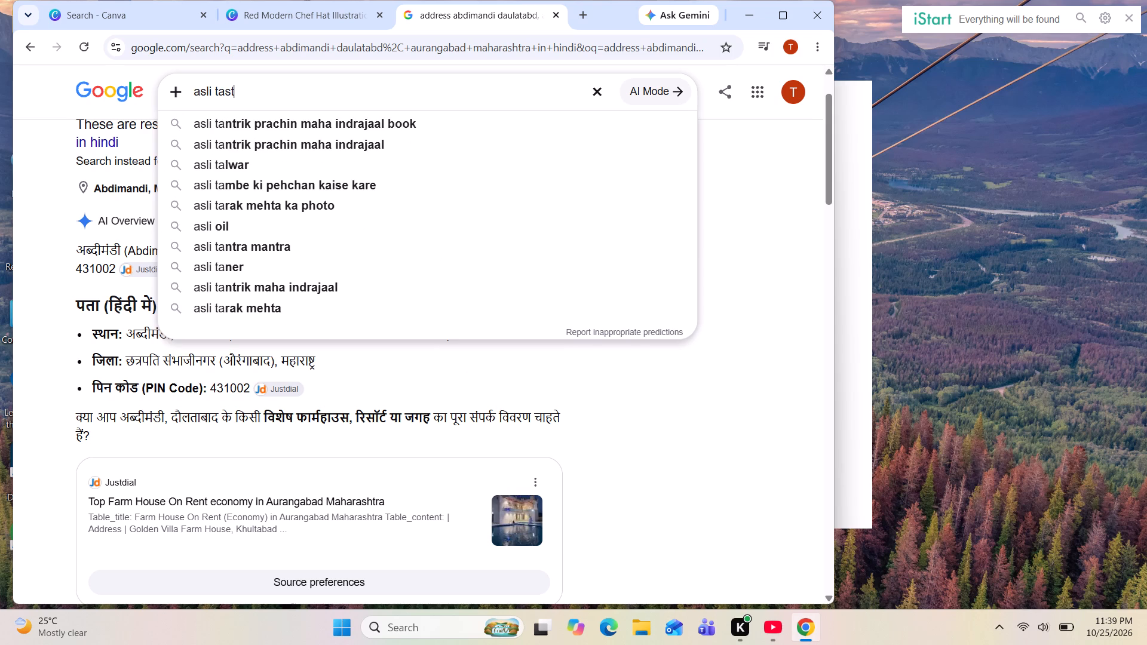
pyautogui.write('e')
pyautogui.press('space')
pyautogui.write('yahi')
pyautogui.press('space')
pyautogui.write('in')
pyautogui.press('space')
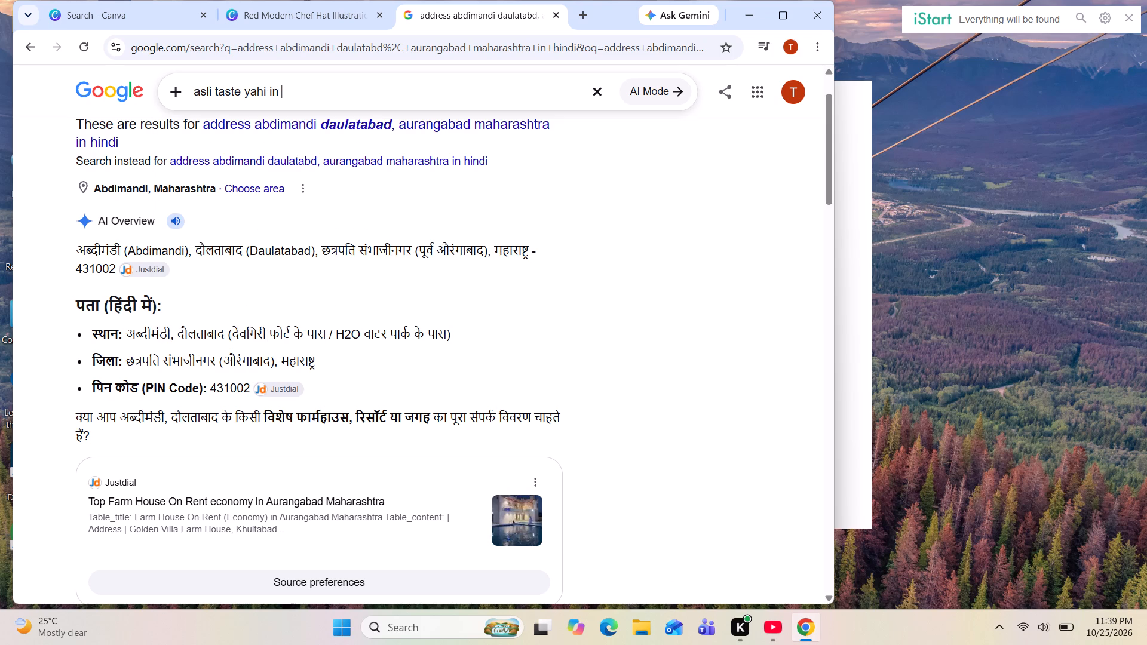
pyautogui.press('BackSpace')
pyautogui.press('BackSpace')
pyautogui.press('BackSpace')
pyautogui.write('hai')
pyautogui.press('space')
pyautogui.write('in')
pyautogui.press('space')
pyautogui.write('hindi')
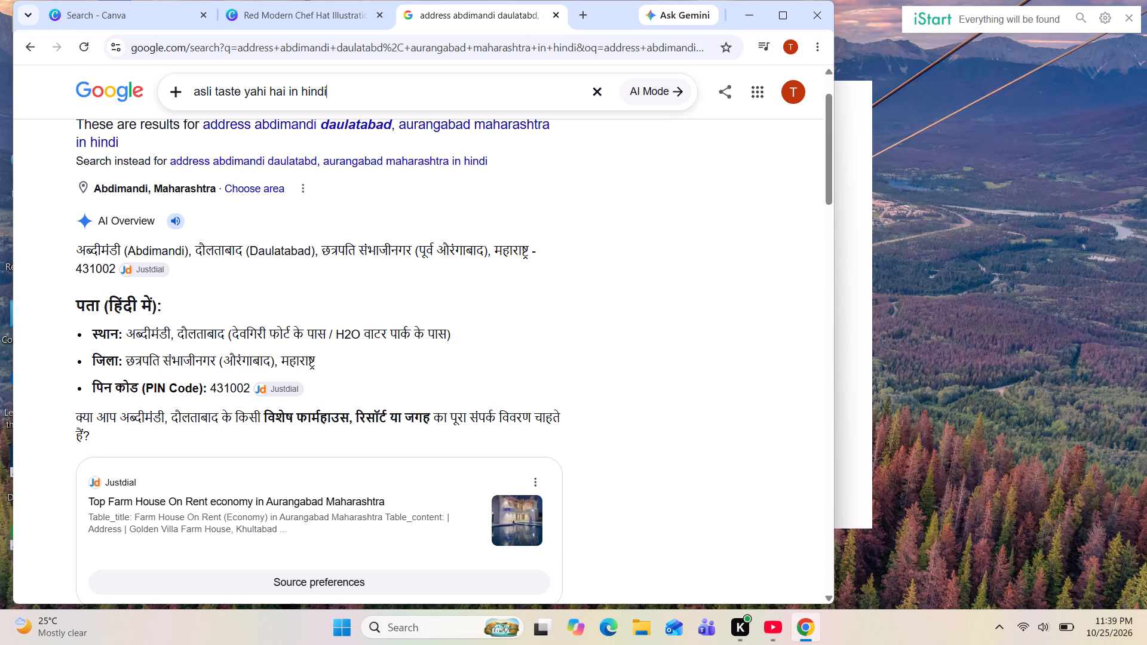
pyautogui.press('Return')
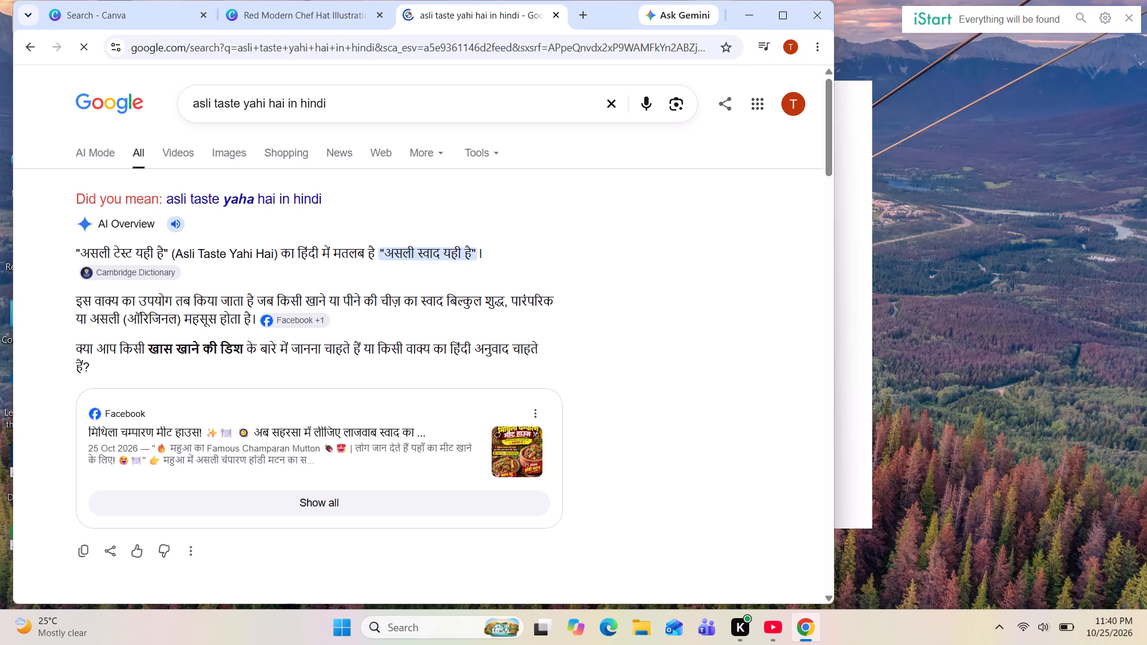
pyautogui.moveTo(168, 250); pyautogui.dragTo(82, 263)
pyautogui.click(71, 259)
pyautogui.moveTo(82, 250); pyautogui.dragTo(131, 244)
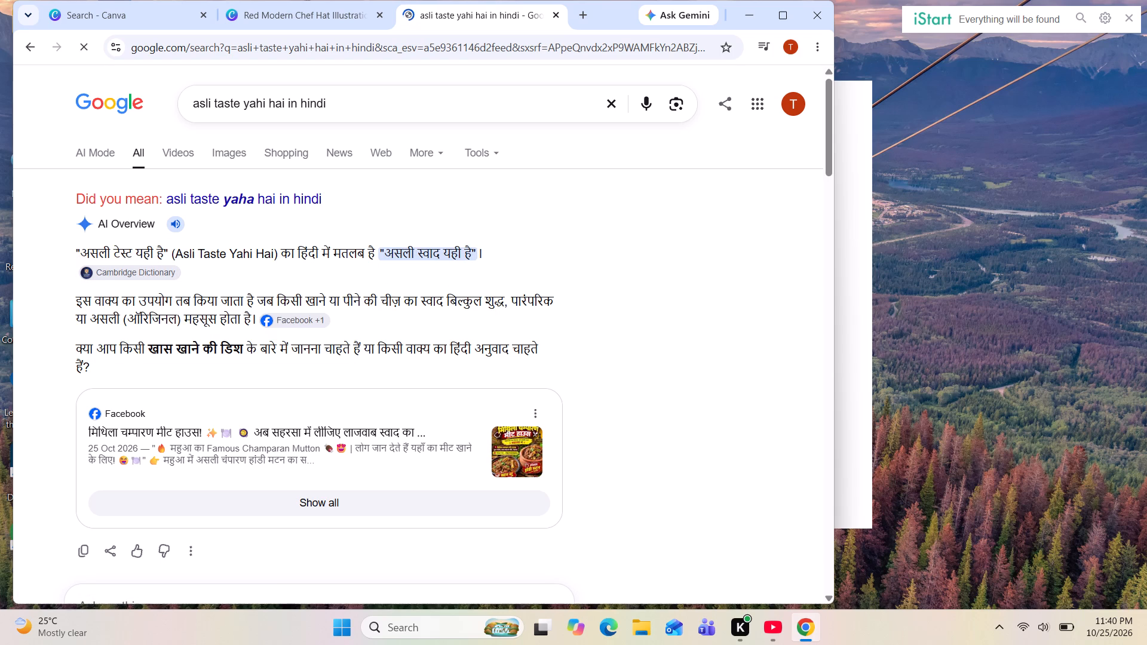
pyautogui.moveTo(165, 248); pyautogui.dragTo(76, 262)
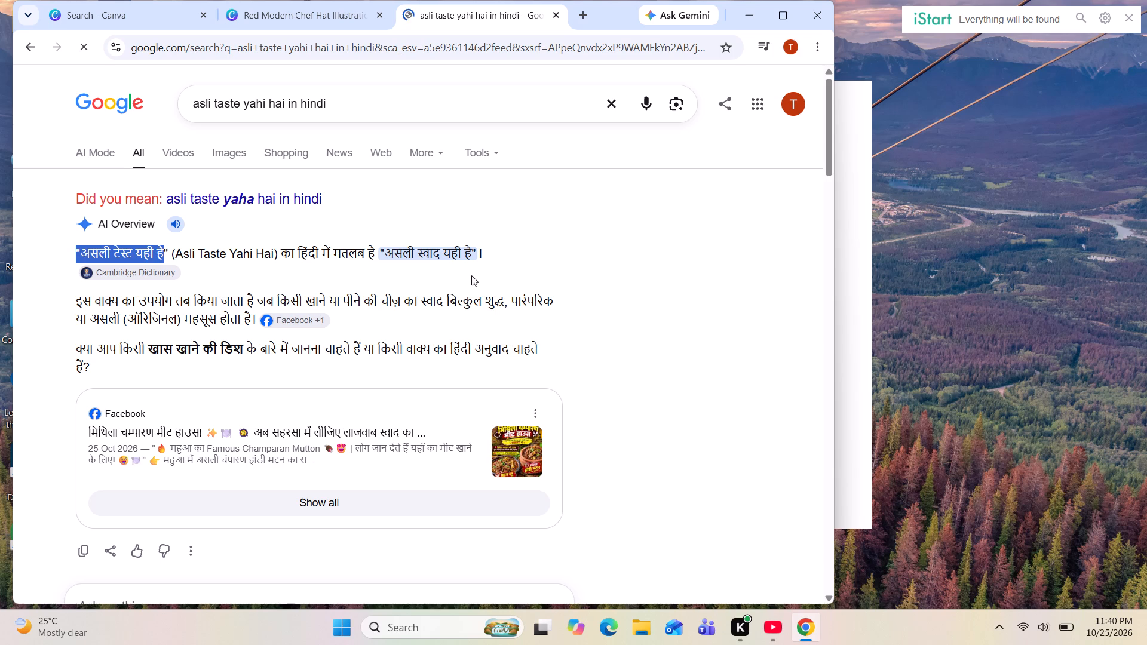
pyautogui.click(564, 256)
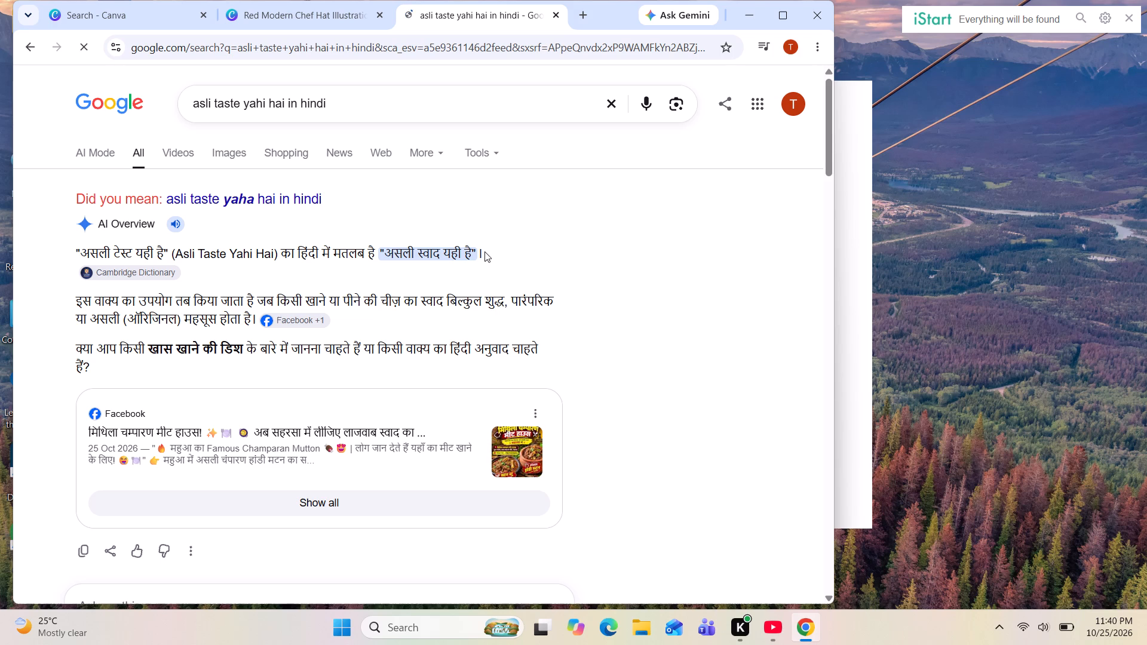
# Copy the highlighted Hindi phrase "असली स्वाद यही है"। from the AI Overview answer, including its quotation marks and closing danda.
pyautogui.moveTo(483, 250); pyautogui.dragTo(419, 268)
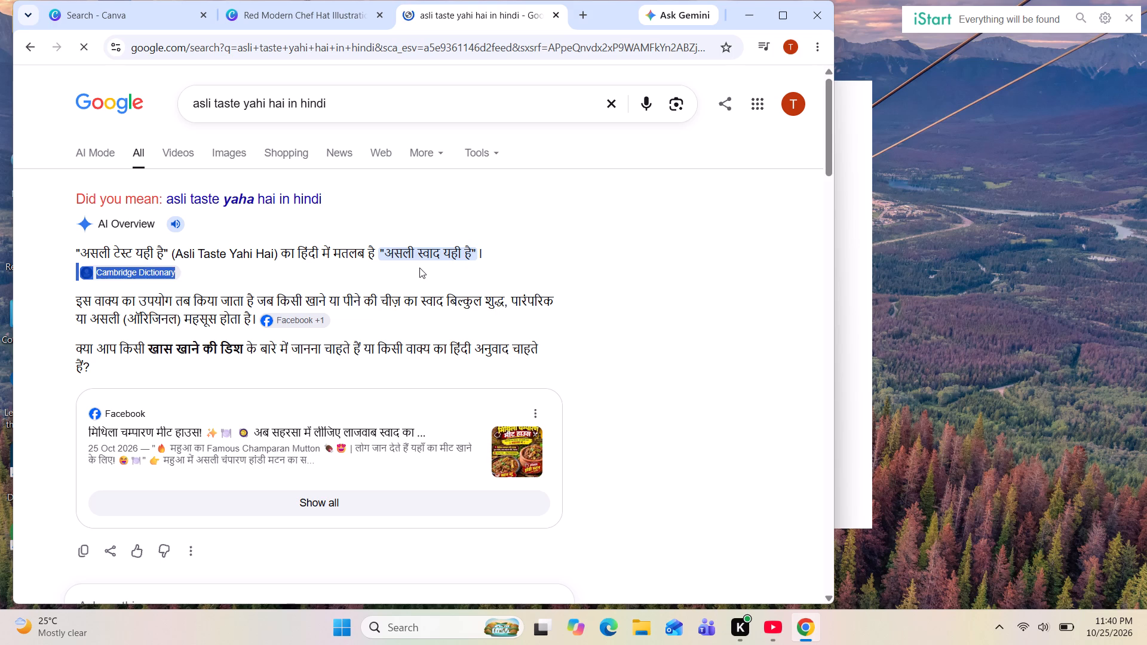
pyautogui.moveTo(419, 268); pyautogui.dragTo(409, 260)
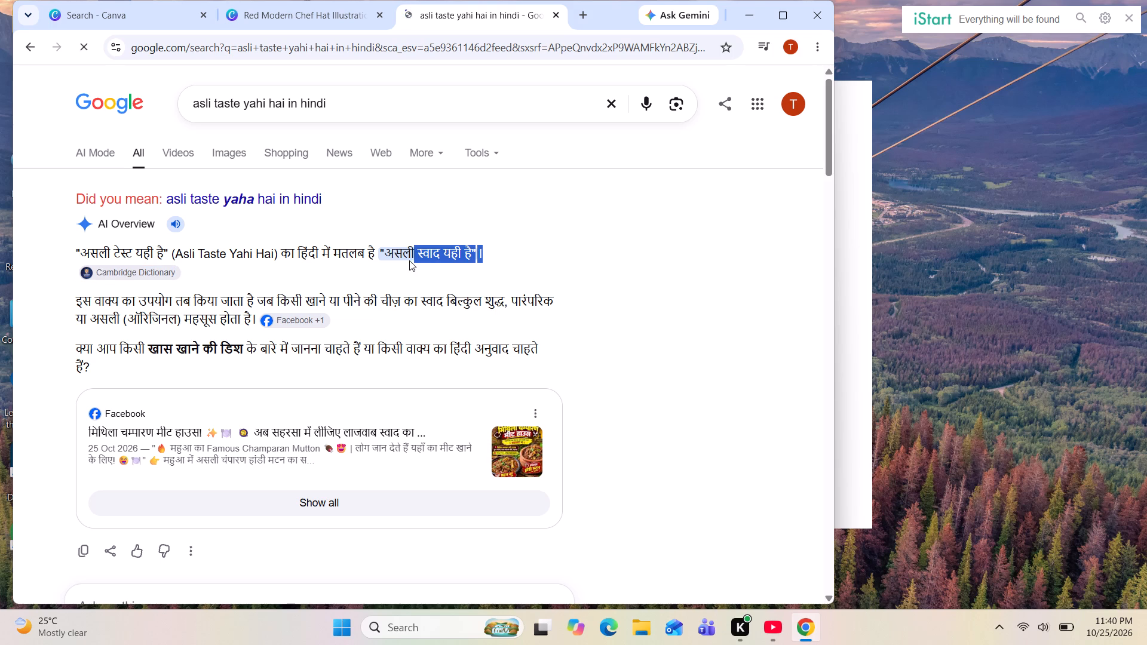
pyautogui.moveTo(409, 260); pyautogui.dragTo(385, 262)
pyautogui.moveTo(385, 262); pyautogui.dragTo(378, 263)
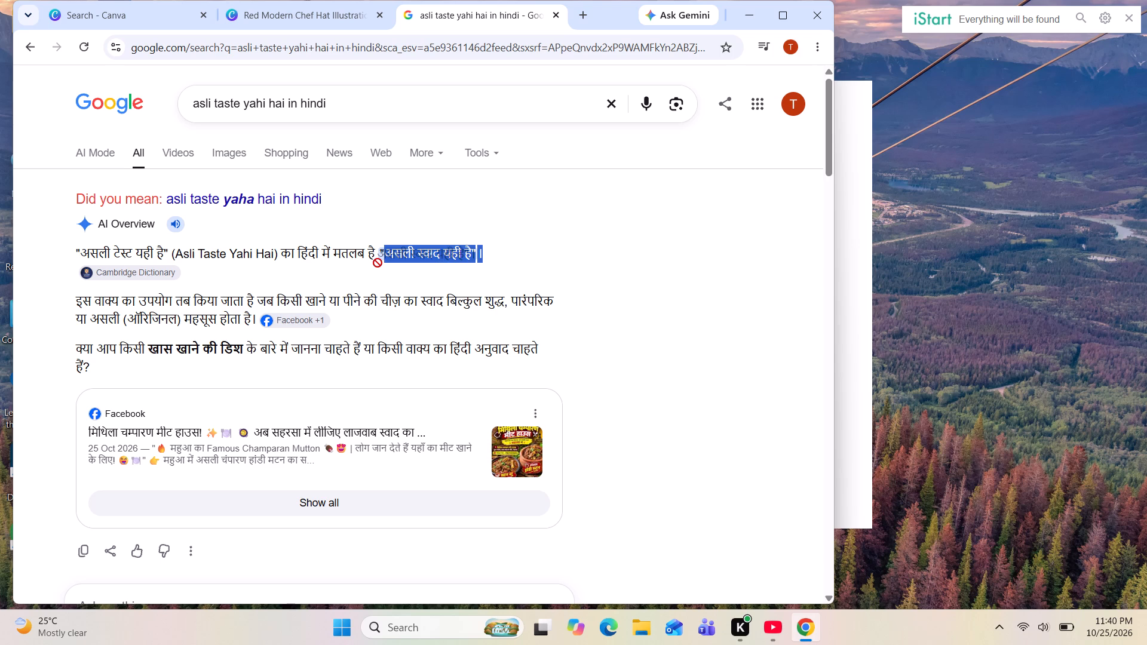
pyautogui.moveTo(378, 263); pyautogui.dragTo(375, 260)
pyautogui.click(557, 241)
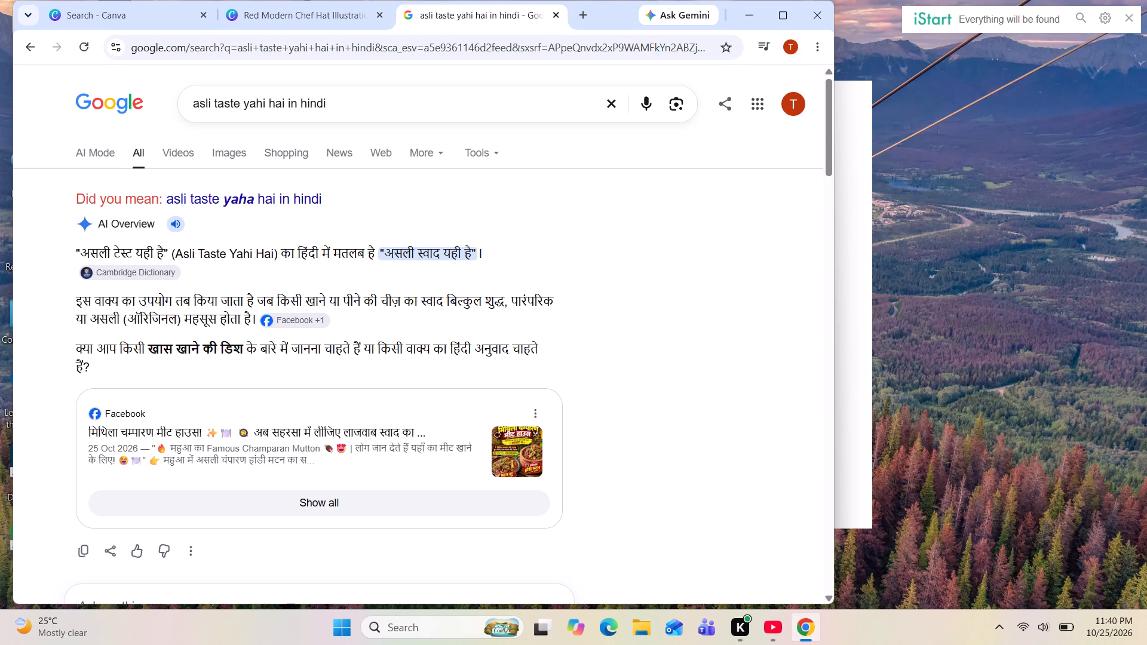
pyautogui.moveTo(483, 254); pyautogui.dragTo(411, 275)
pyautogui.moveTo(411, 275); pyautogui.dragTo(381, 259)
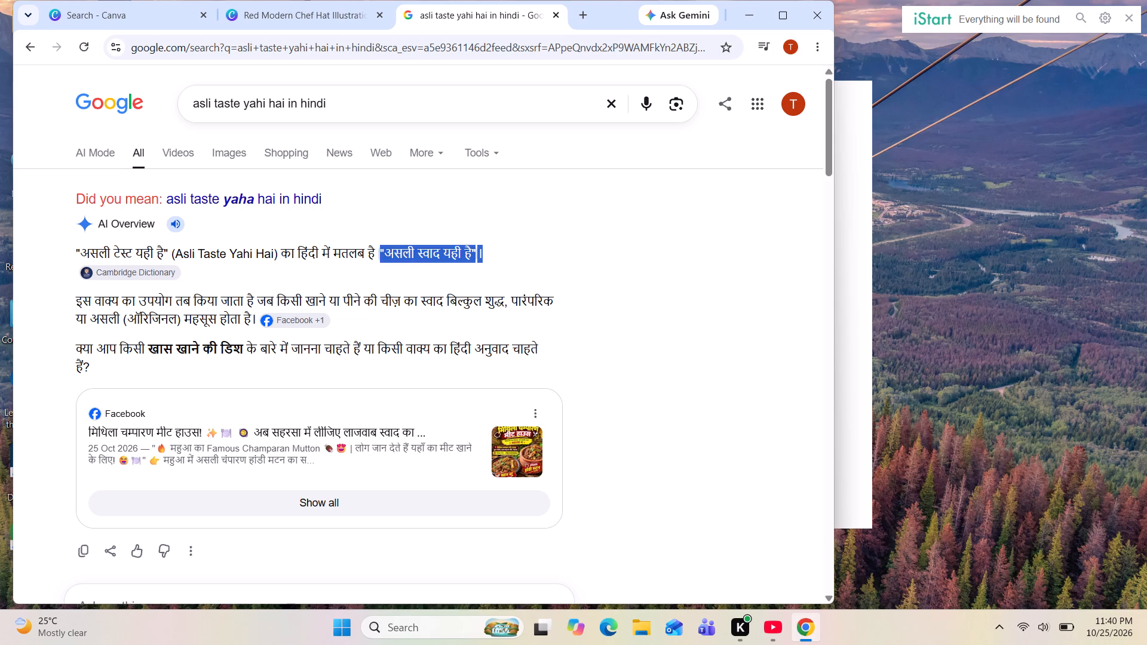
pyautogui.moveTo(381, 259); pyautogui.dragTo(376, 259)
pyautogui.hotkey('ctrl', 'c')
# Switch to the Canva chef hat design and add a subheading containing the copied tagline "असली स्वाद यही है"। in place of its placeholder text.
pyautogui.click(327, 12)
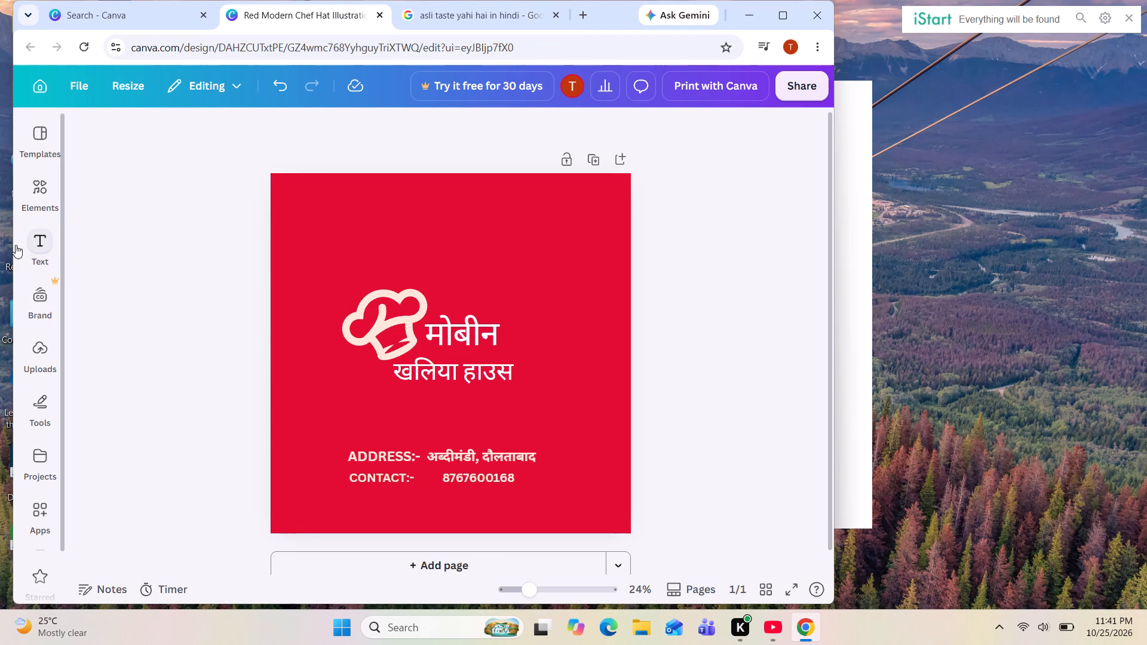
pyautogui.click(44, 238)
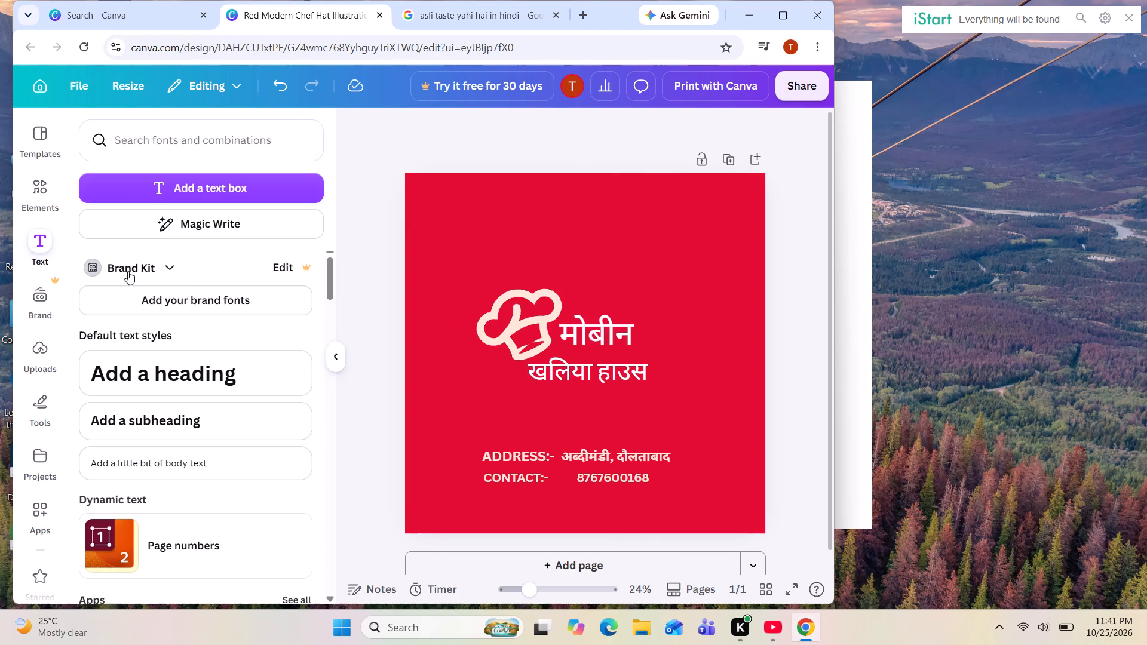
pyautogui.click(185, 434)
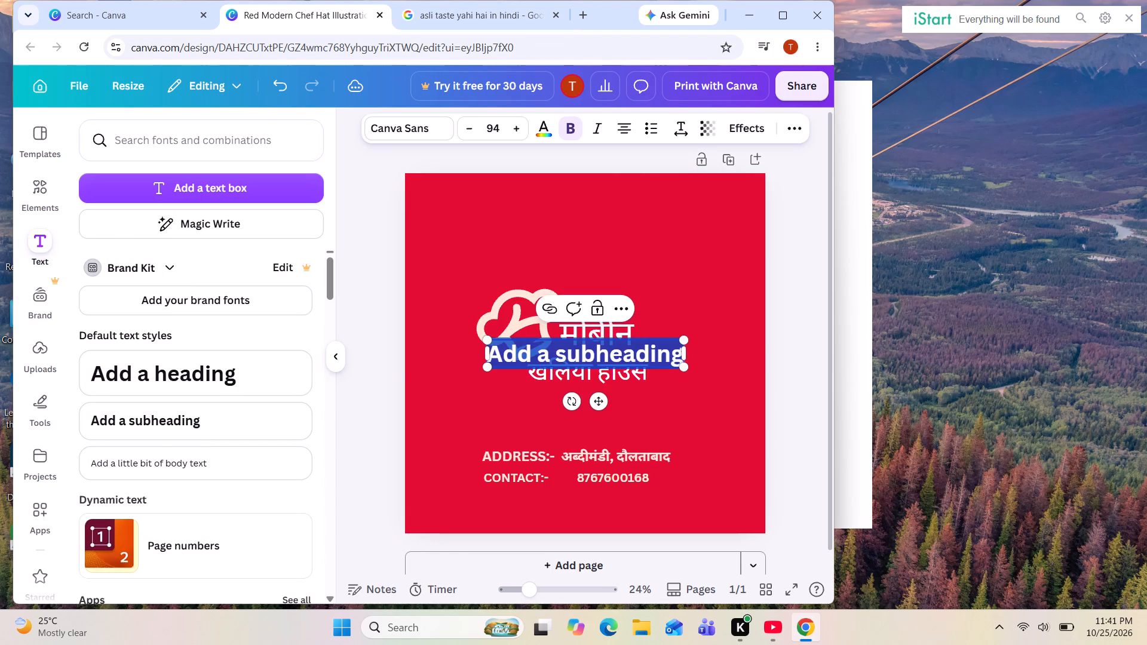
pyautogui.press('BackSpace')
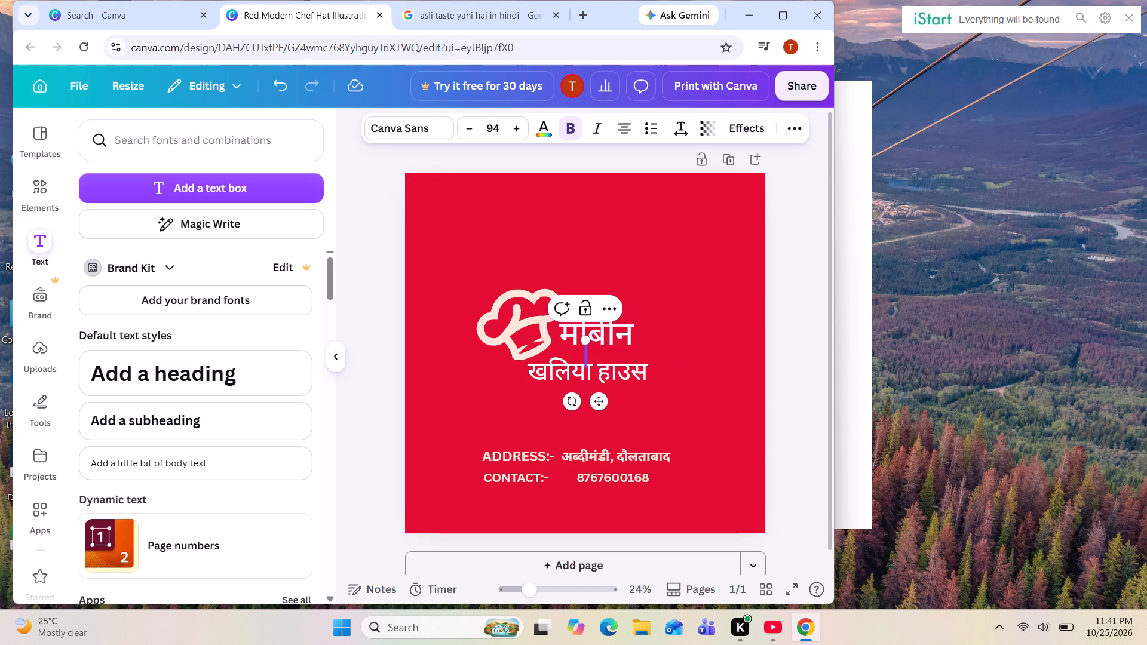
pyautogui.hotkey('ctrl', 'v')
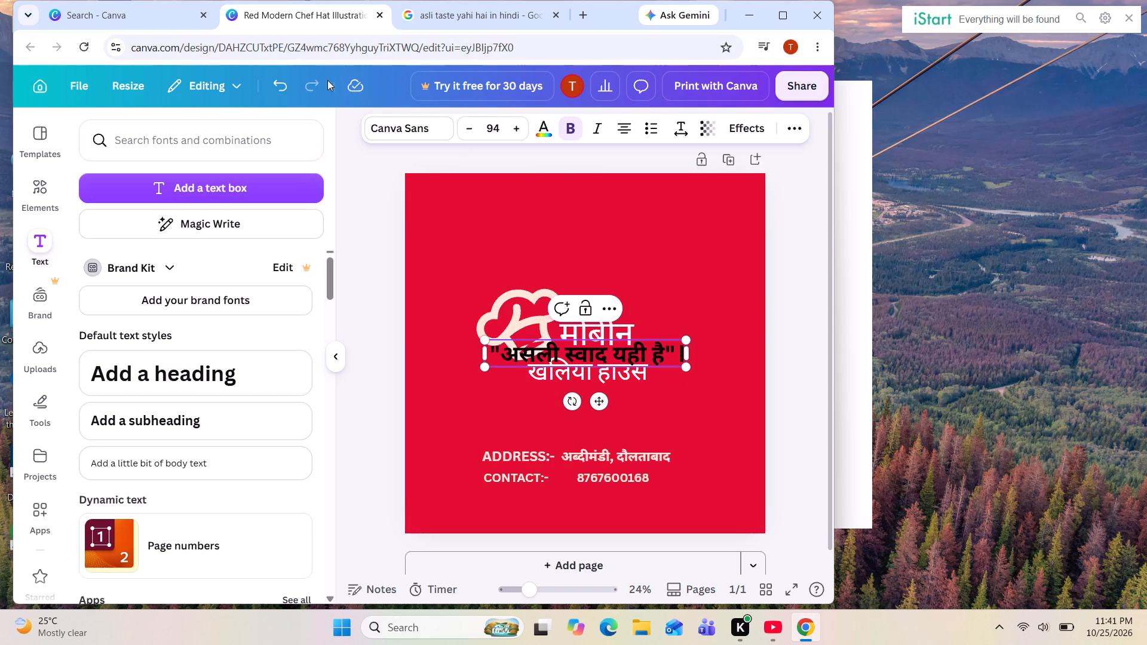
# Reduce the tagline's font size to 54 and deselect it.
pyautogui.rightClick(471, 132)
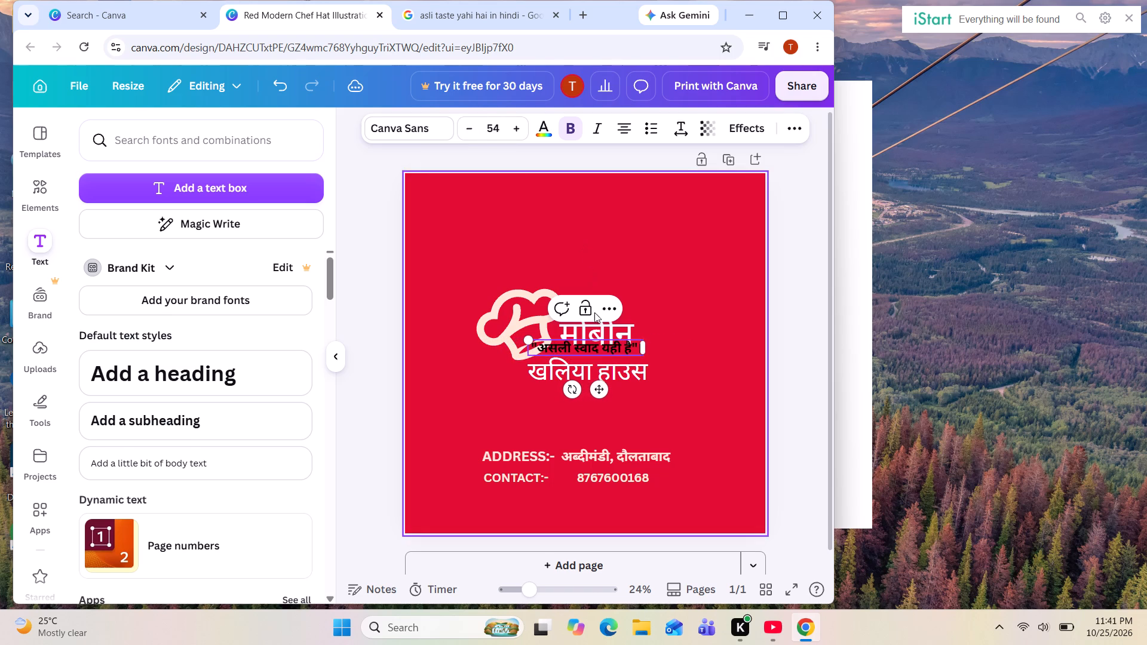
pyautogui.click(710, 294)
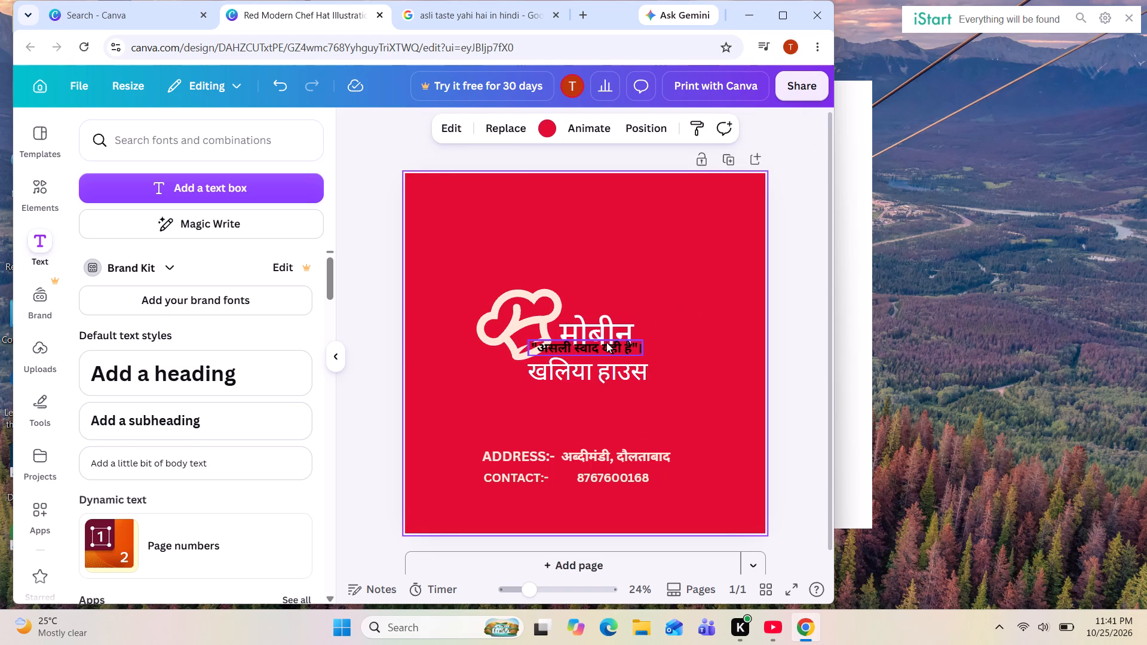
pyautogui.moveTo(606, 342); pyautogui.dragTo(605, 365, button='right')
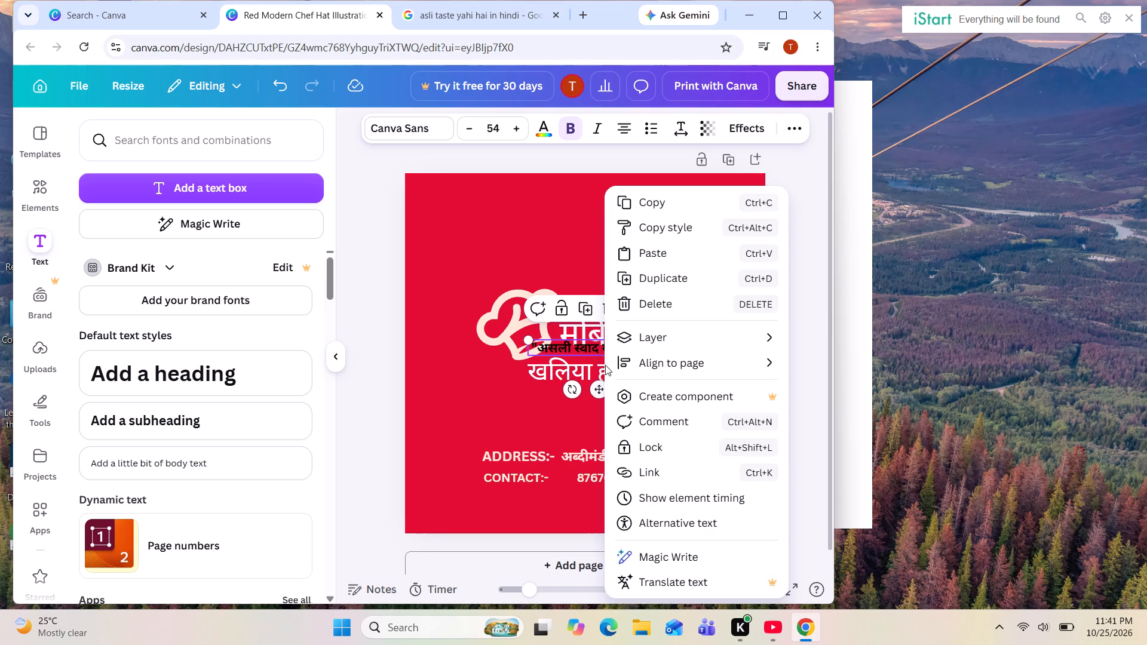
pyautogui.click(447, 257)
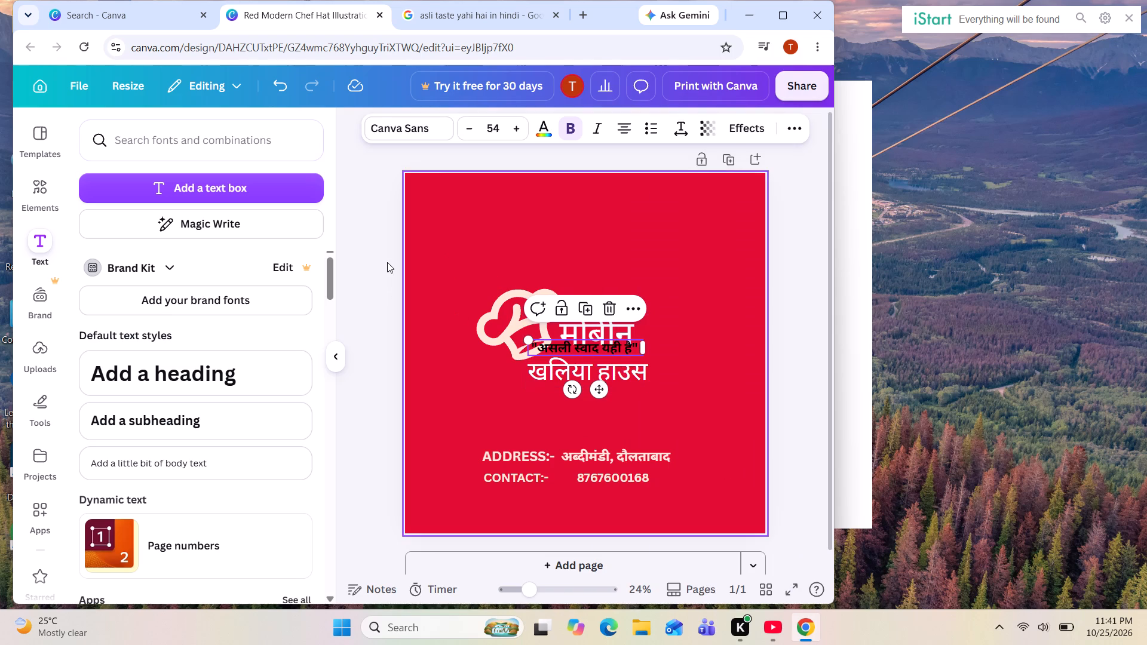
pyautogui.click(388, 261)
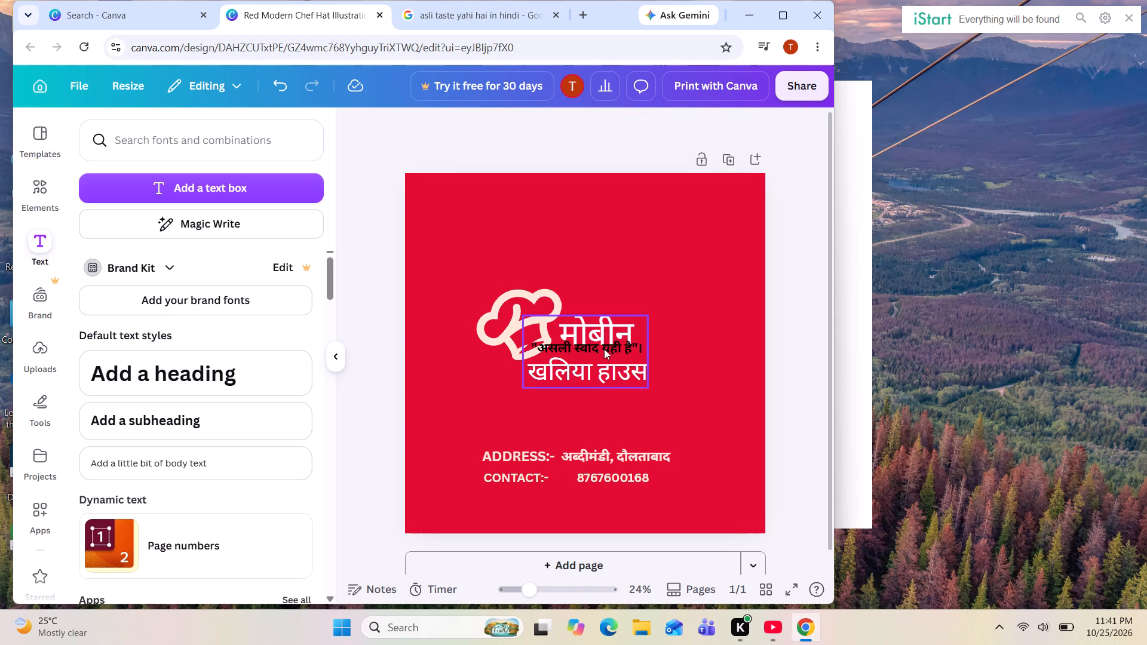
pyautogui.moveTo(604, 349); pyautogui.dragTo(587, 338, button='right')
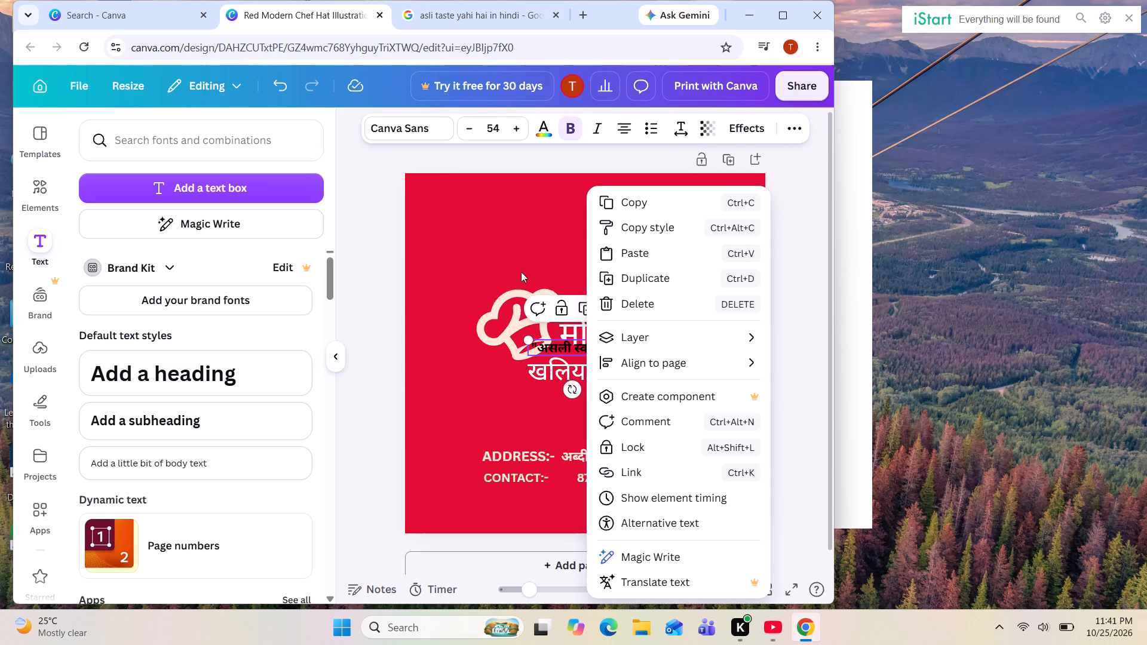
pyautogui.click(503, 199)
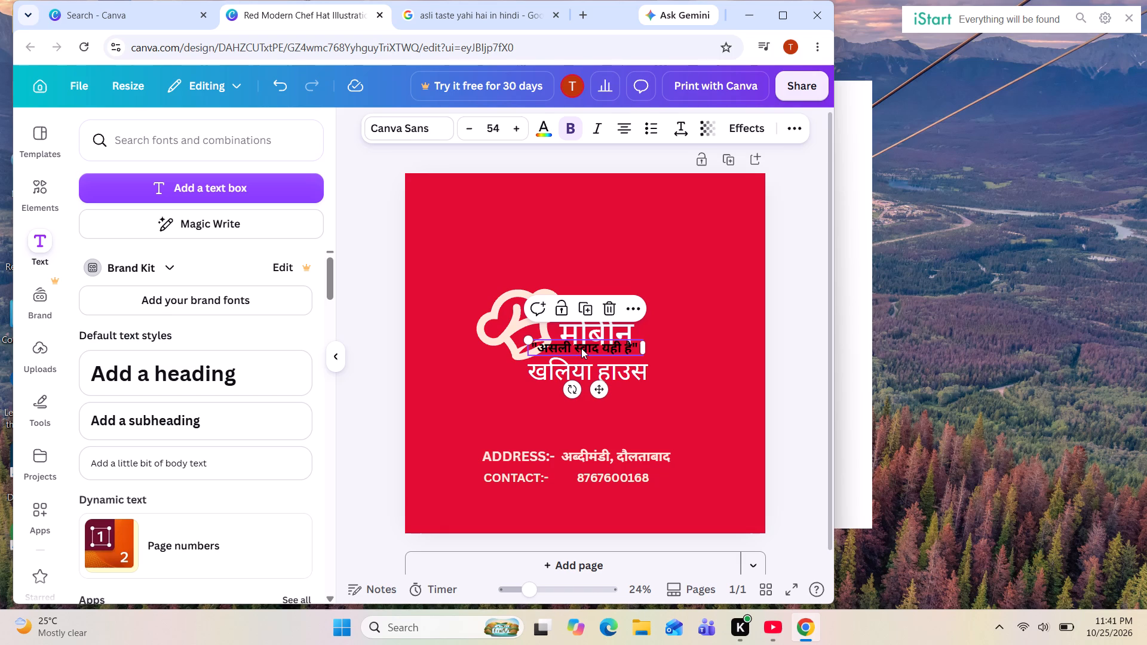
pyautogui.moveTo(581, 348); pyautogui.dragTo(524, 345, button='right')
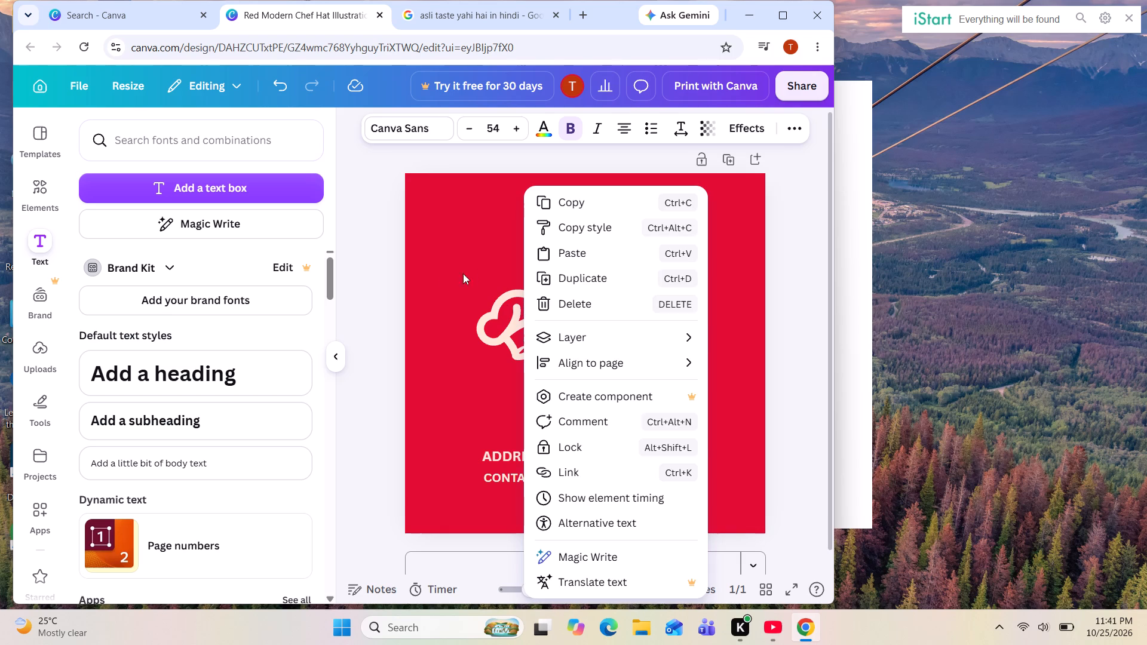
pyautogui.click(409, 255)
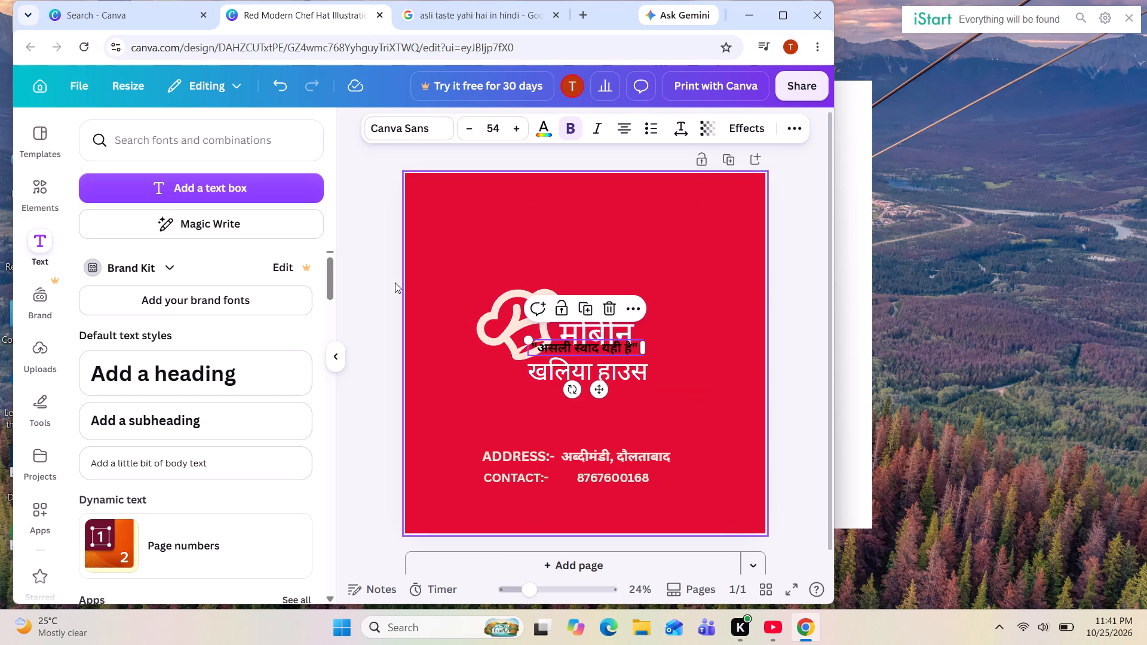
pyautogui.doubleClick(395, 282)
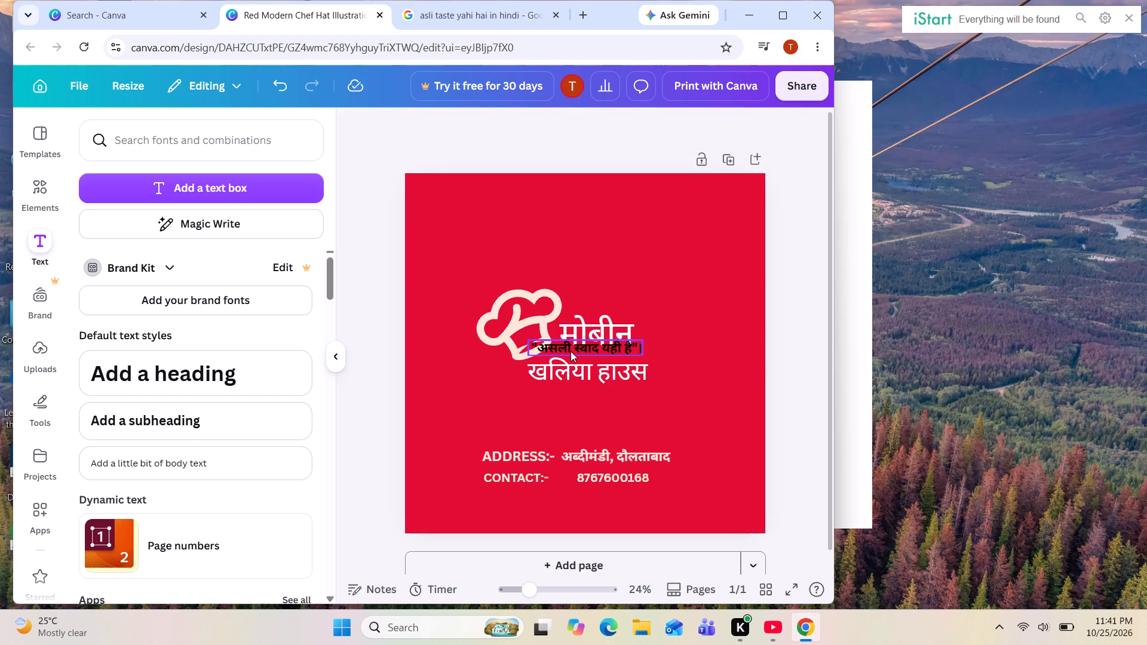
# Move the tagline below खलिया हाउस, above the address line and centred horizontally on the page.
pyautogui.moveTo(571, 351); pyautogui.dragTo(572, 394)
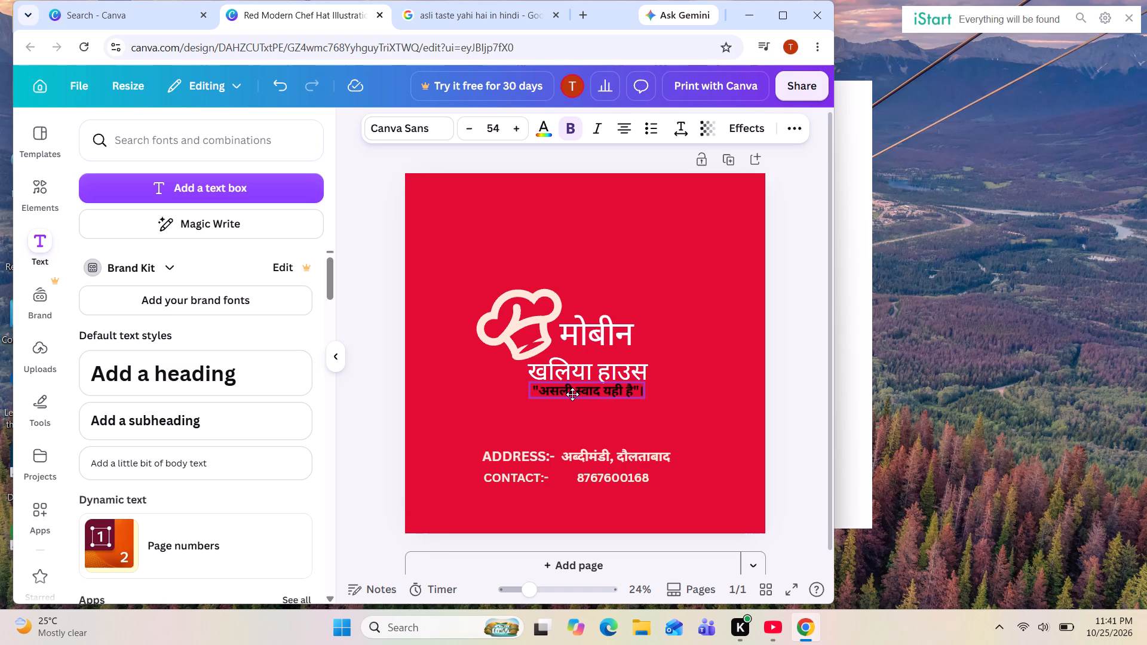
pyautogui.moveTo(572, 394); pyautogui.dragTo(571, 400)
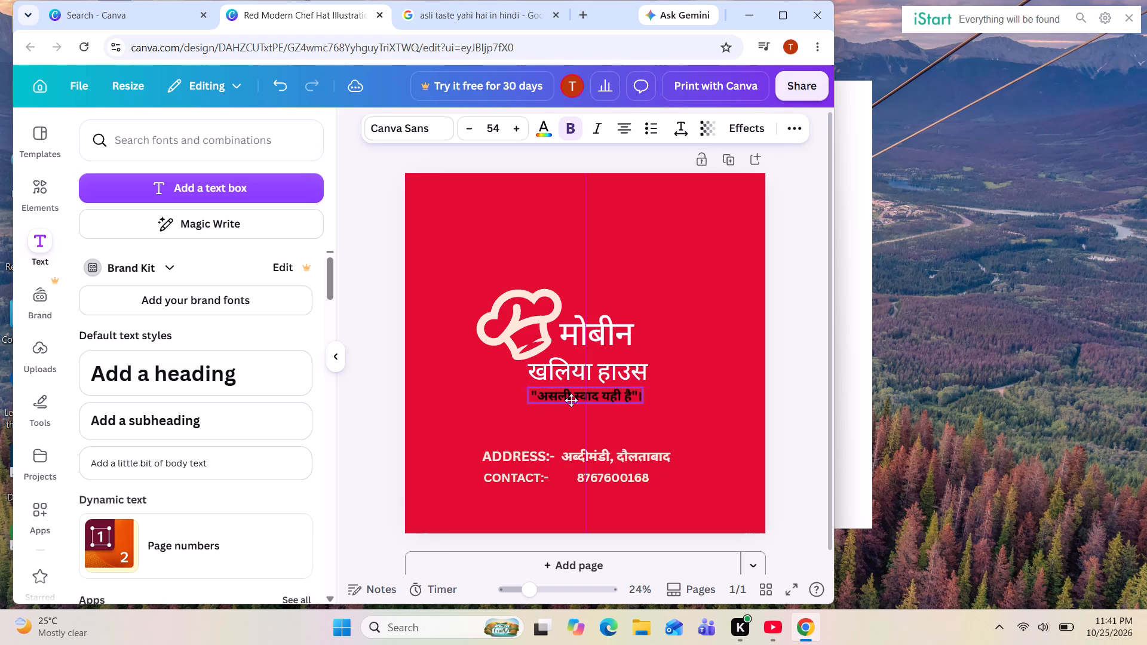
pyautogui.moveTo(571, 400); pyautogui.dragTo(571, 402)
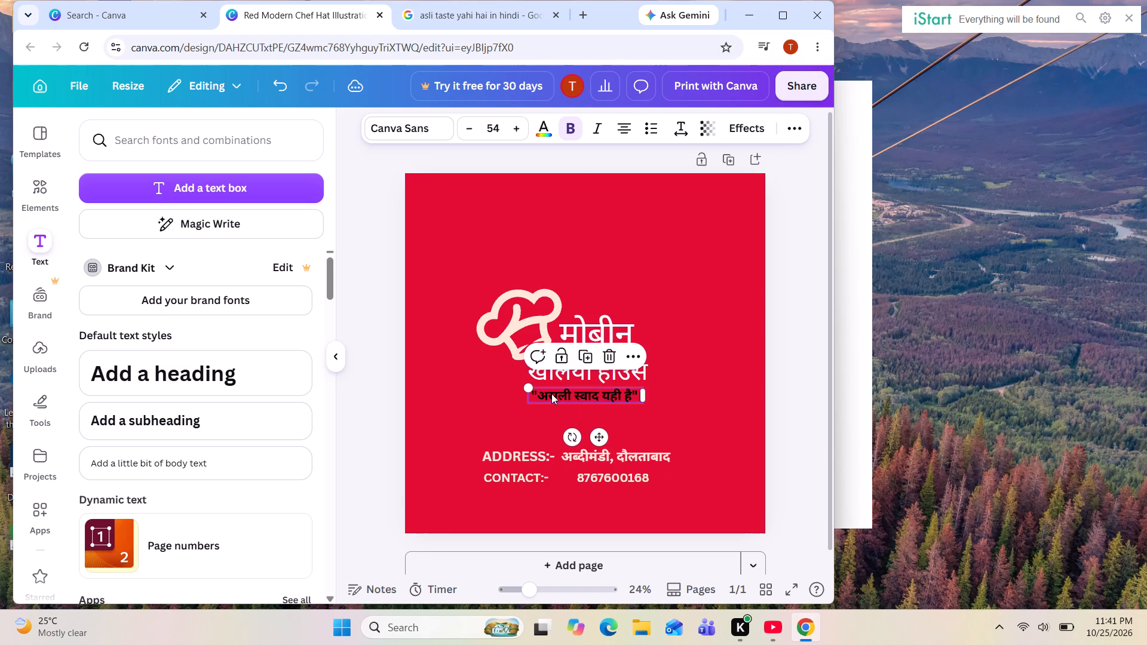
pyautogui.click(366, 315)
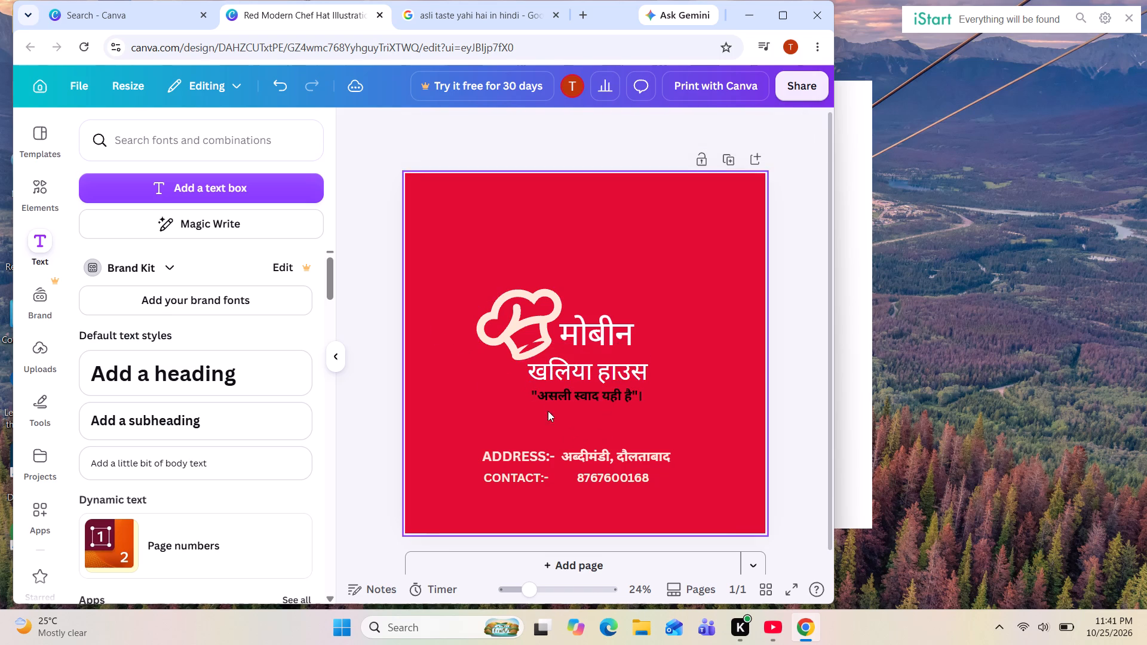
pyautogui.moveTo(602, 397); pyautogui.dragTo(602, 414)
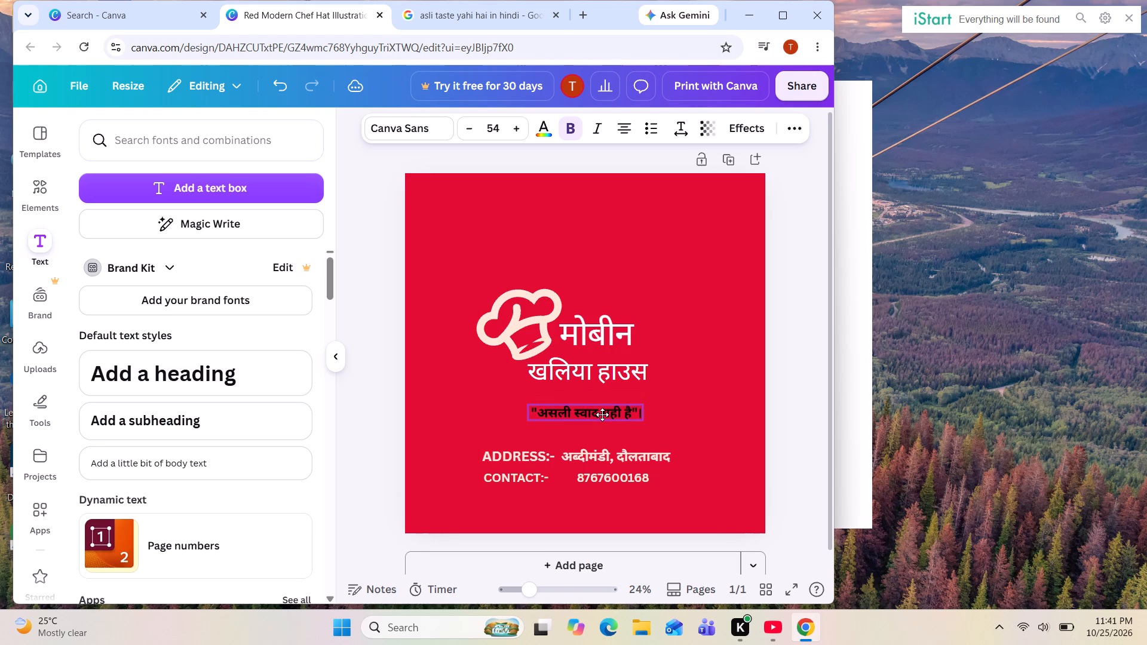
pyautogui.moveTo(602, 414); pyautogui.dragTo(598, 406)
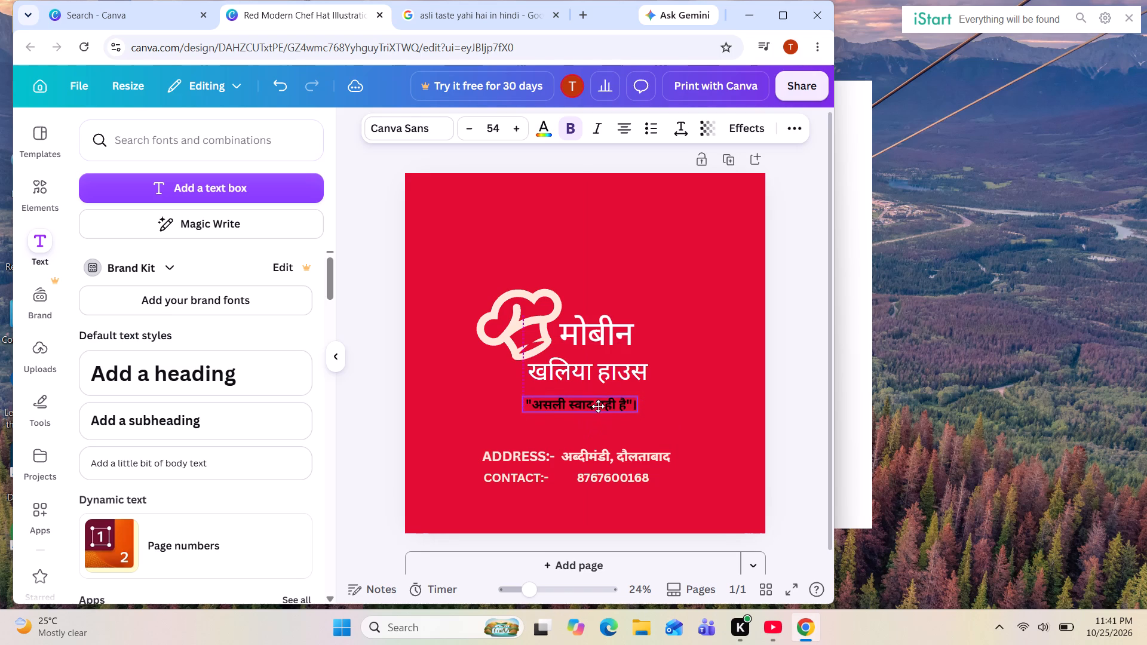
pyautogui.moveTo(598, 406); pyautogui.dragTo(600, 410)
pyautogui.moveTo(600, 410); pyautogui.dragTo(594, 407)
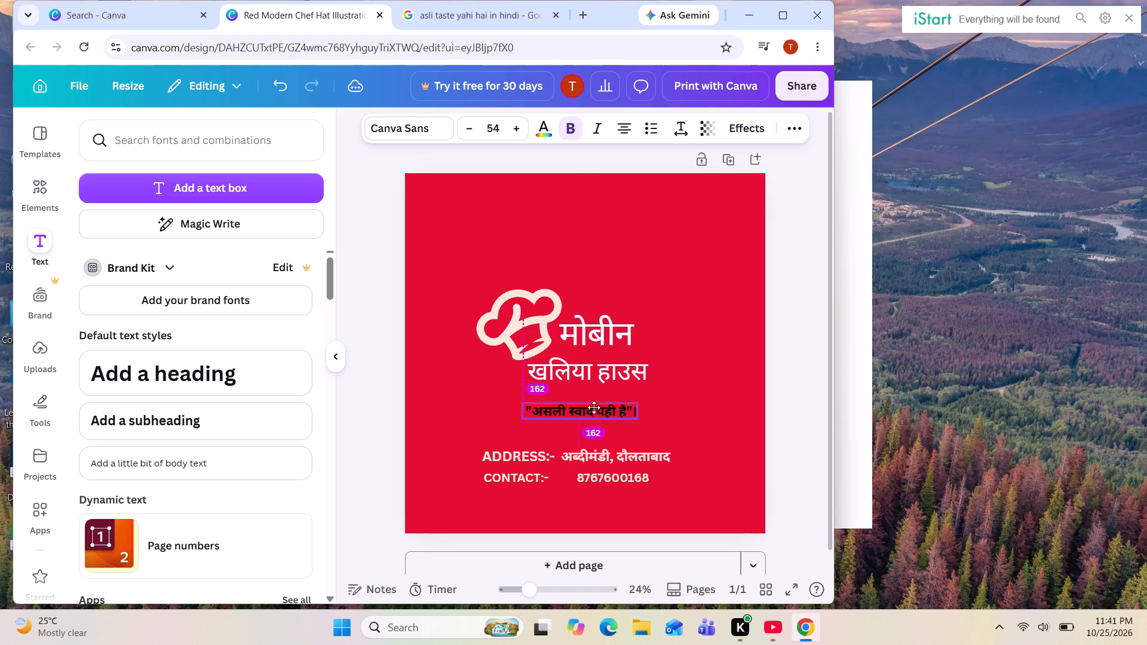
pyautogui.moveTo(594, 407); pyautogui.dragTo(591, 407)
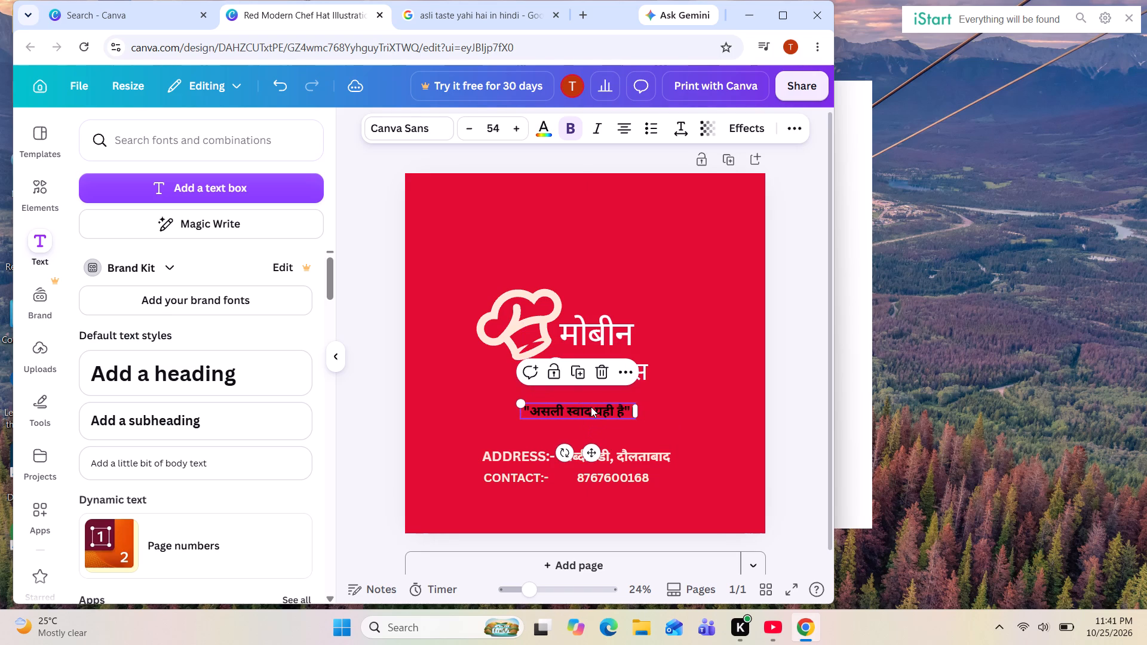
pyautogui.click(726, 322)
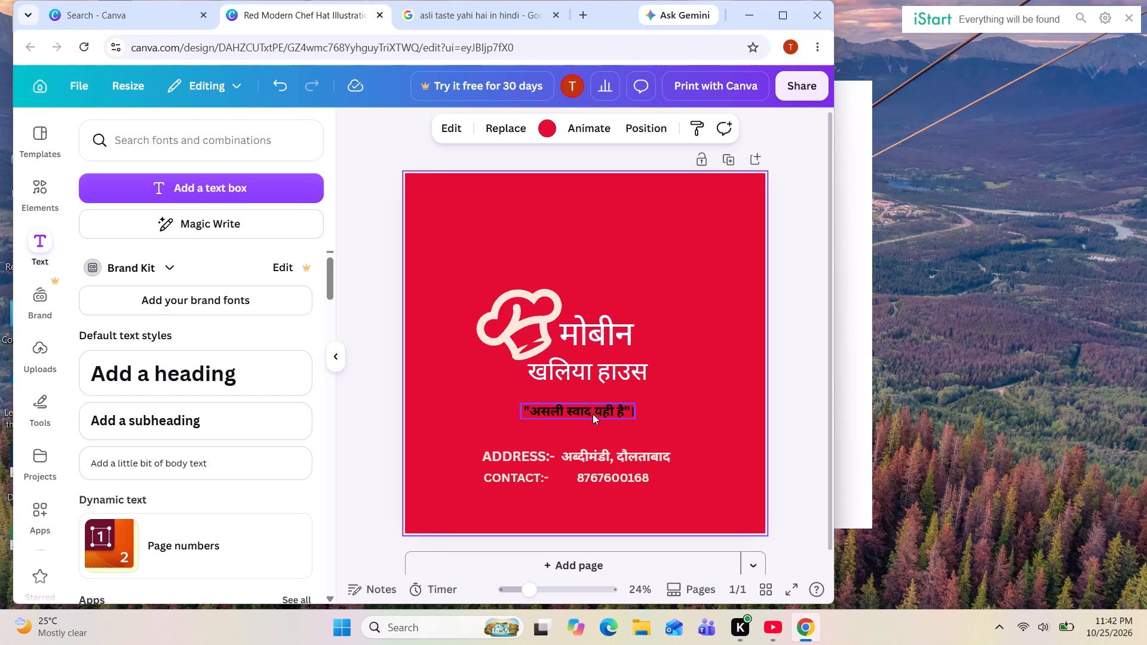
pyautogui.moveTo(593, 414); pyautogui.dragTo(601, 410)
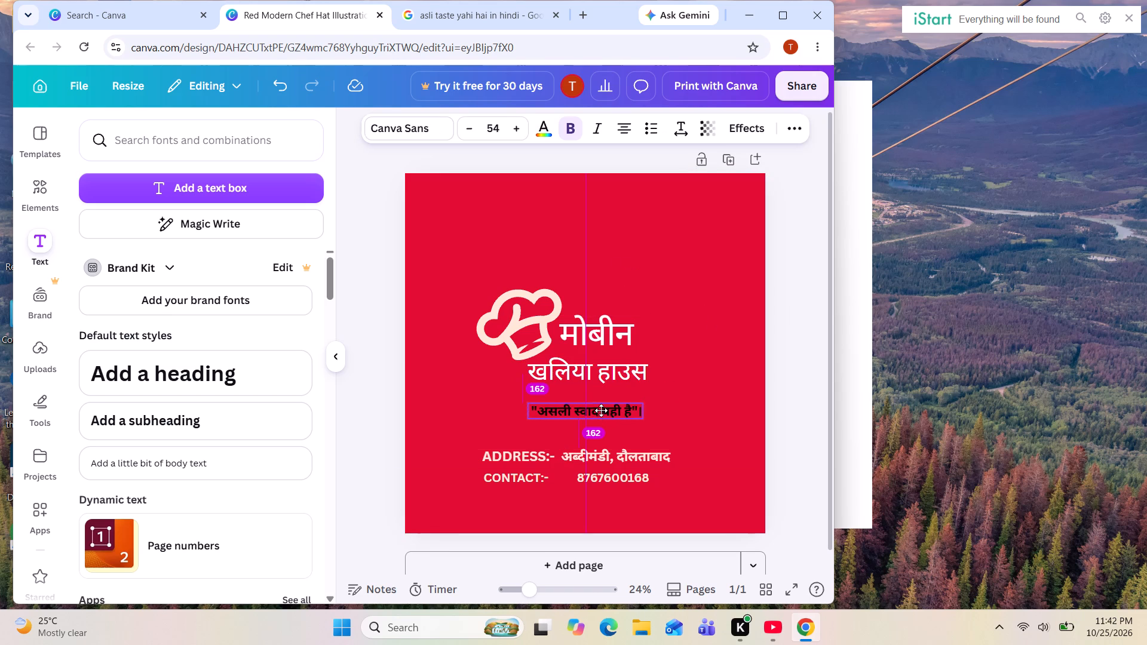
pyautogui.moveTo(601, 410); pyautogui.dragTo(602, 408)
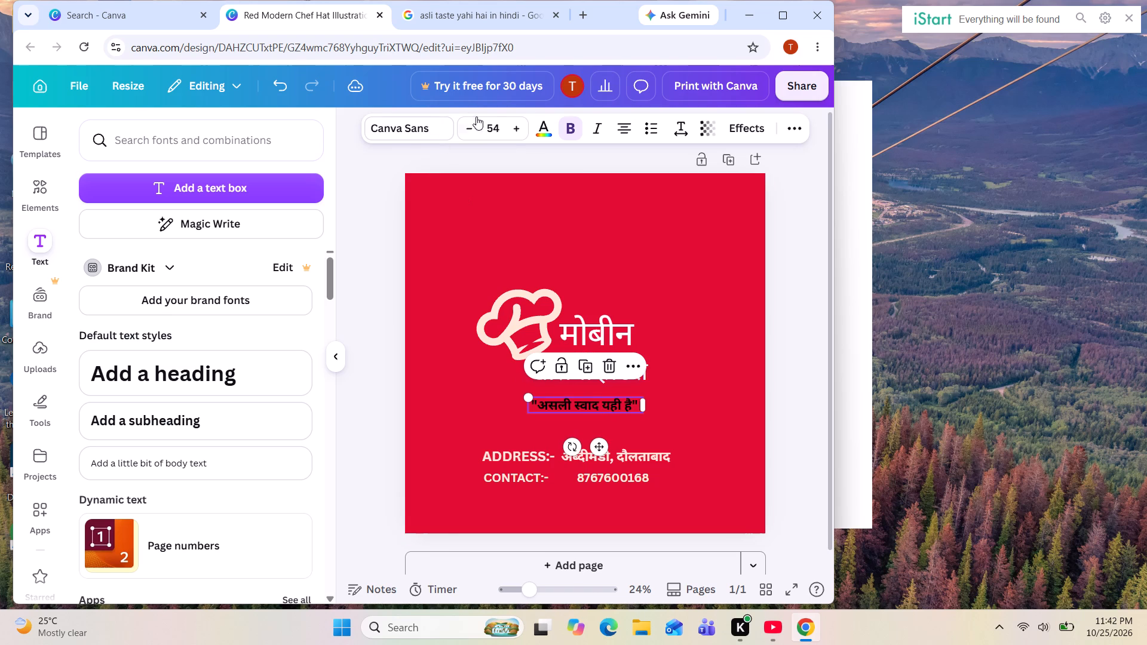
# Reduce the tagline's font size to 45.
pyautogui.tripleClick(465, 127)
pyautogui.tripleClick(465, 127)
pyautogui.tripleClick(465, 127)
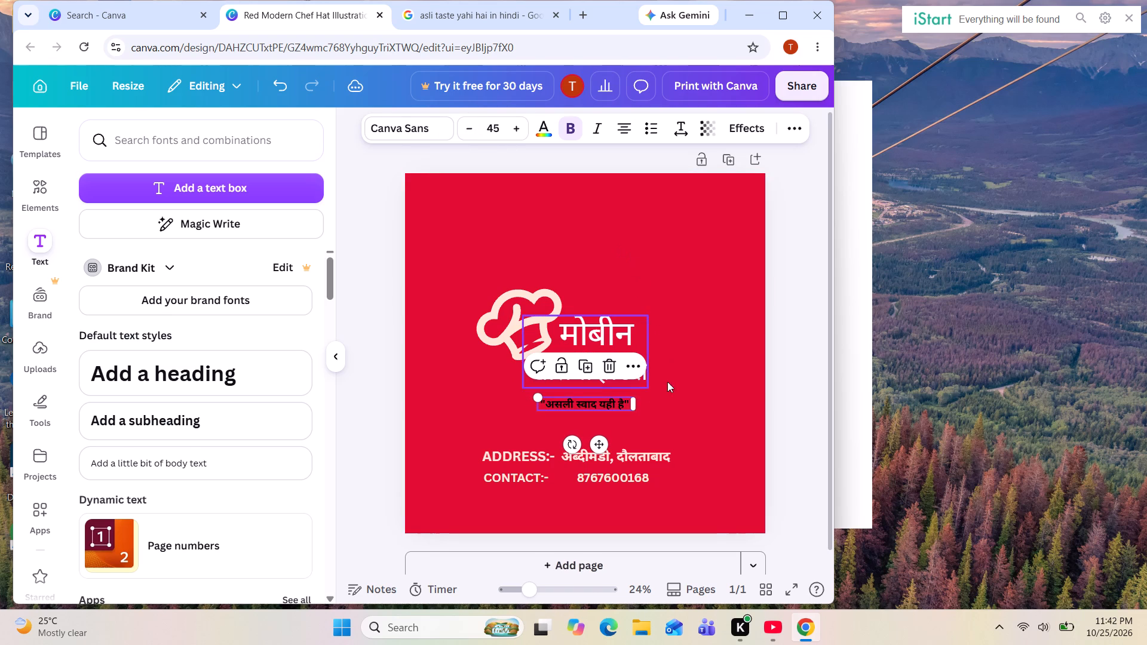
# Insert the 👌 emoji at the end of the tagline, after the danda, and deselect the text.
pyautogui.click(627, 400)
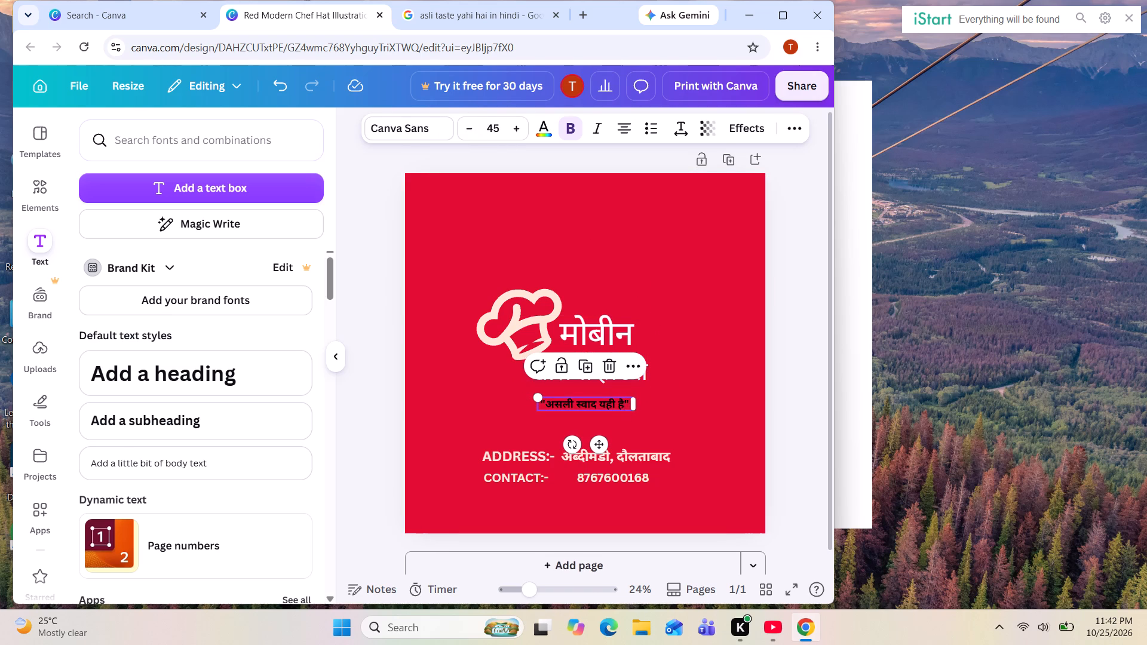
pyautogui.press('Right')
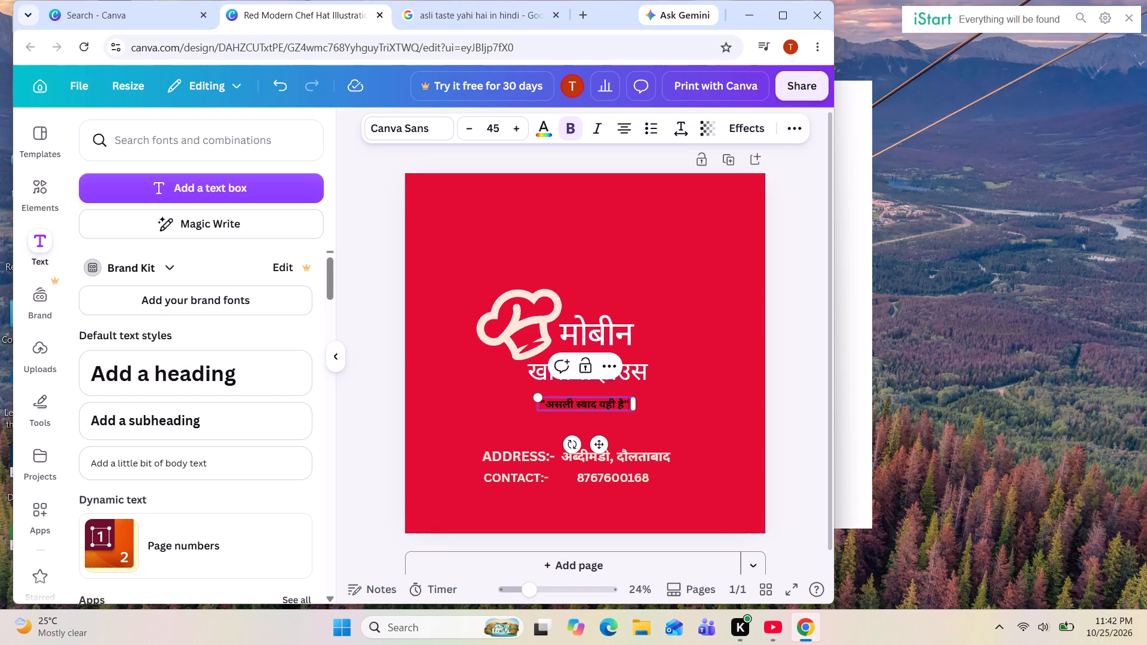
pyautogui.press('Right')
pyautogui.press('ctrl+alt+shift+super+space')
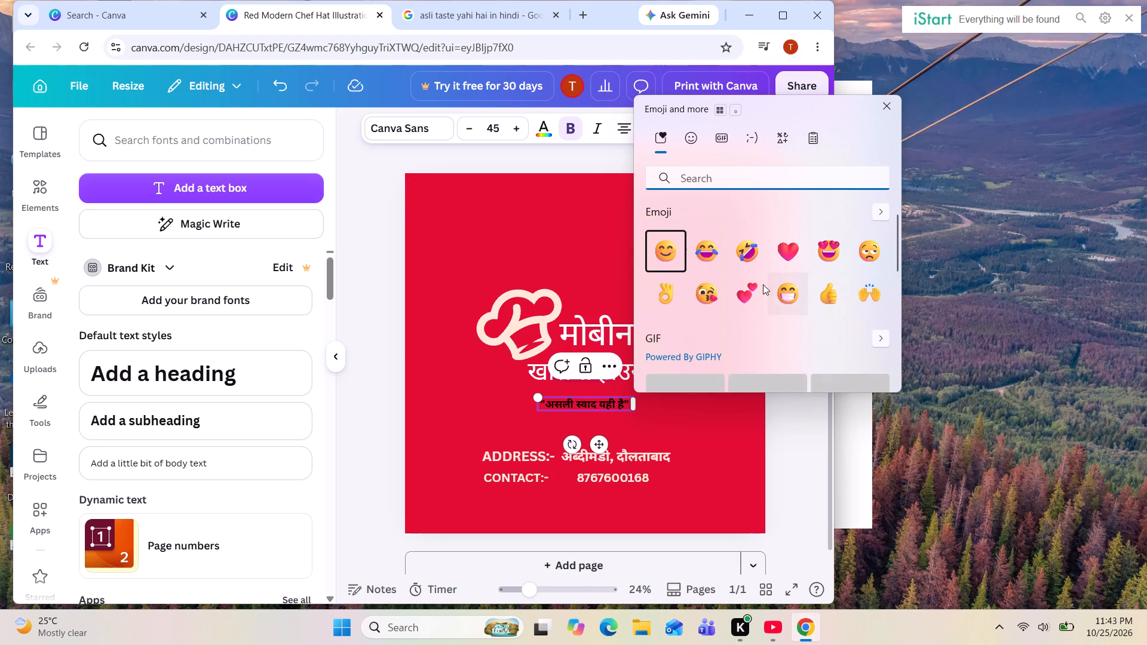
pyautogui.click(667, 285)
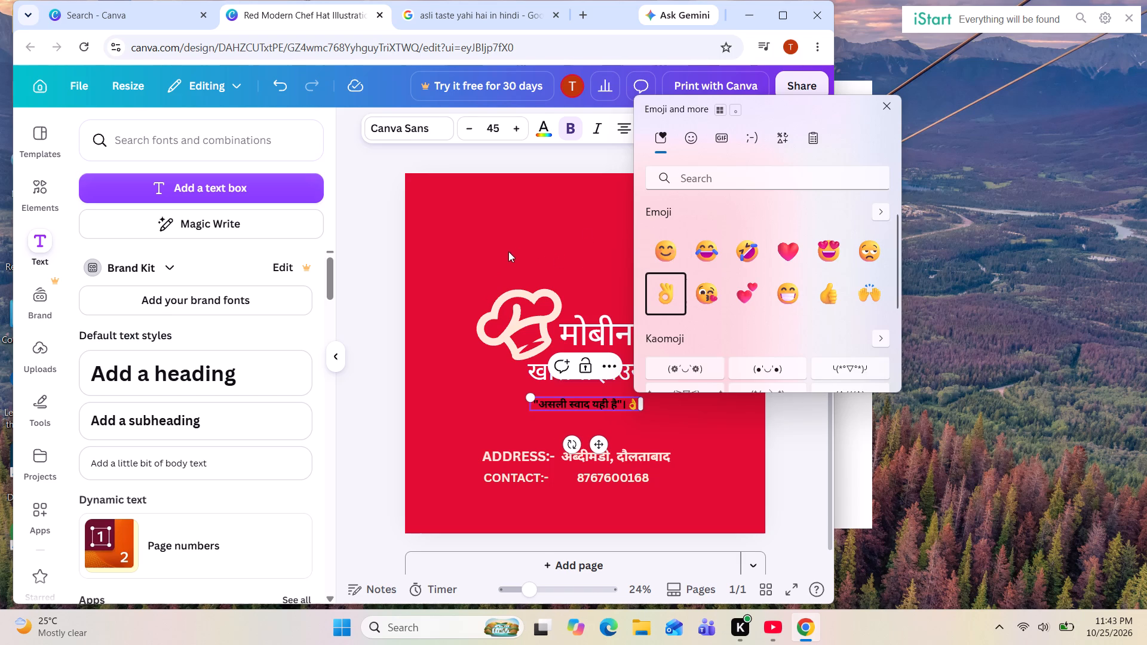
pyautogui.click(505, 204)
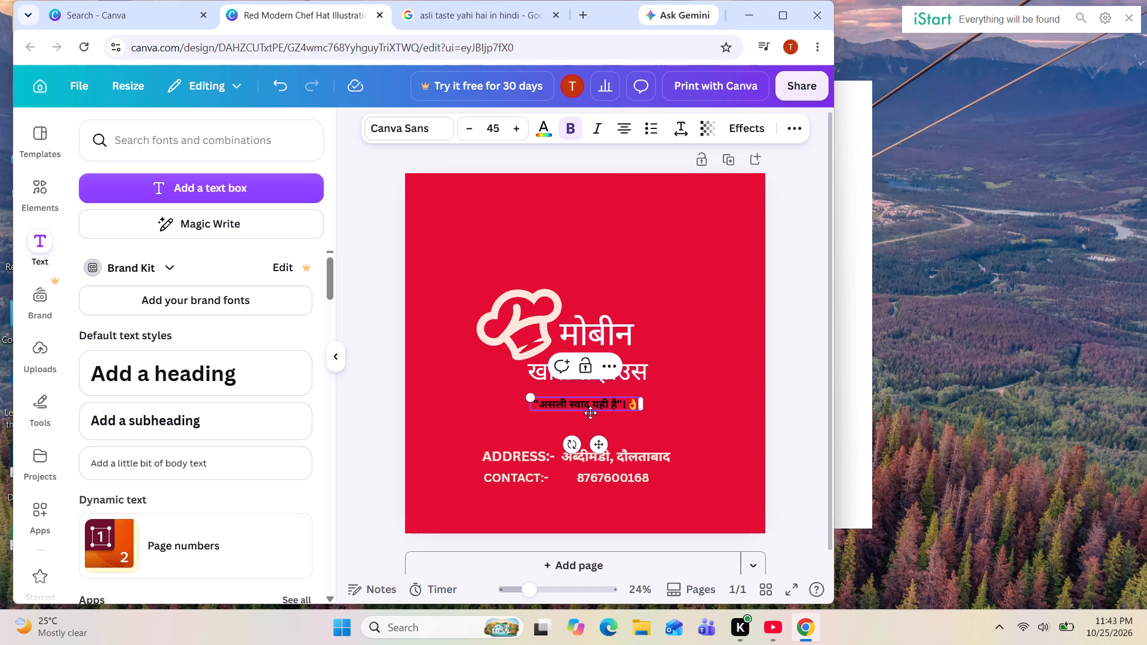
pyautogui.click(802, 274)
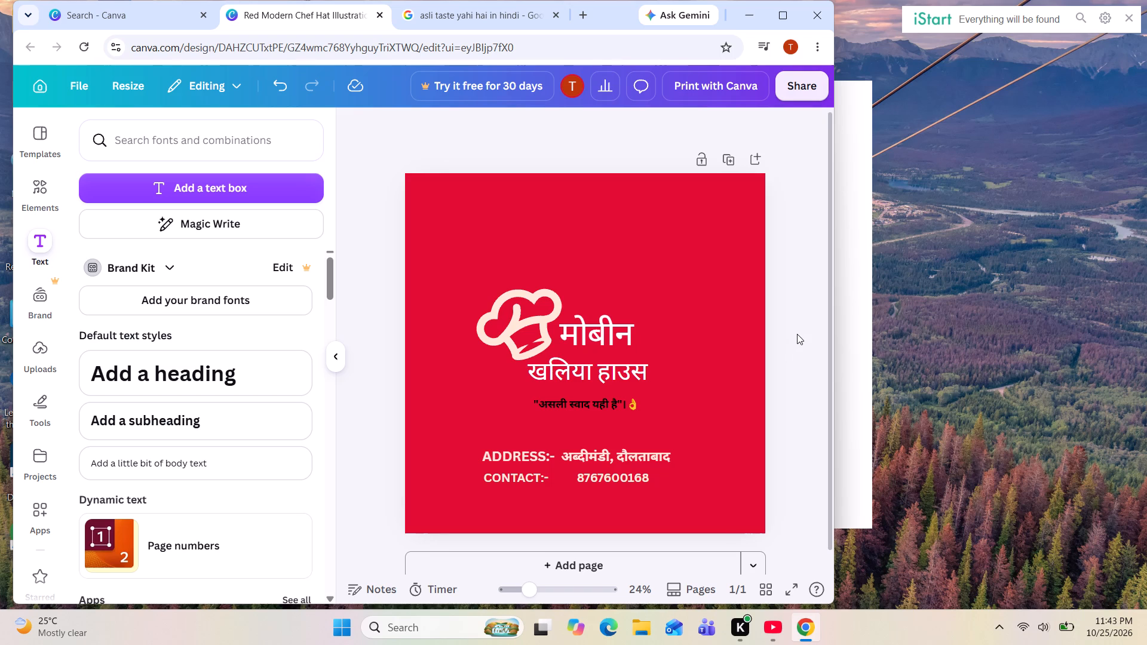
# Widen the tagline's text box well beyond its text and reposition it roughly centred below खलिया हाउस.
pyautogui.click(631, 403)
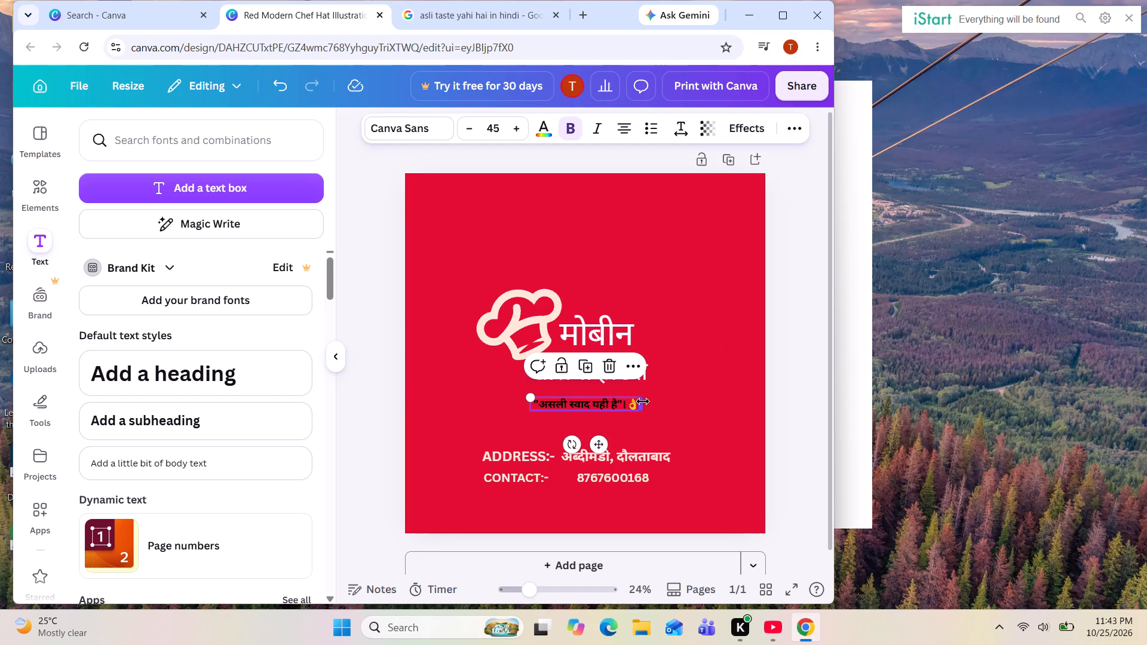
pyautogui.moveTo(641, 403); pyautogui.dragTo(652, 401)
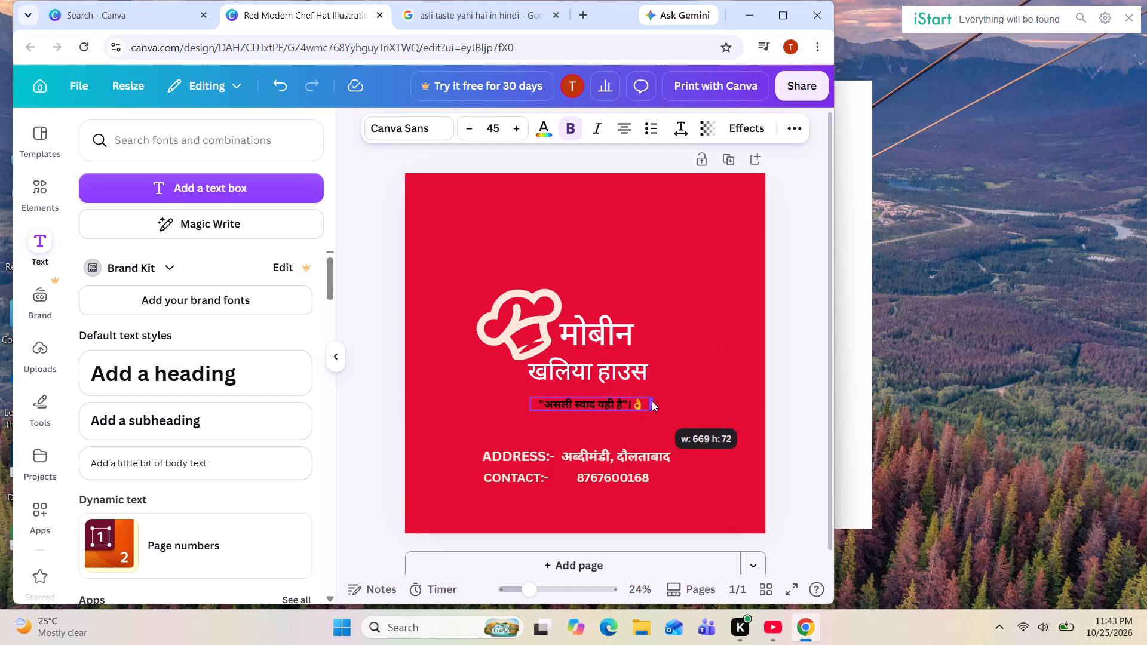
pyautogui.moveTo(652, 401); pyautogui.dragTo(732, 393)
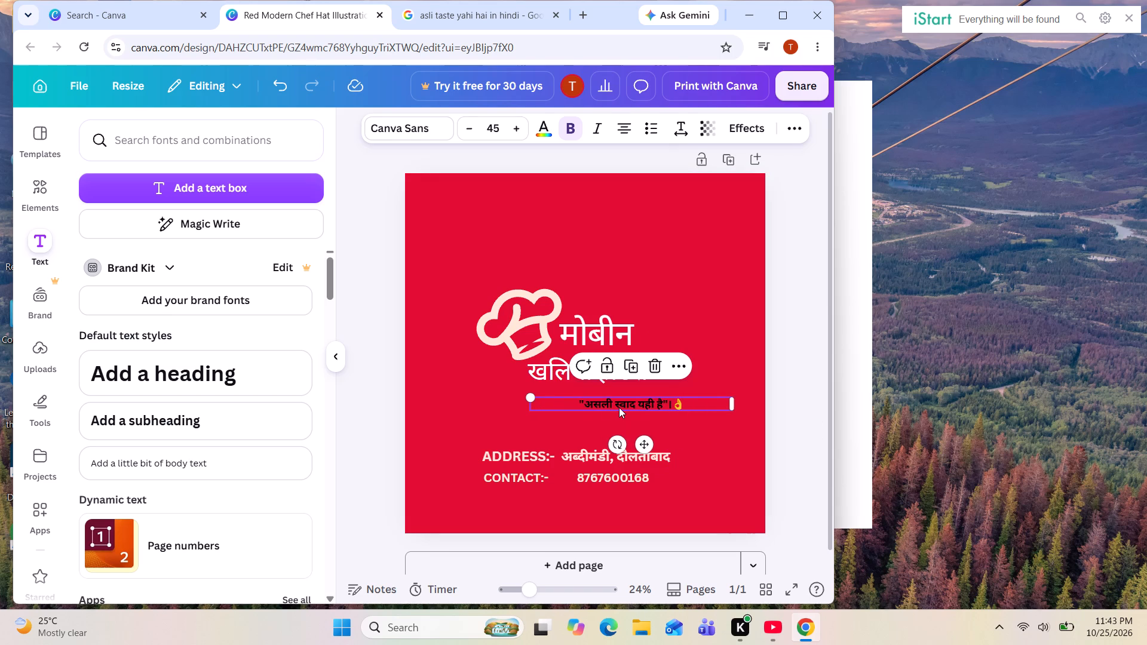
pyautogui.moveTo(619, 407); pyautogui.dragTo(585, 409)
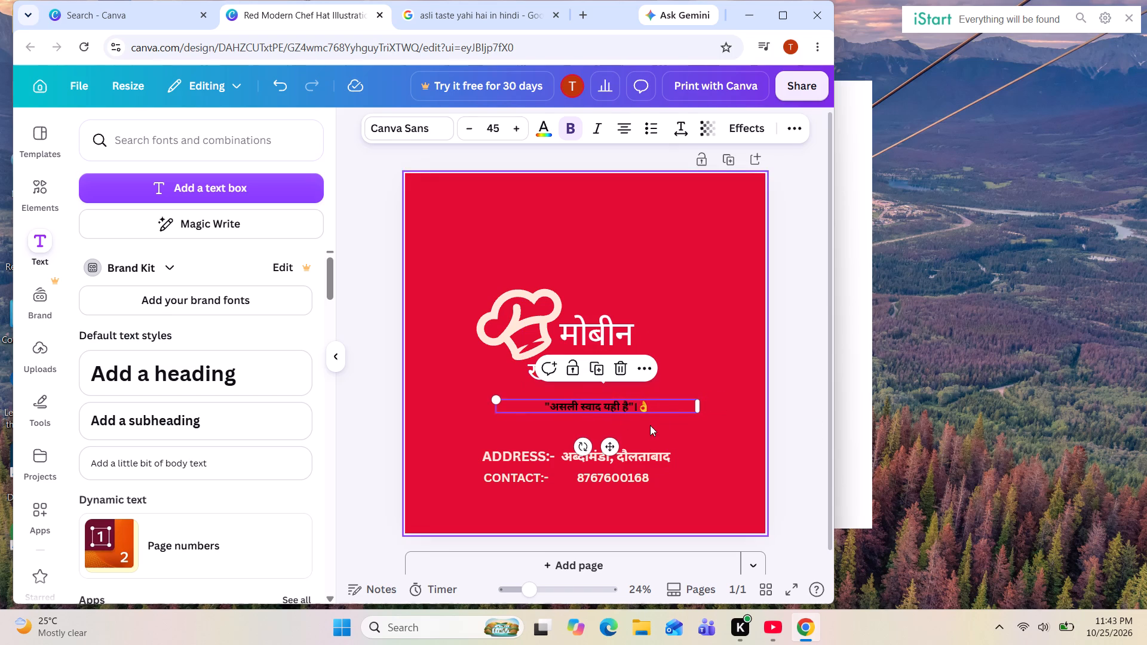
# Replace the 👌 emoji at the end of the tagline with a space.
pyautogui.click(650, 398)
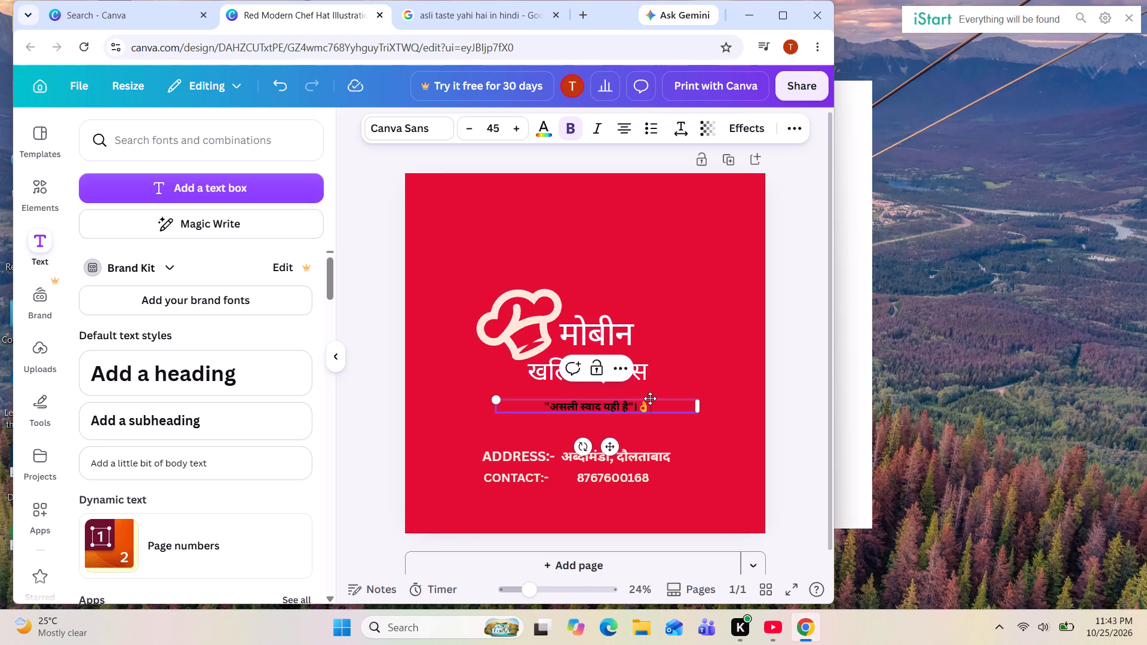
pyautogui.press('BackSpace')
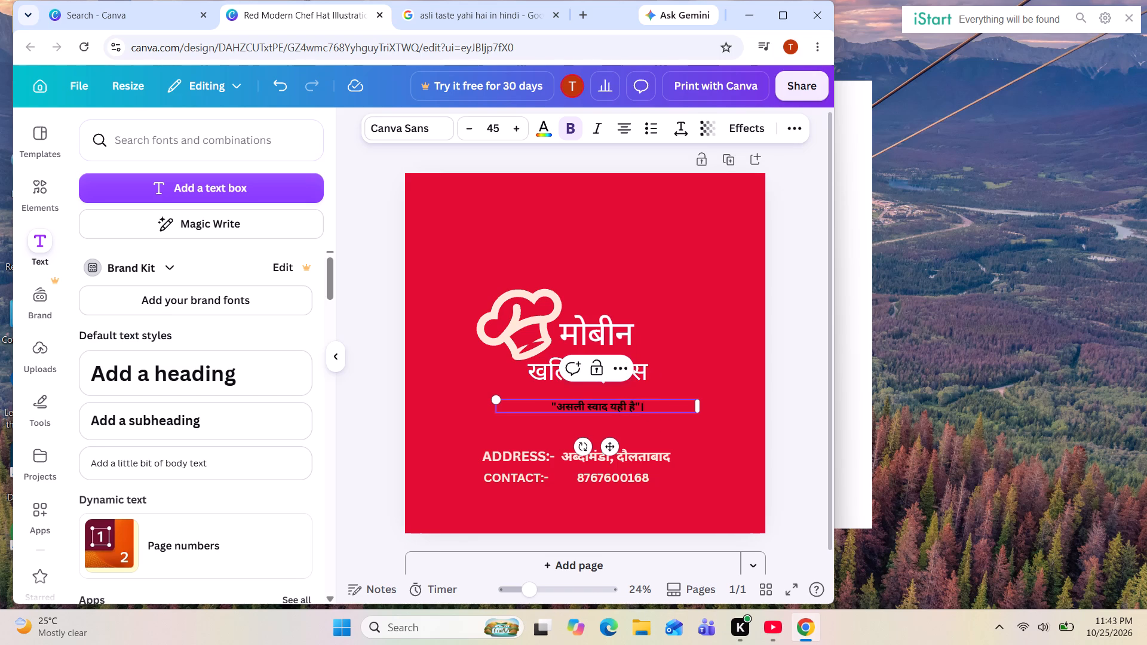
pyautogui.press('space')
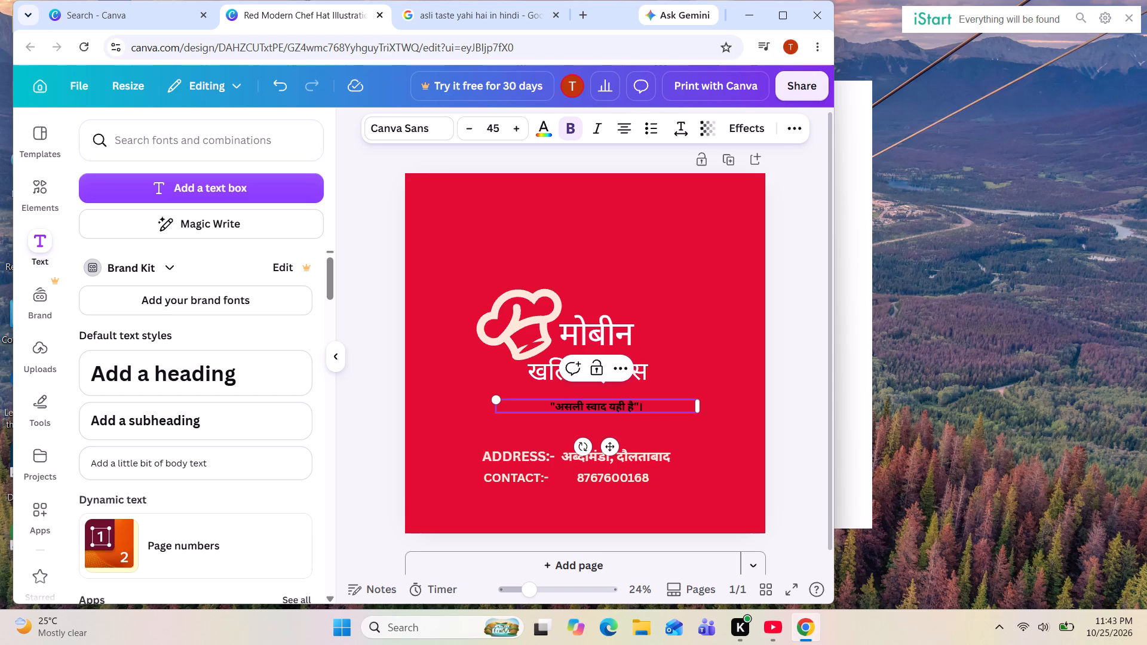
# Search the emoji picker for "chef" and preview the chef emojis in each skin tone, returning to the default yellow.
pyautogui.press('ctrl+alt+shift+super+space')
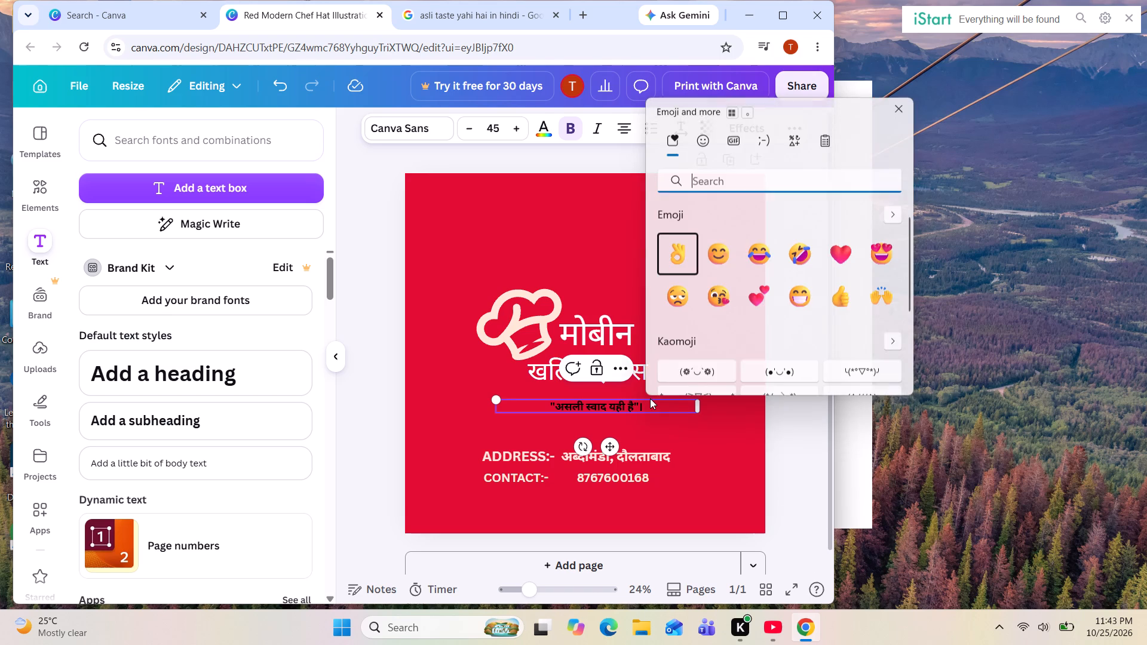
pyautogui.scroll(-1, 812, 282)
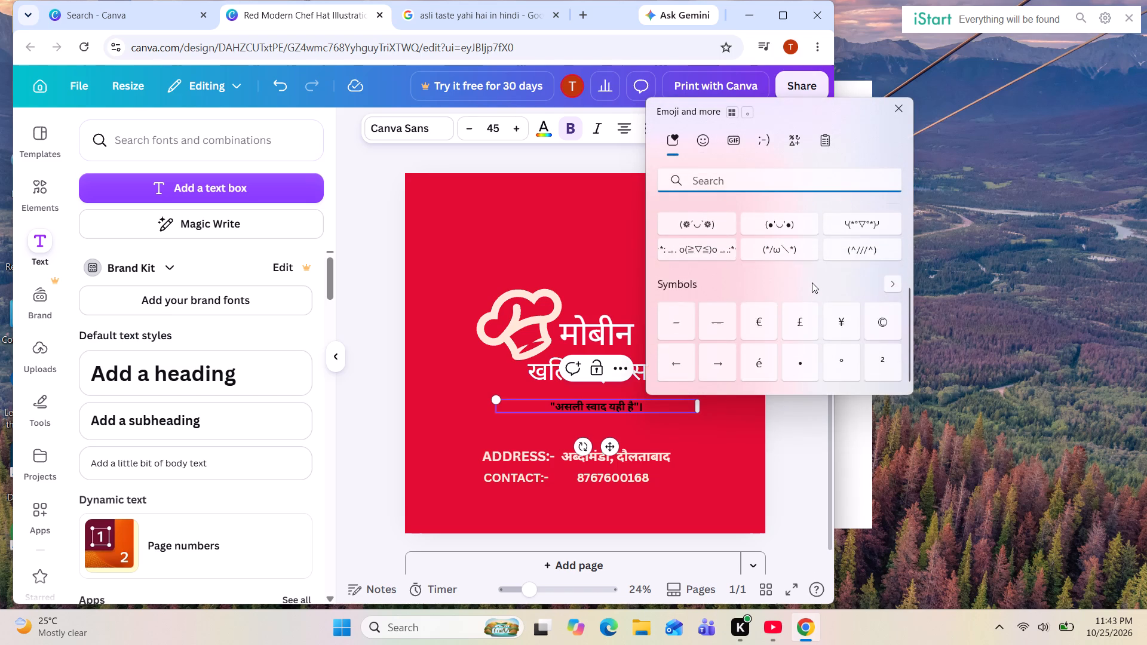
pyautogui.scroll(-1, 812, 282)
pyautogui.write('che')
pyautogui.press('f')
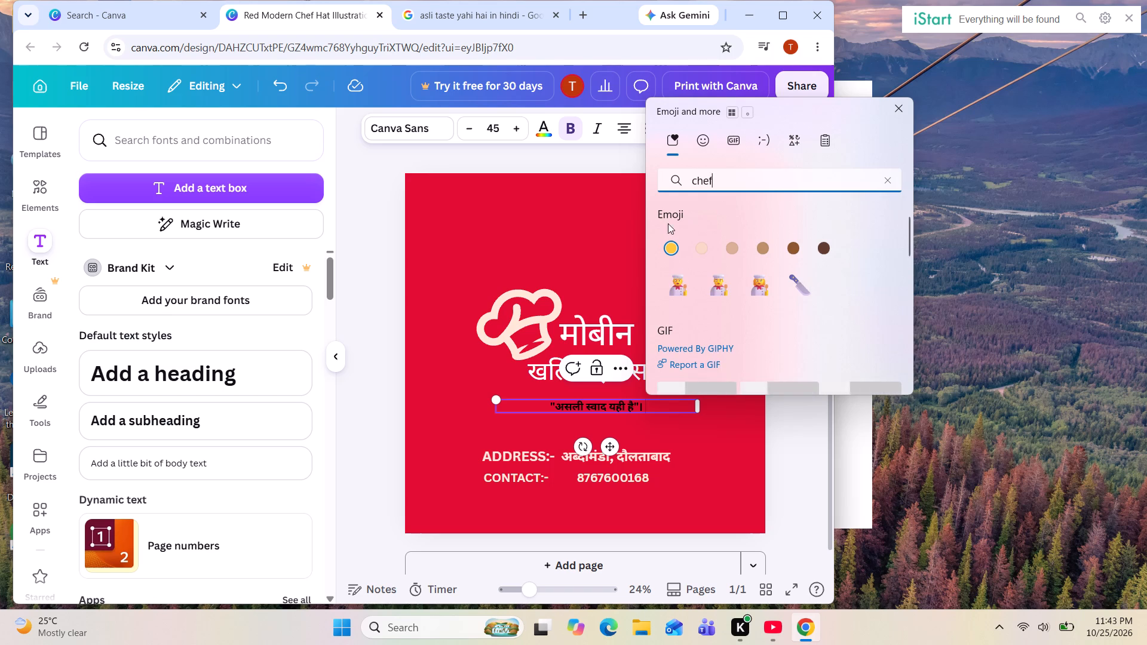
pyautogui.scroll(2, 717, 273)
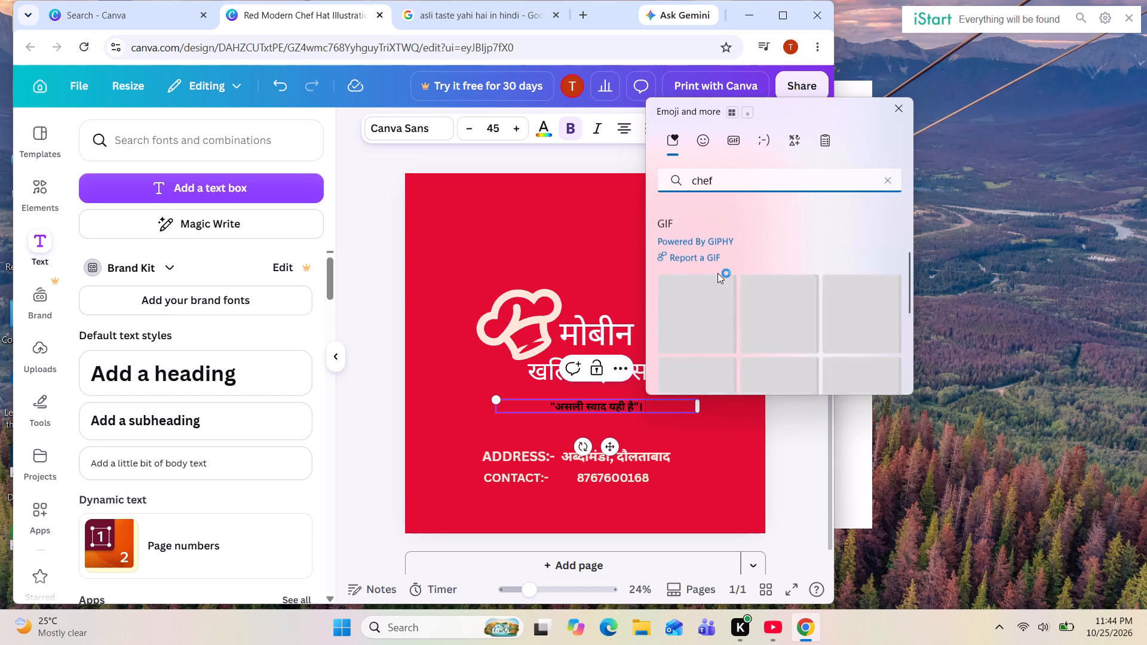
pyautogui.scroll(2, 717, 273)
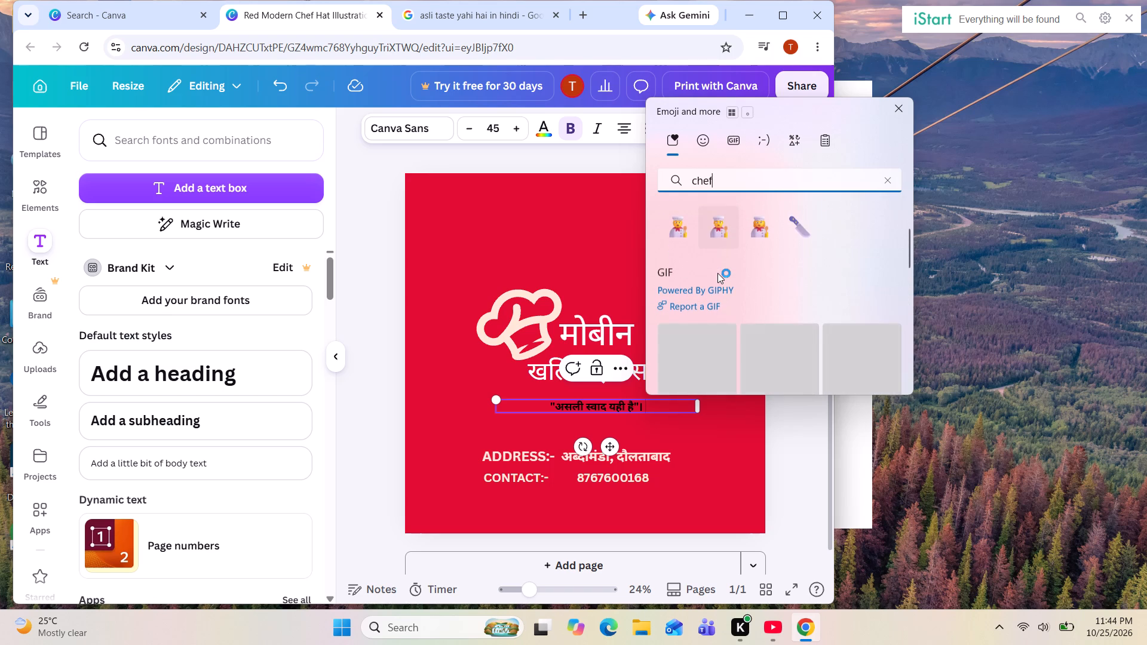
pyautogui.scroll(2, 717, 273)
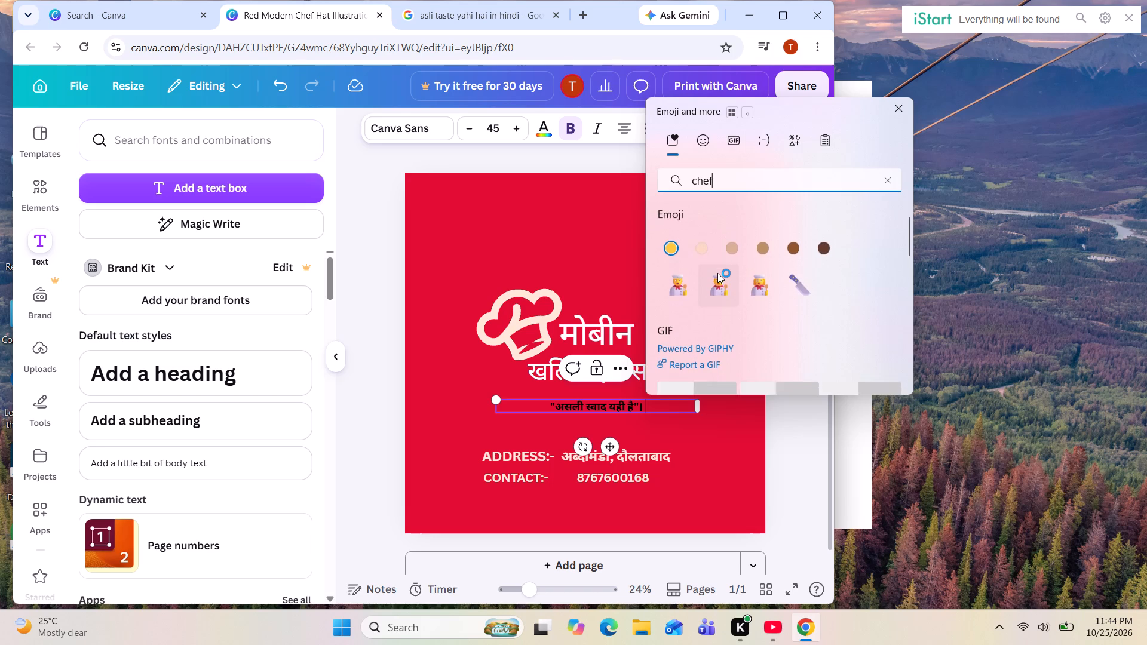
pyautogui.scroll(1, 717, 273)
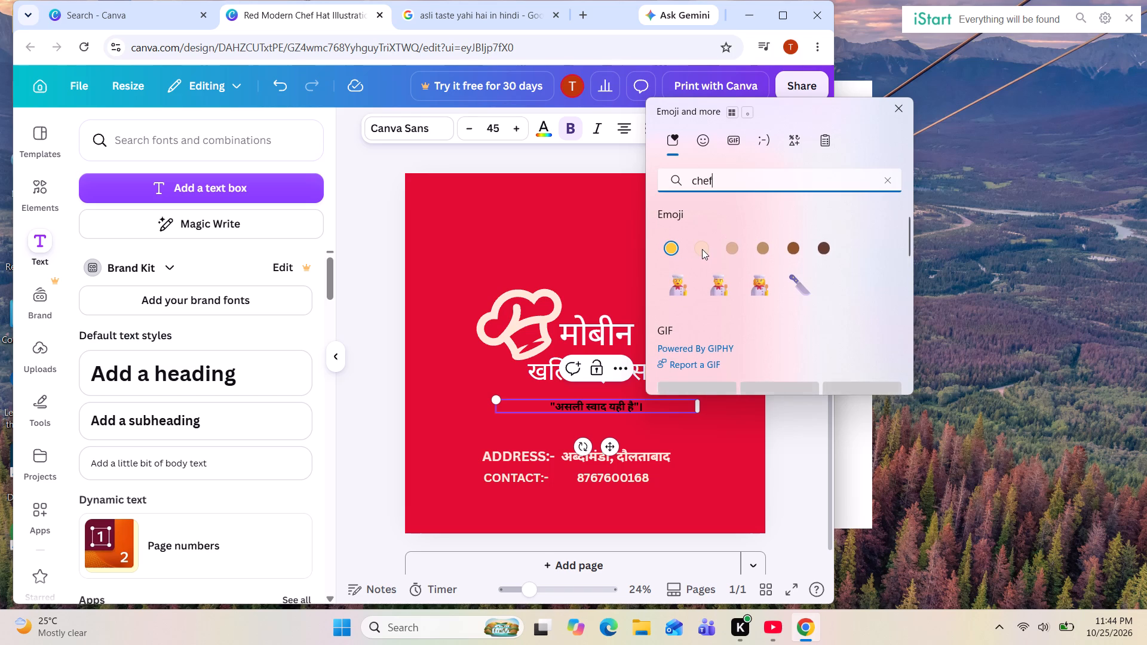
pyautogui.click(702, 249)
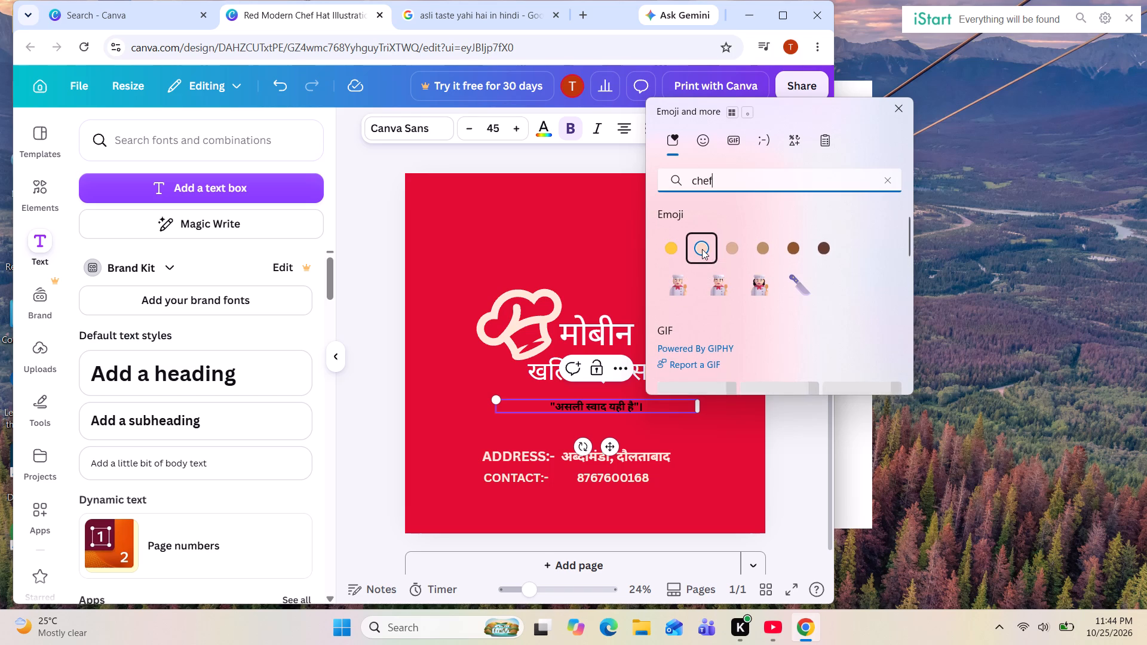
pyautogui.click(729, 248)
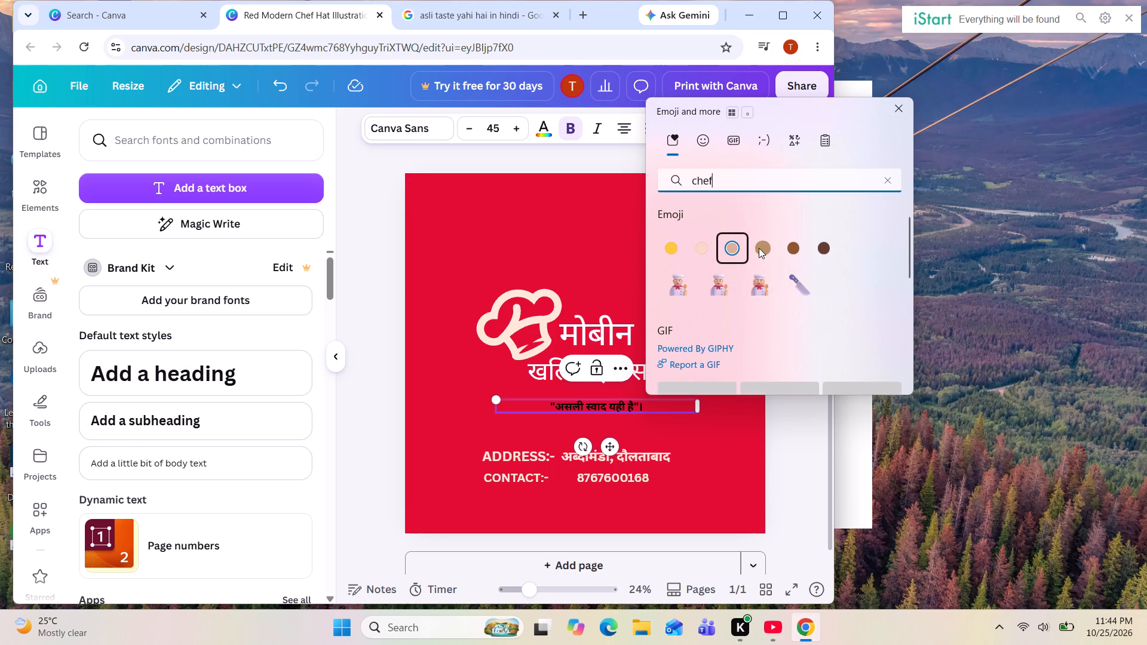
pyautogui.click(763, 245)
pyautogui.click(789, 245)
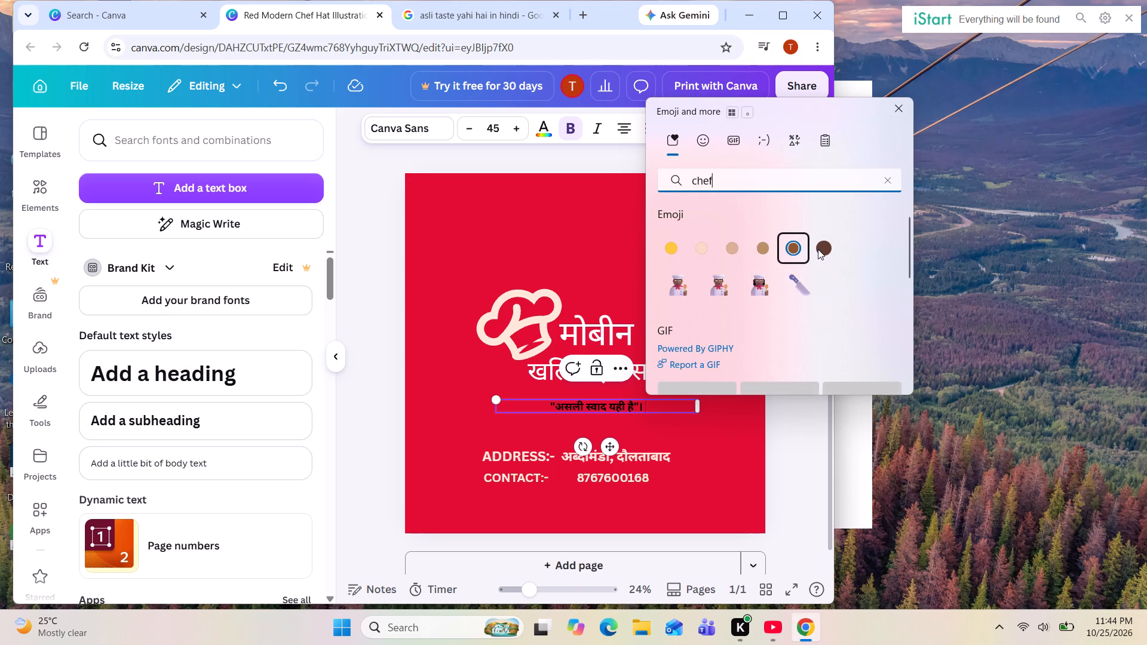
pyautogui.click(818, 249)
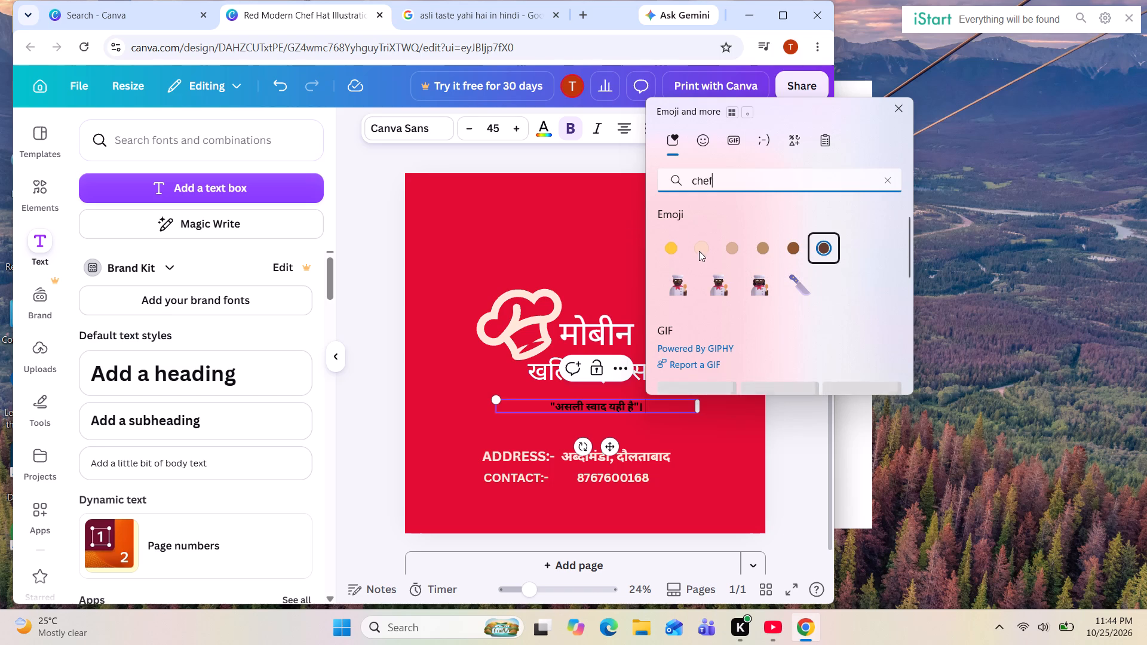
pyautogui.click(671, 251)
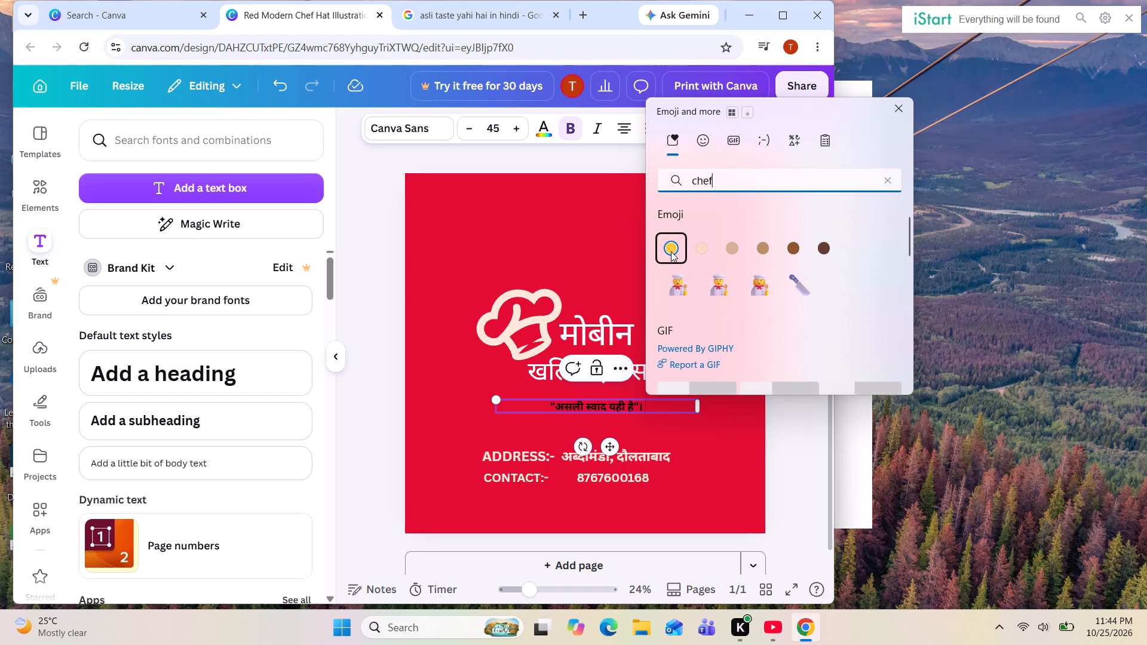
# Browse the smiley faces and animals emojis, as well as the recently used ones, for one that suits the tagline.
pyautogui.click(700, 144)
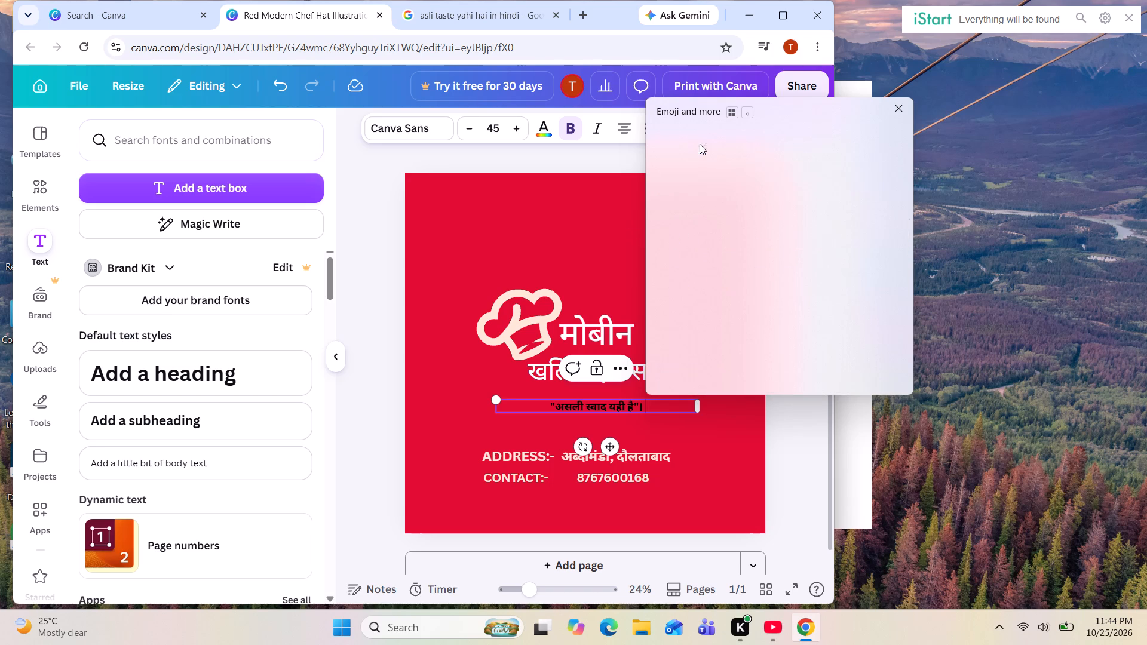
pyautogui.scroll(-3, 723, 298)
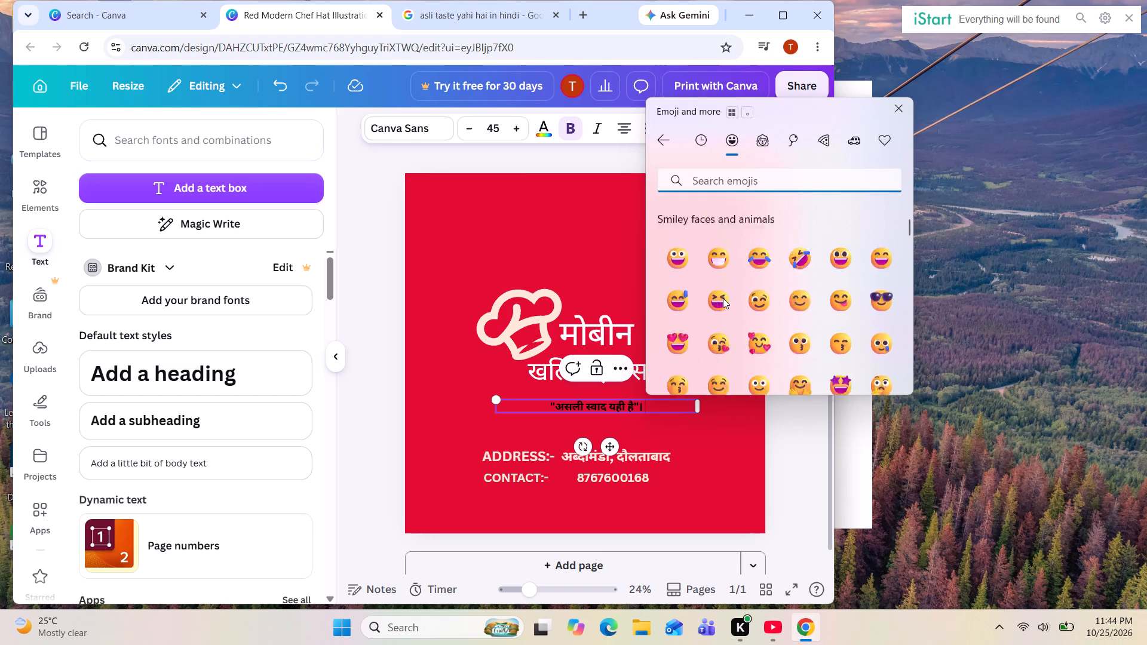
pyautogui.scroll(-5, 723, 298)
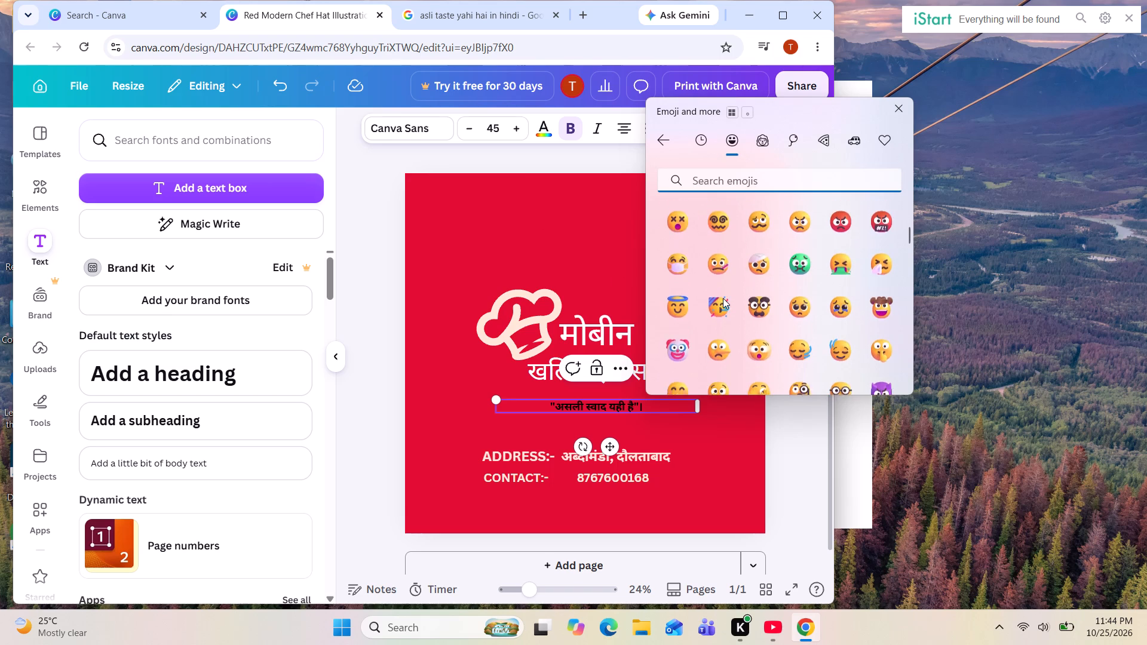
pyautogui.scroll(-3, 723, 298)
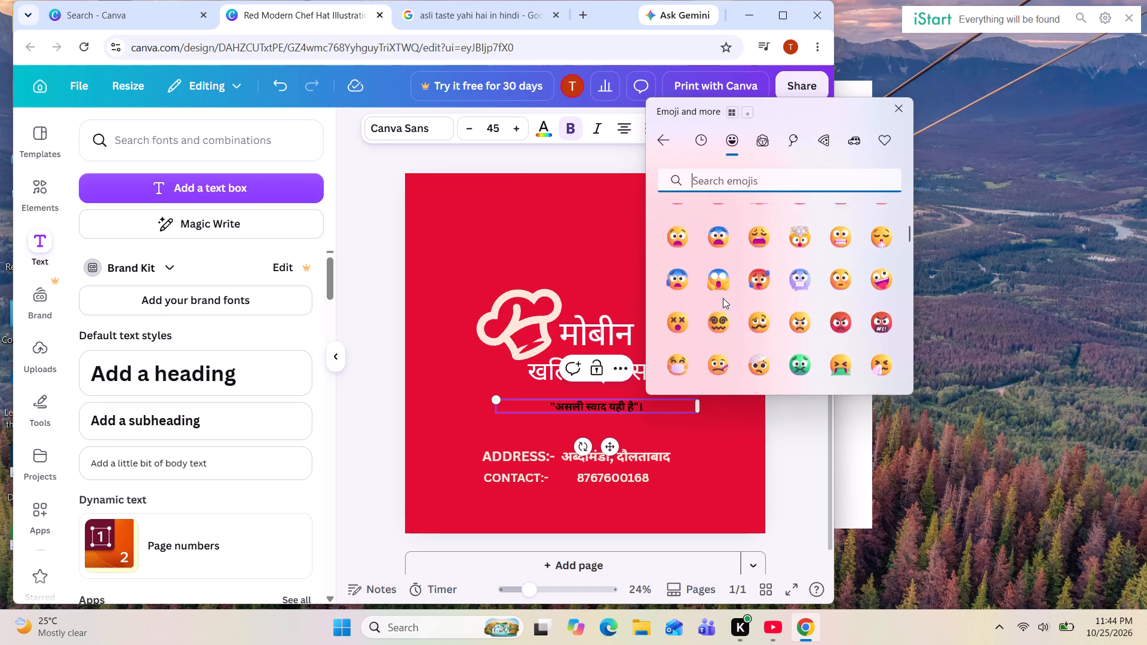
pyautogui.scroll(-2, 723, 298)
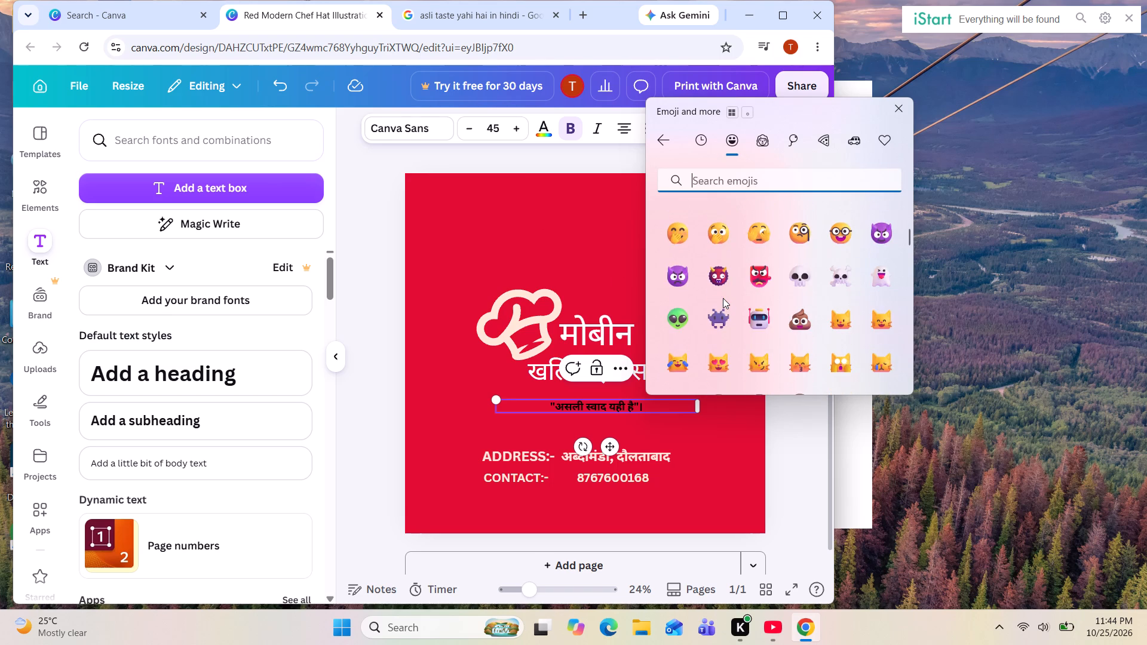
pyautogui.scroll(-3, 723, 298)
pyautogui.scroll(3, 723, 298)
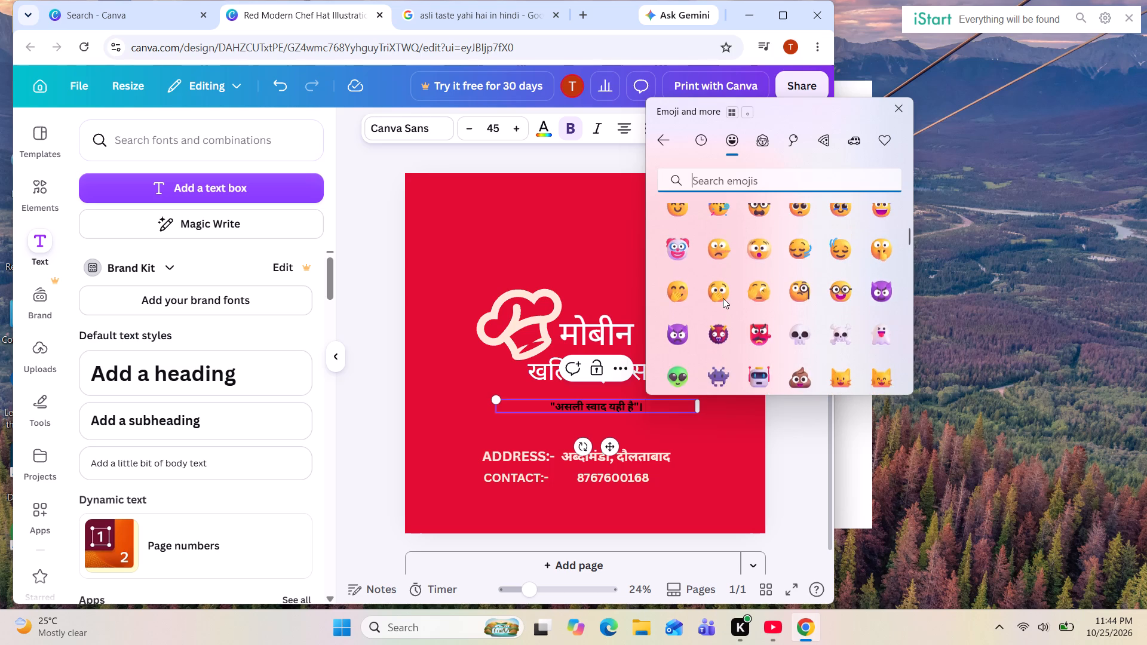
pyautogui.scroll(2, 723, 298)
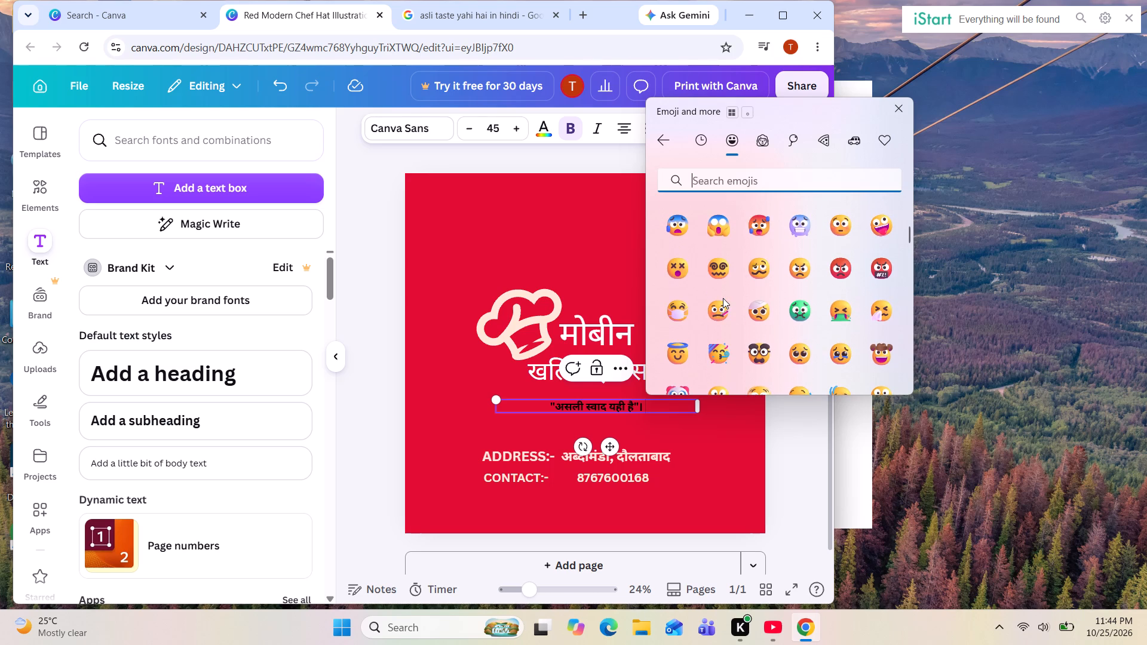
pyautogui.scroll(2, 723, 298)
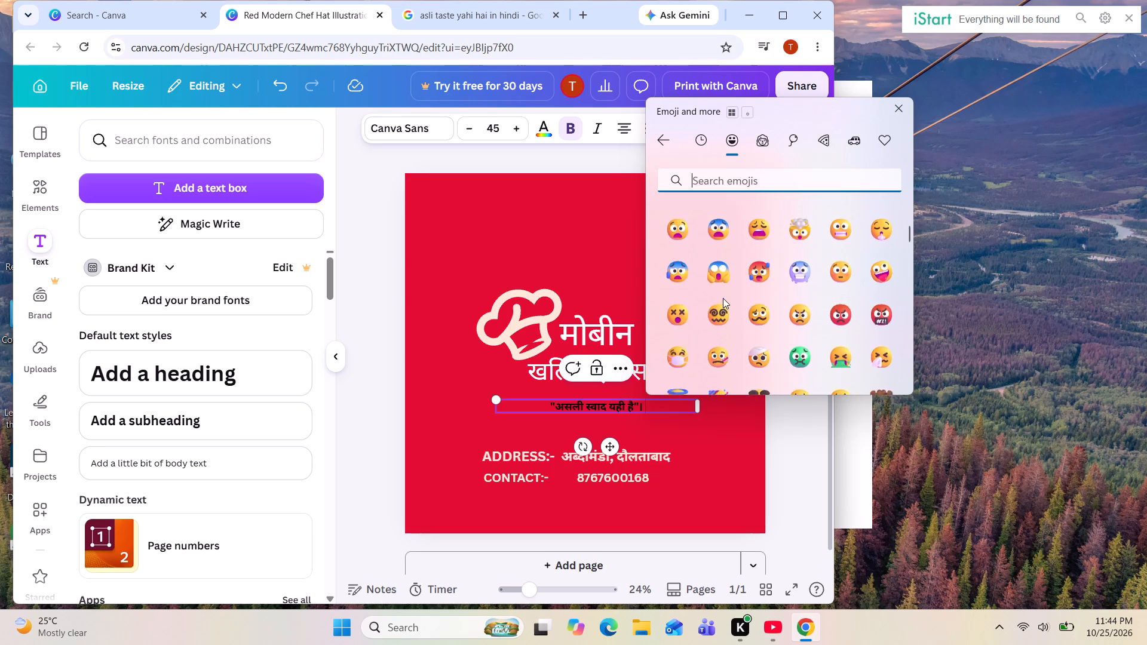
pyautogui.scroll(3, 723, 298)
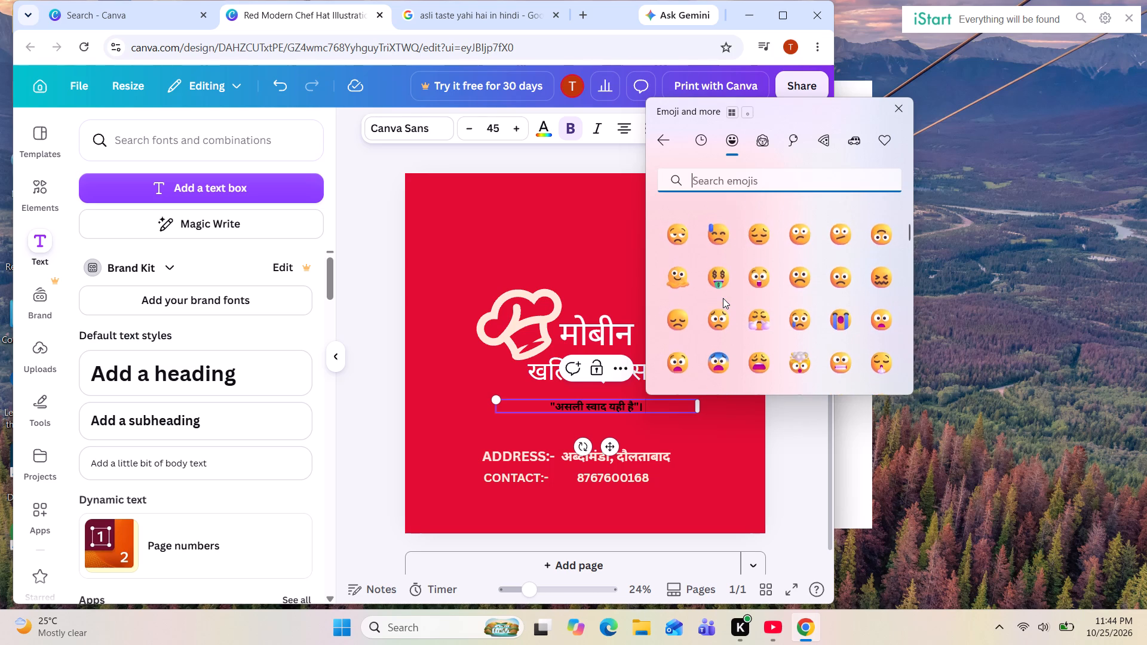
pyautogui.scroll(4, 723, 298)
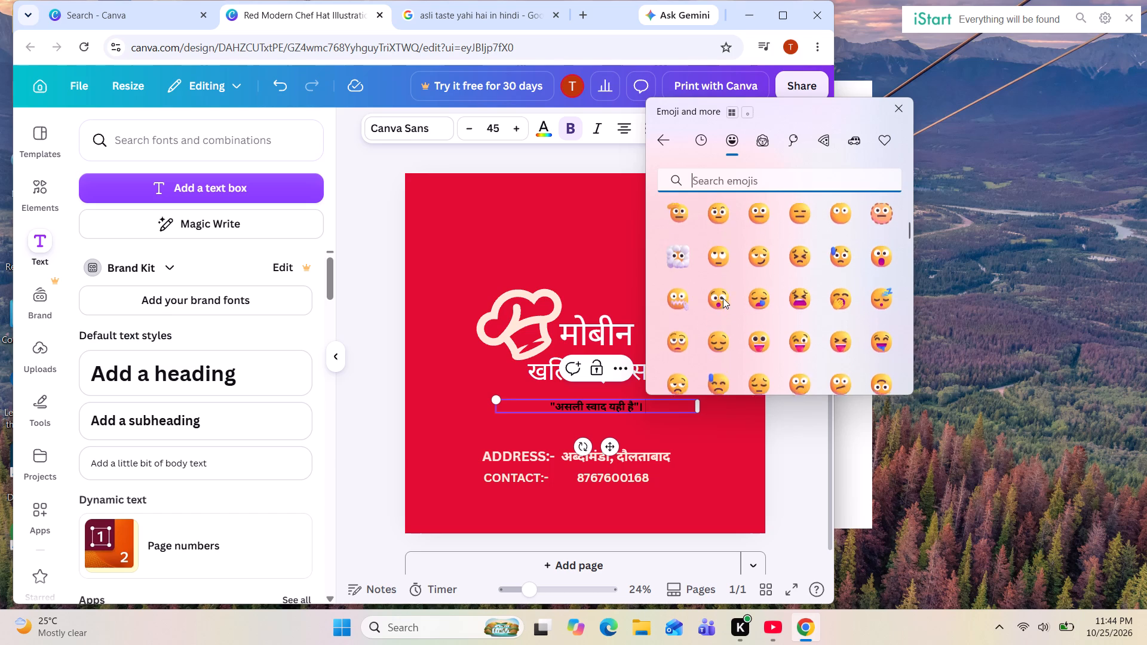
pyautogui.scroll(3, 723, 298)
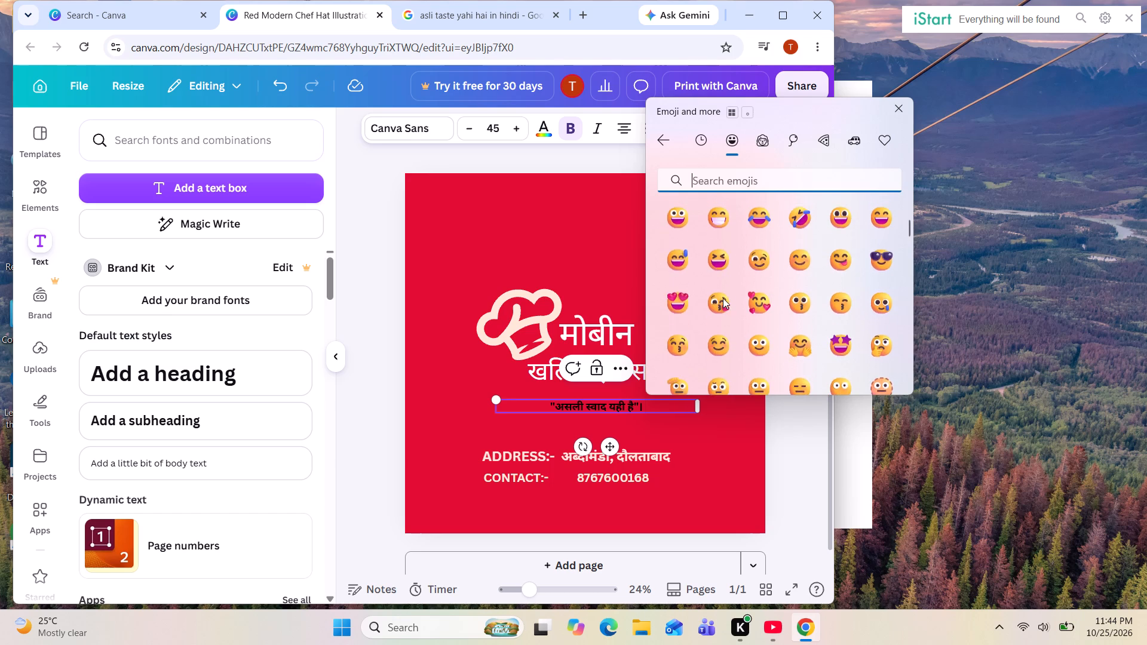
pyautogui.scroll(3, 723, 298)
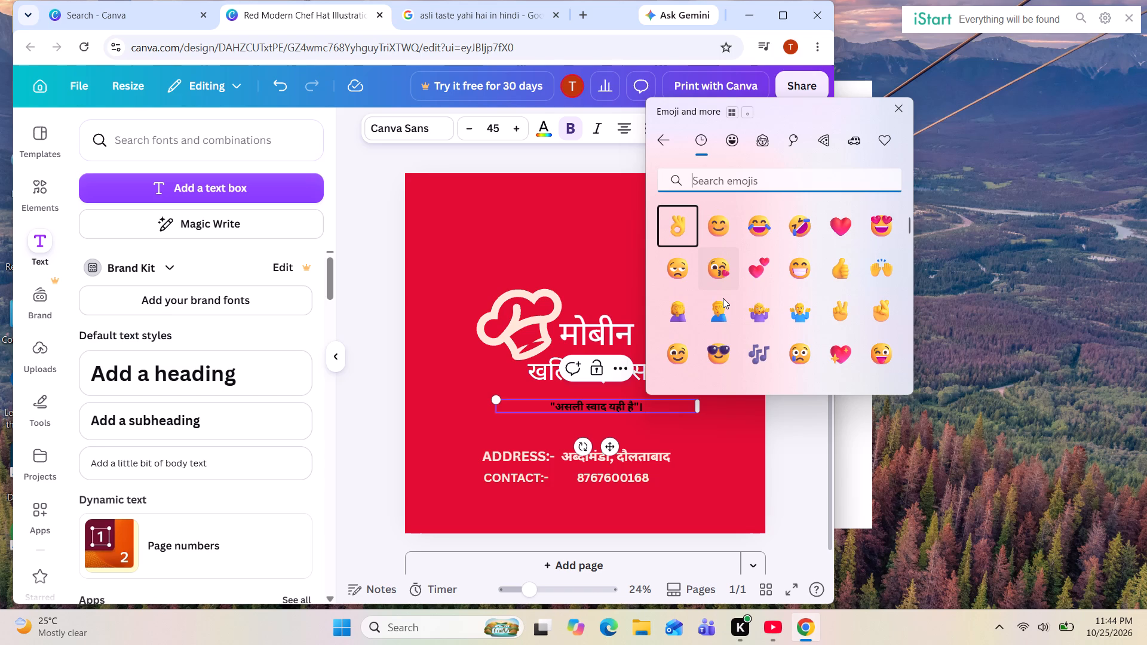
pyautogui.scroll(-2, 723, 298)
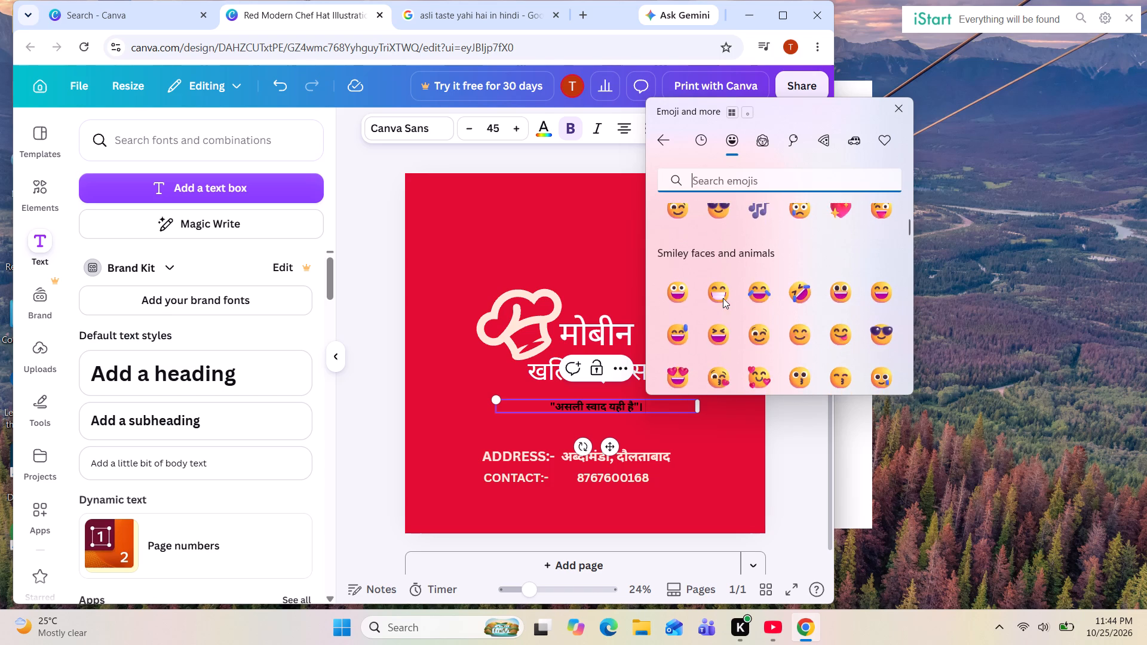
pyautogui.scroll(-2, 723, 298)
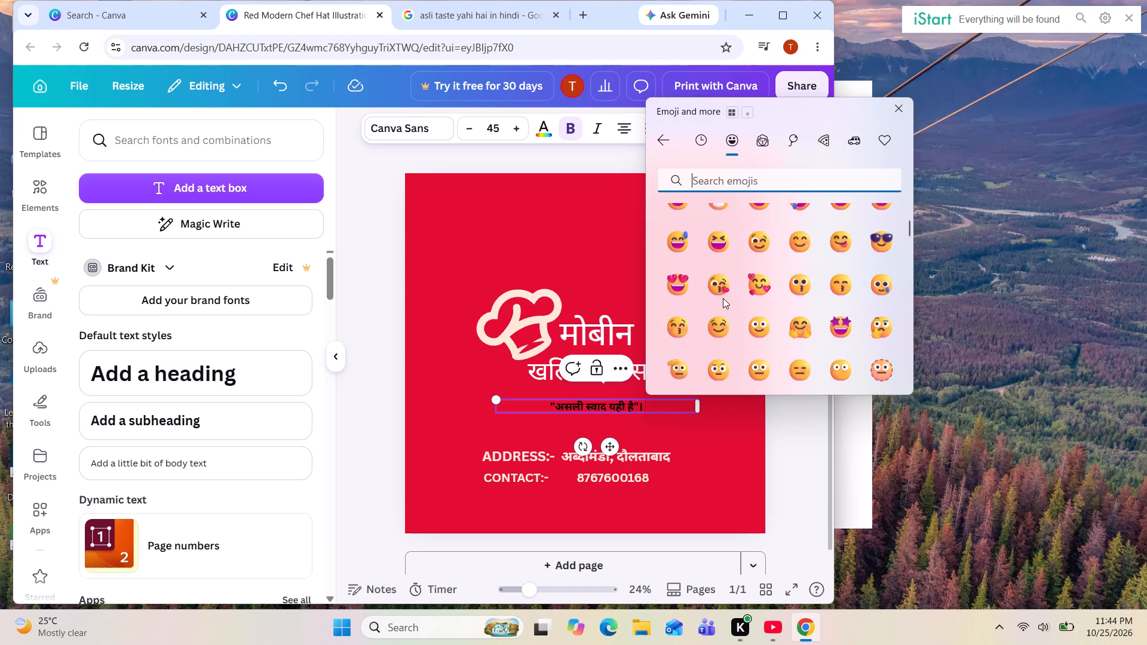
pyautogui.scroll(-2, 723, 298)
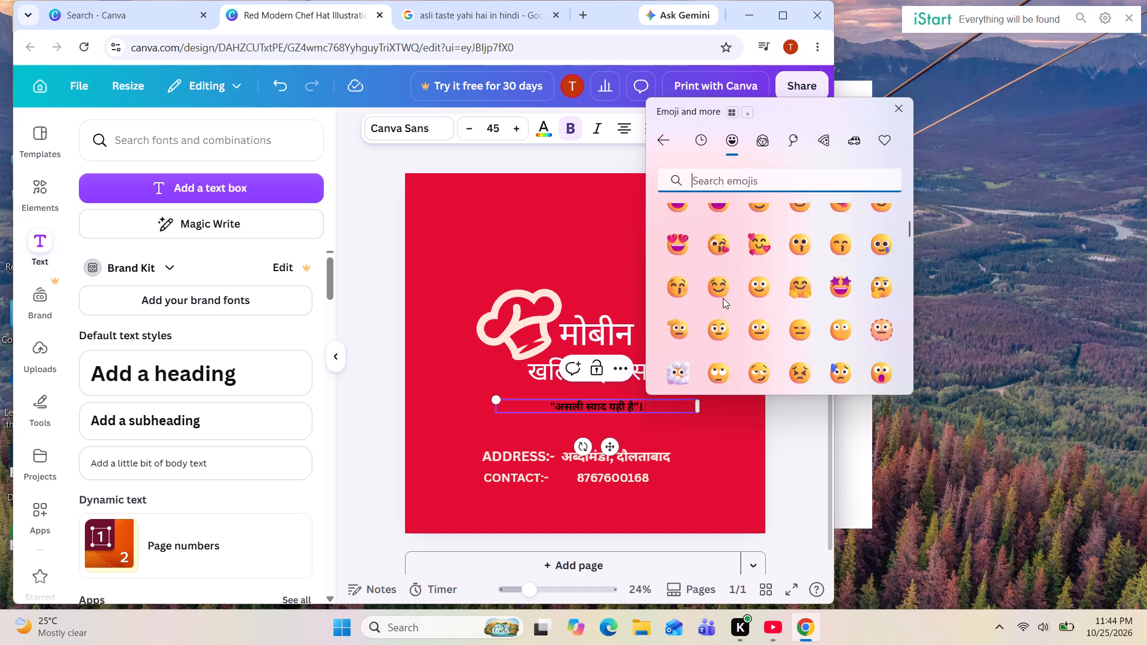
pyautogui.scroll(-3, 723, 298)
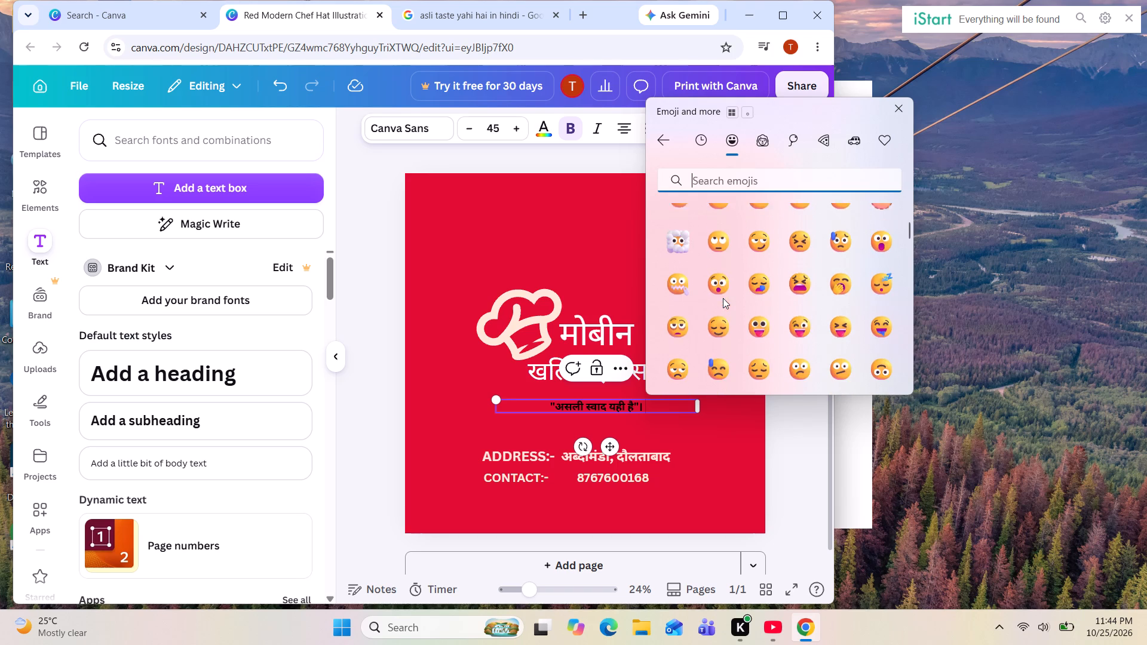
pyautogui.scroll(-3, 723, 298)
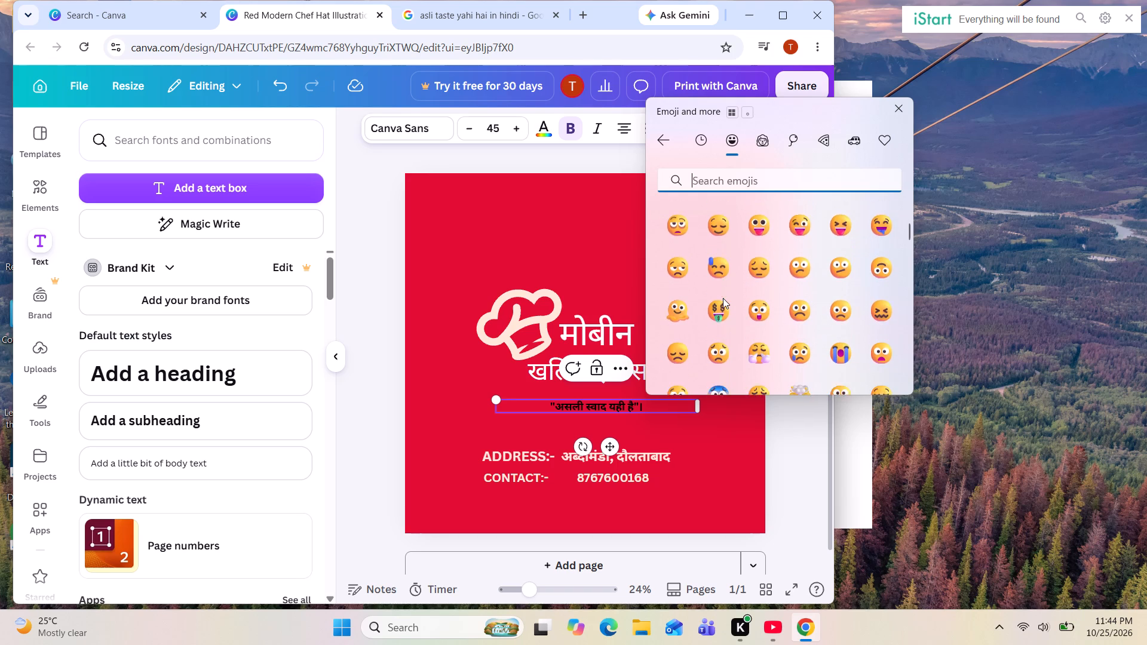
pyautogui.scroll(-2, 723, 298)
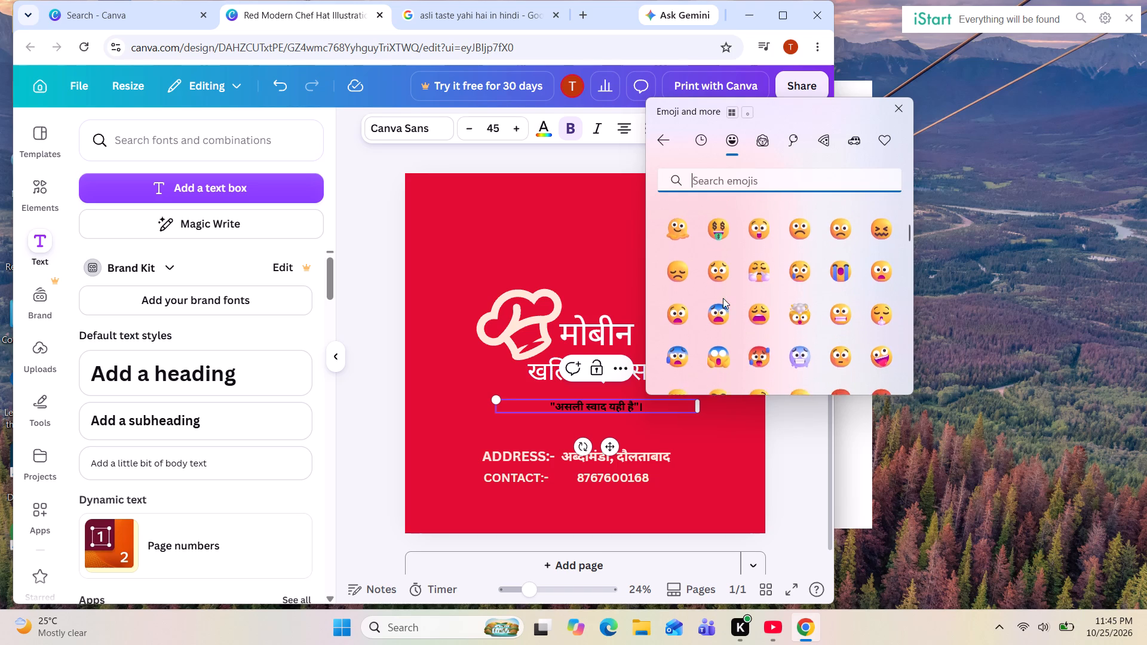
pyautogui.scroll(-3, 723, 298)
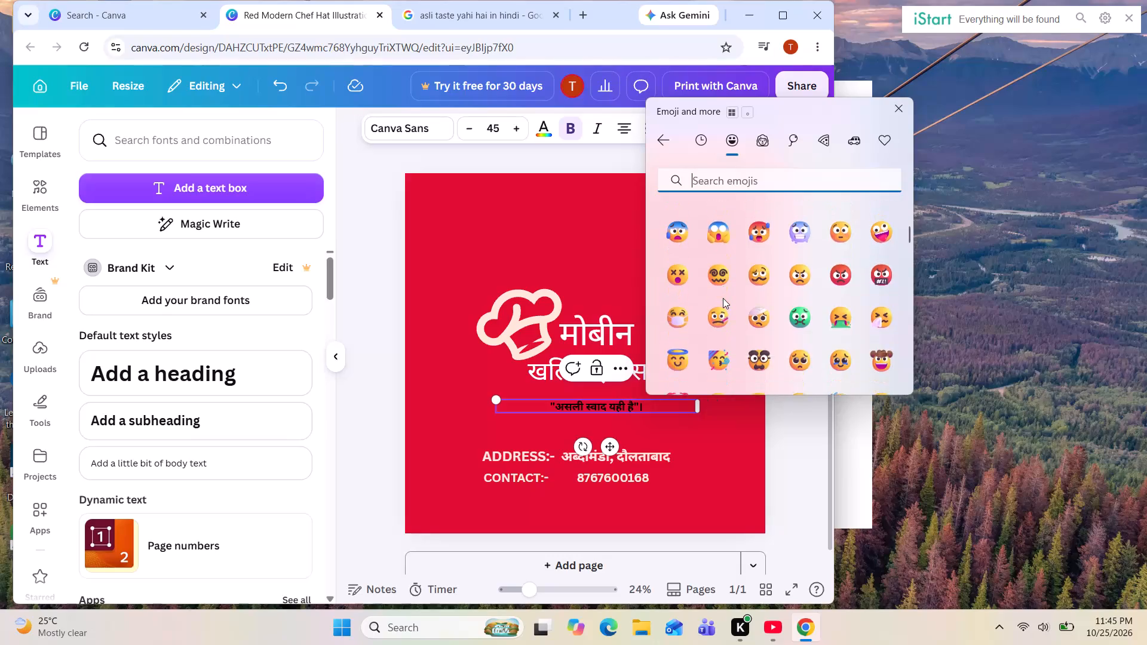
pyautogui.scroll(-3, 723, 298)
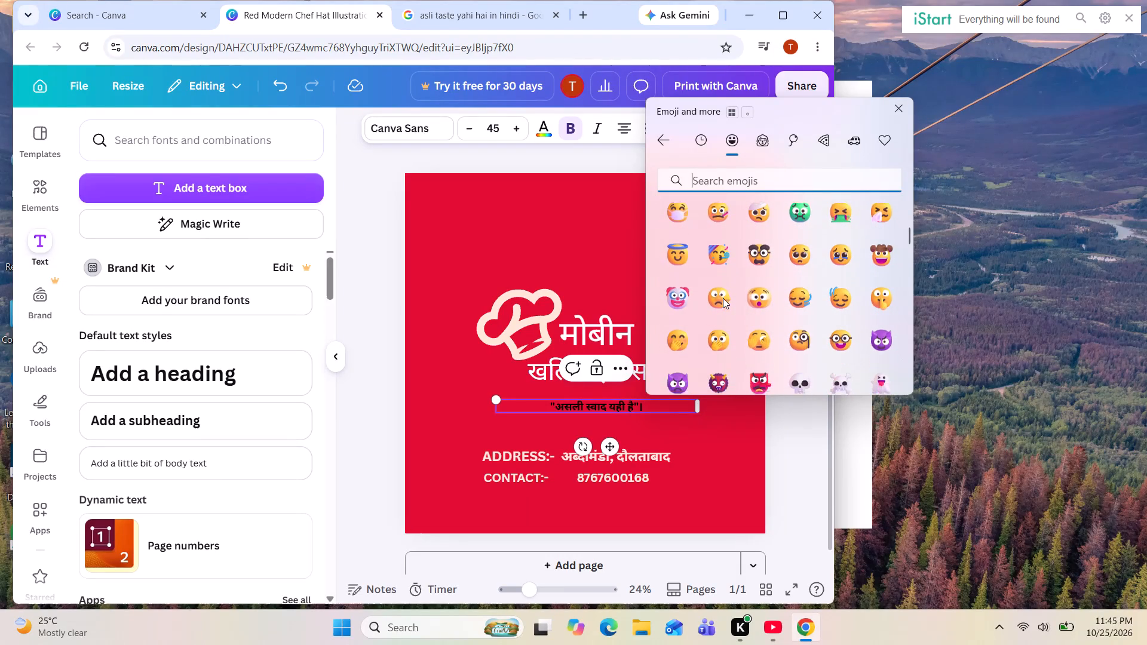
pyautogui.scroll(-1, 723, 298)
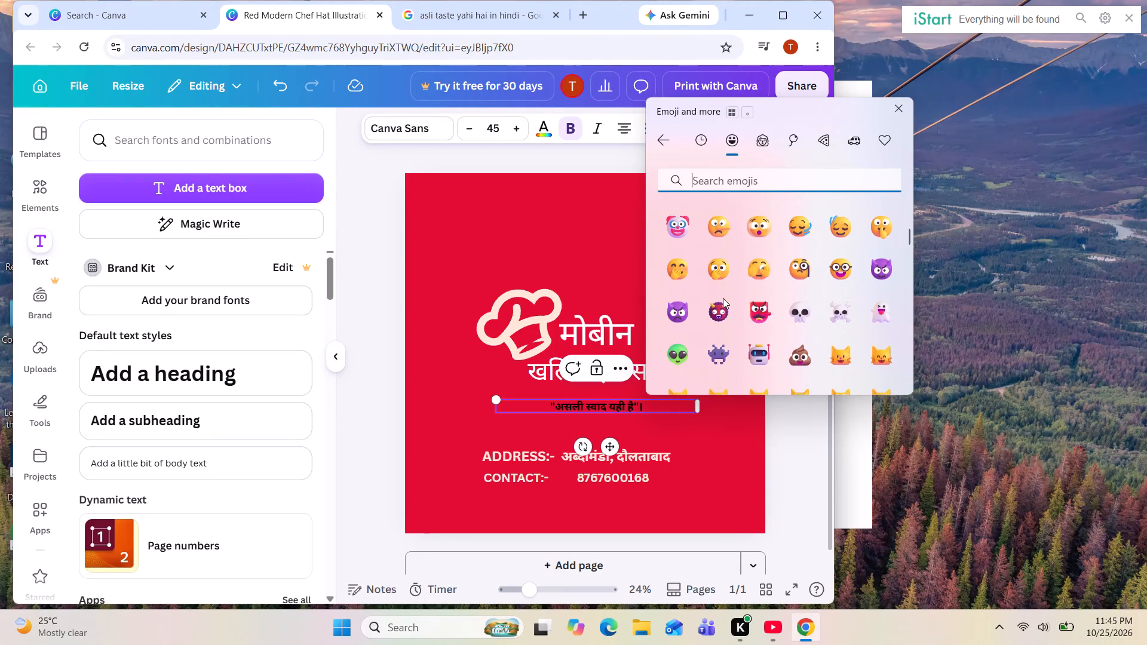
pyautogui.scroll(-3, 723, 298)
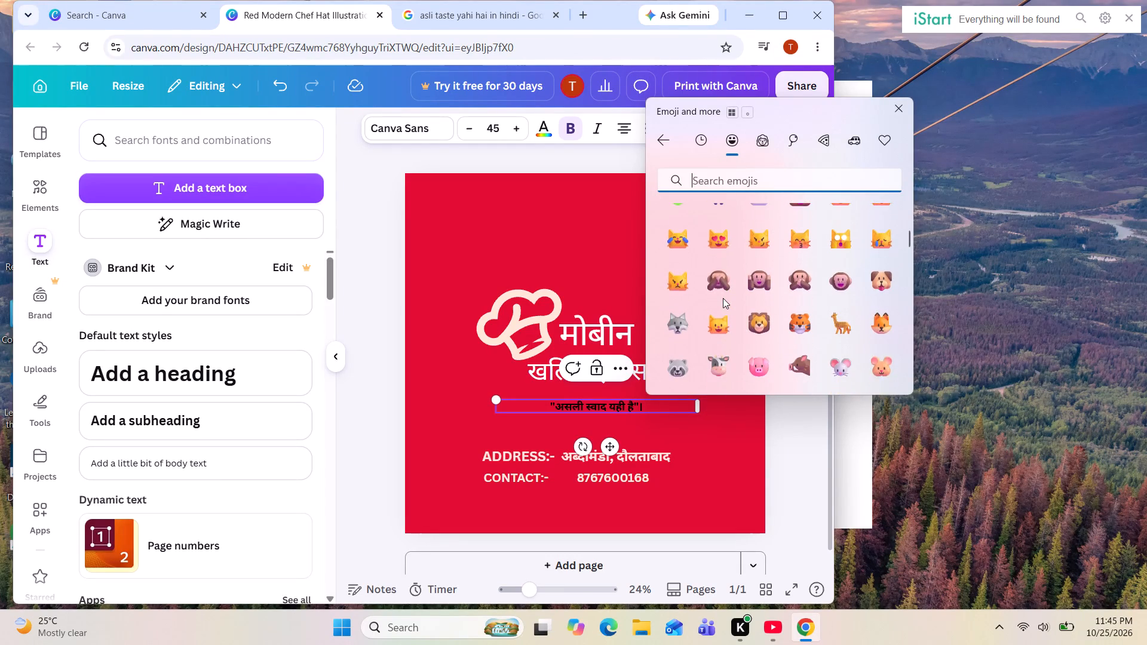
pyautogui.scroll(-4, 723, 298)
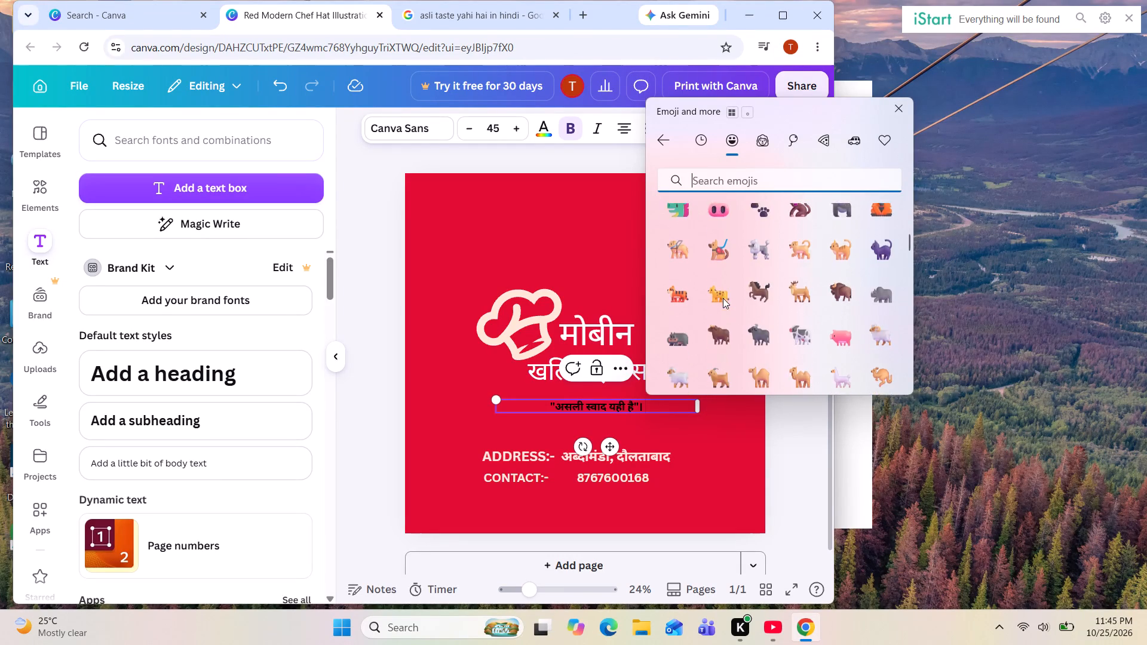
pyautogui.scroll(-3, 723, 298)
pyautogui.scroll(1, 723, 298)
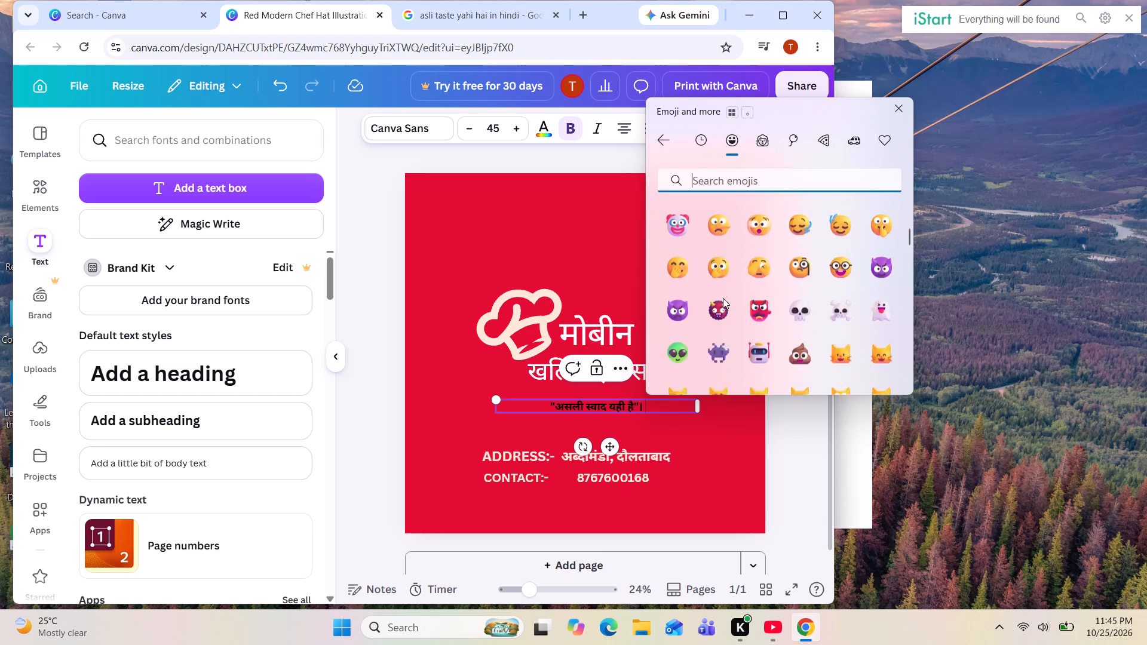
# Search the emojis for "yu", insert the 😋 emoji at the end of the tagline, and leave text editing.
pyautogui.write('yu')
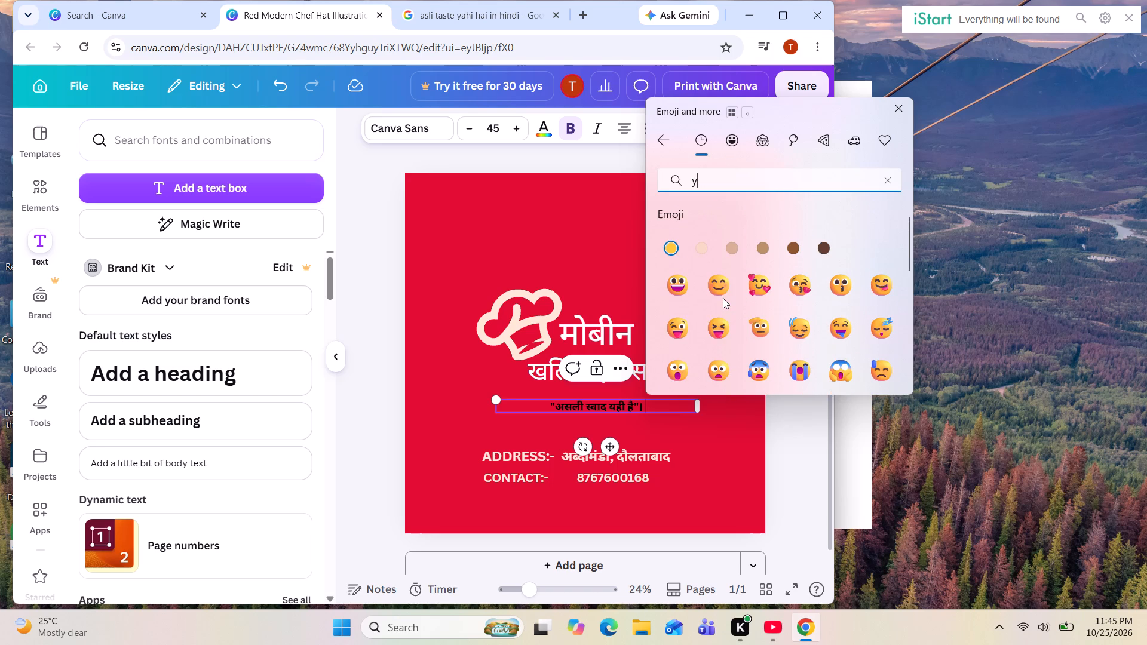
pyautogui.press('u')
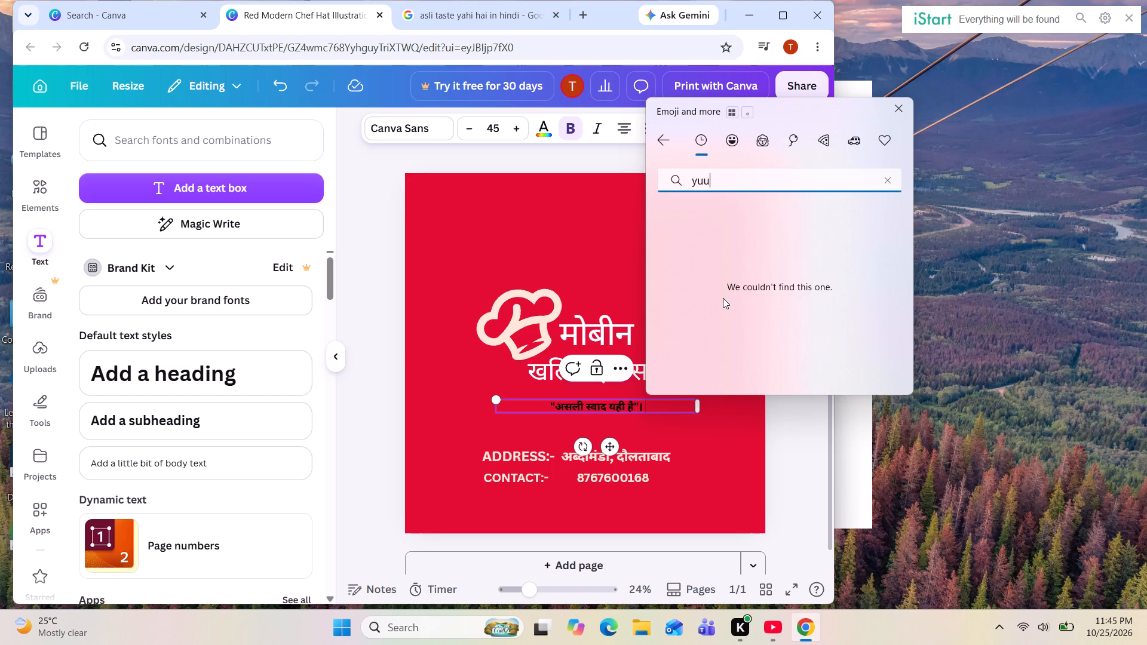
pyautogui.press('BackSpace')
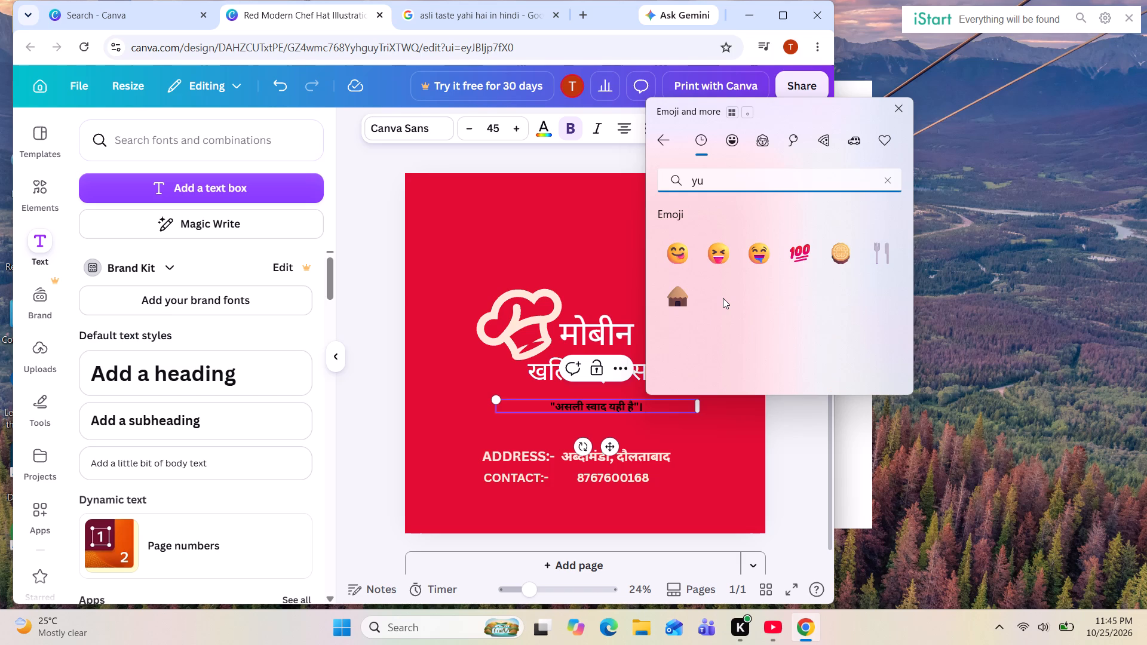
pyautogui.click(668, 254)
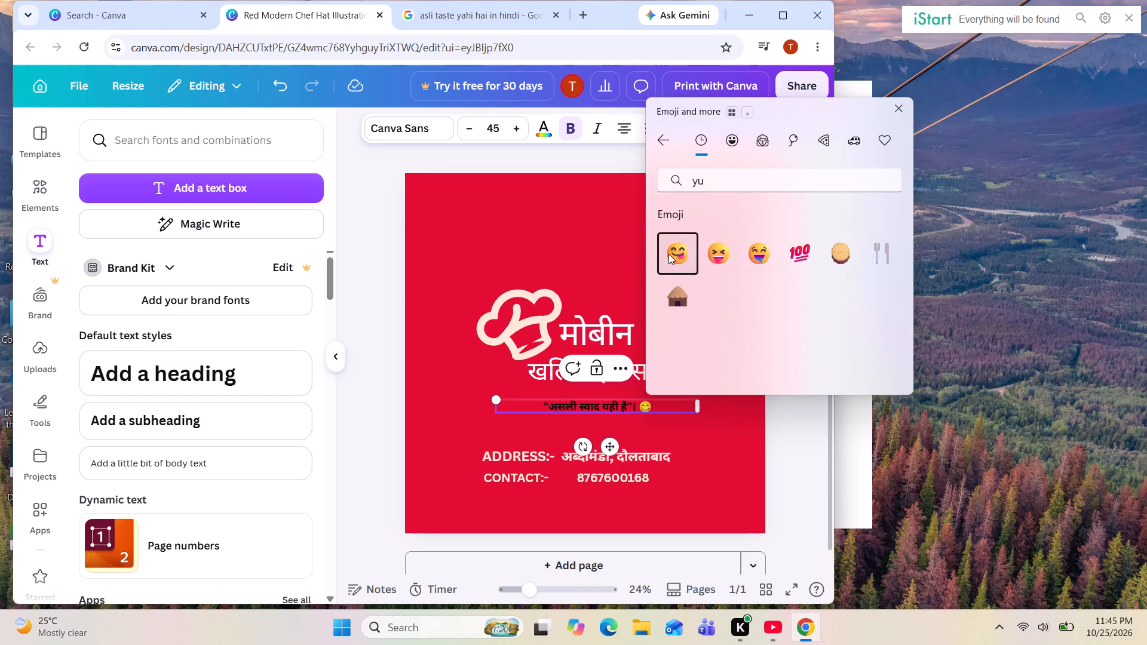
pyautogui.click(581, 227)
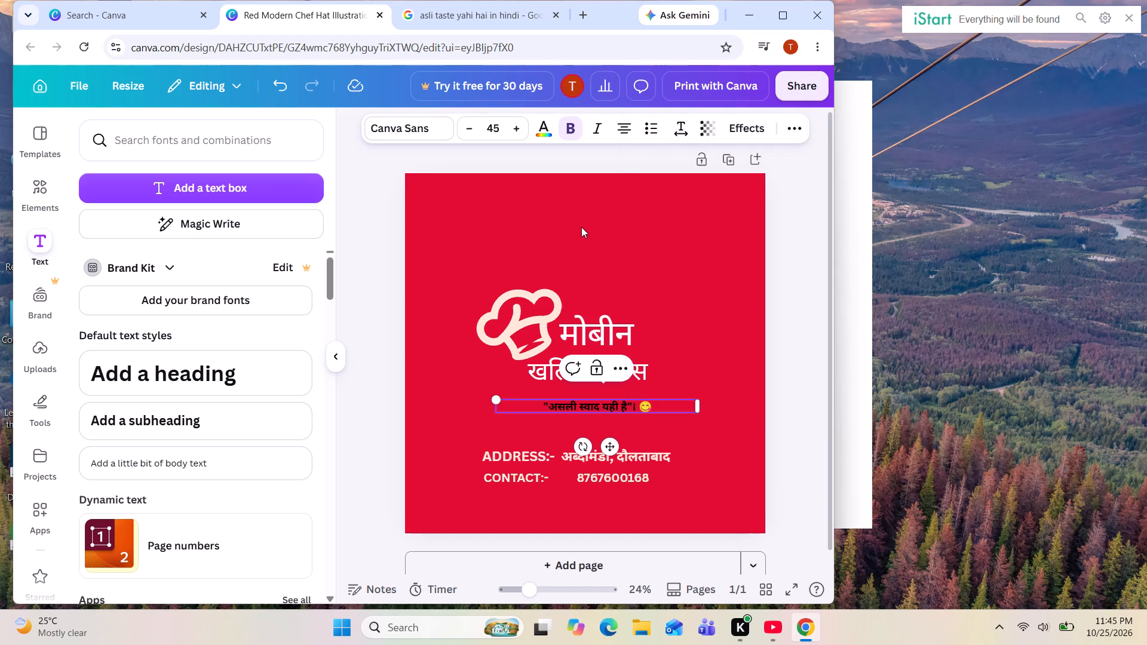
pyautogui.click(581, 227)
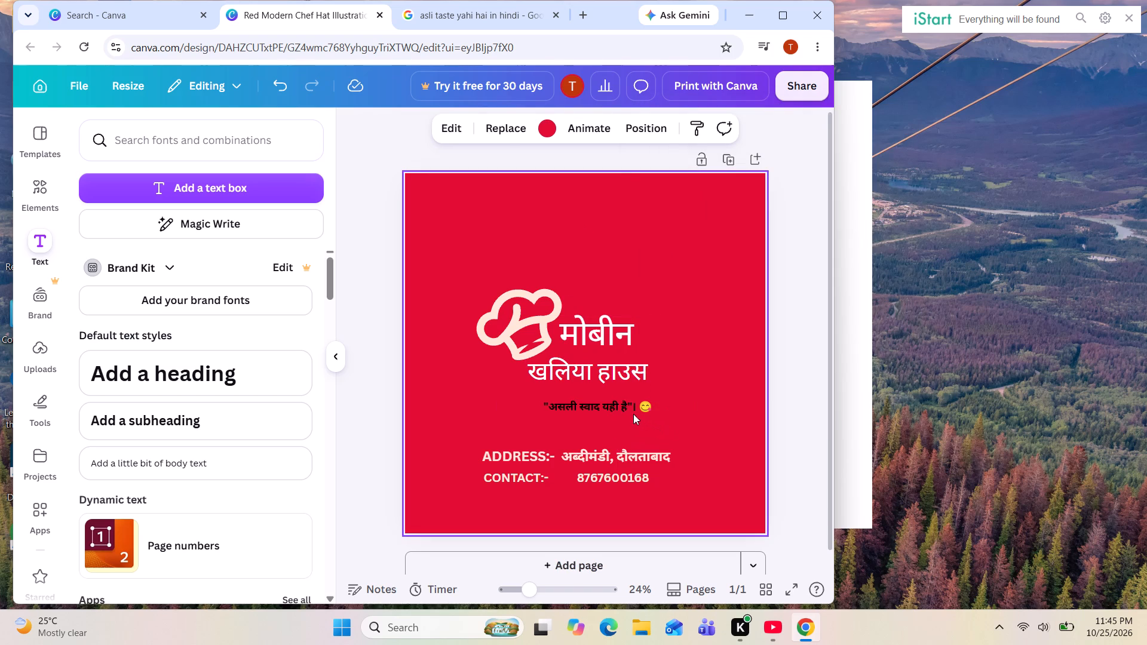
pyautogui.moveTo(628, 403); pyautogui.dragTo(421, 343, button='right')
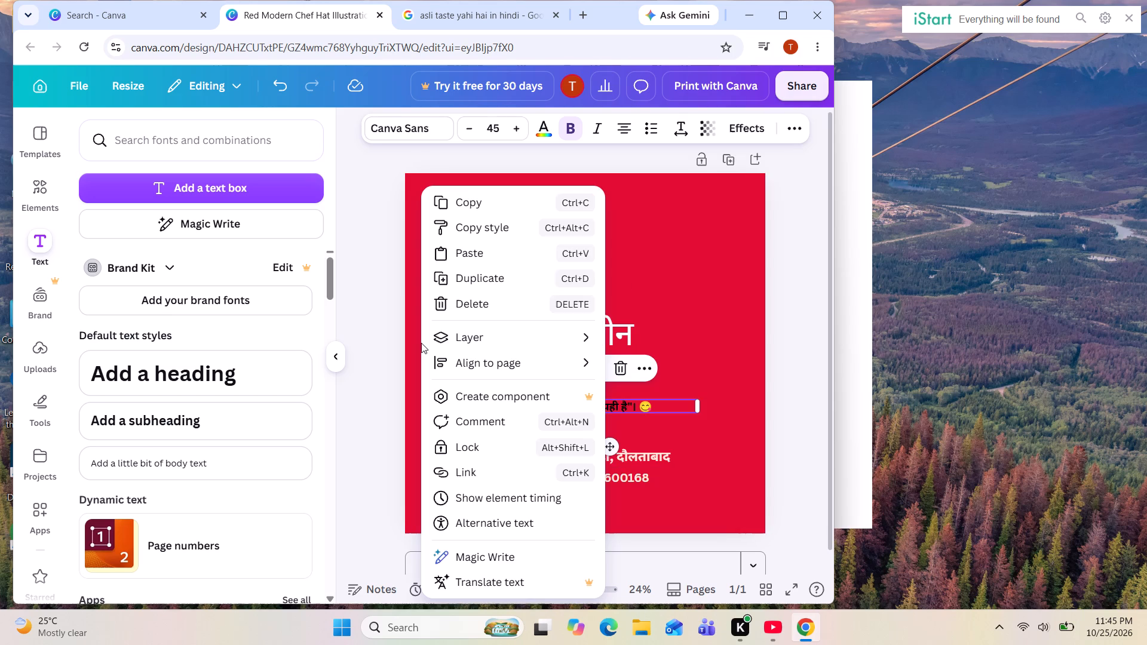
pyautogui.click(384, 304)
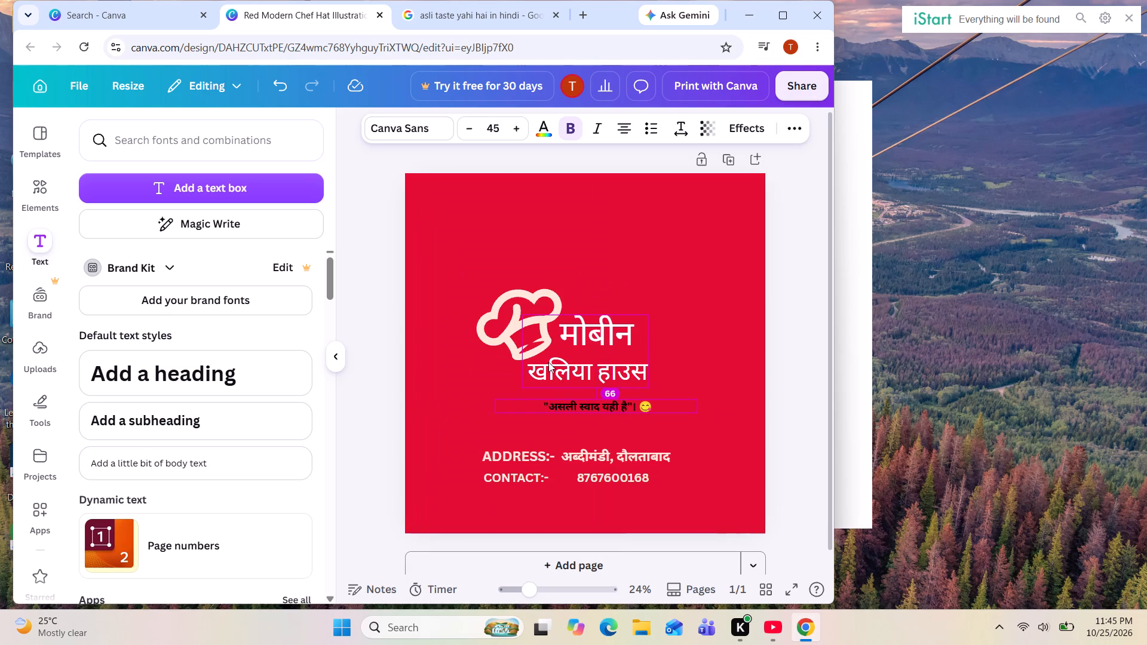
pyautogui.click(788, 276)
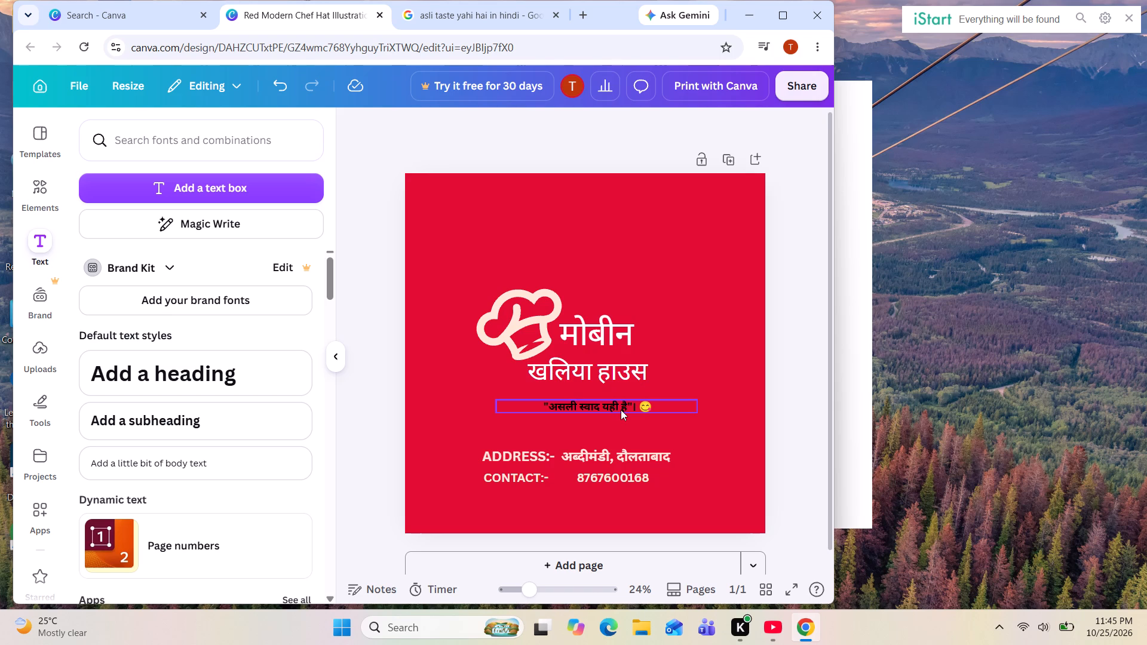
# Move the tagline's text box slightly up and centre it horizontally on the page, about 442 from each side edge.
pyautogui.moveTo(621, 410); pyautogui.dragTo(608, 408)
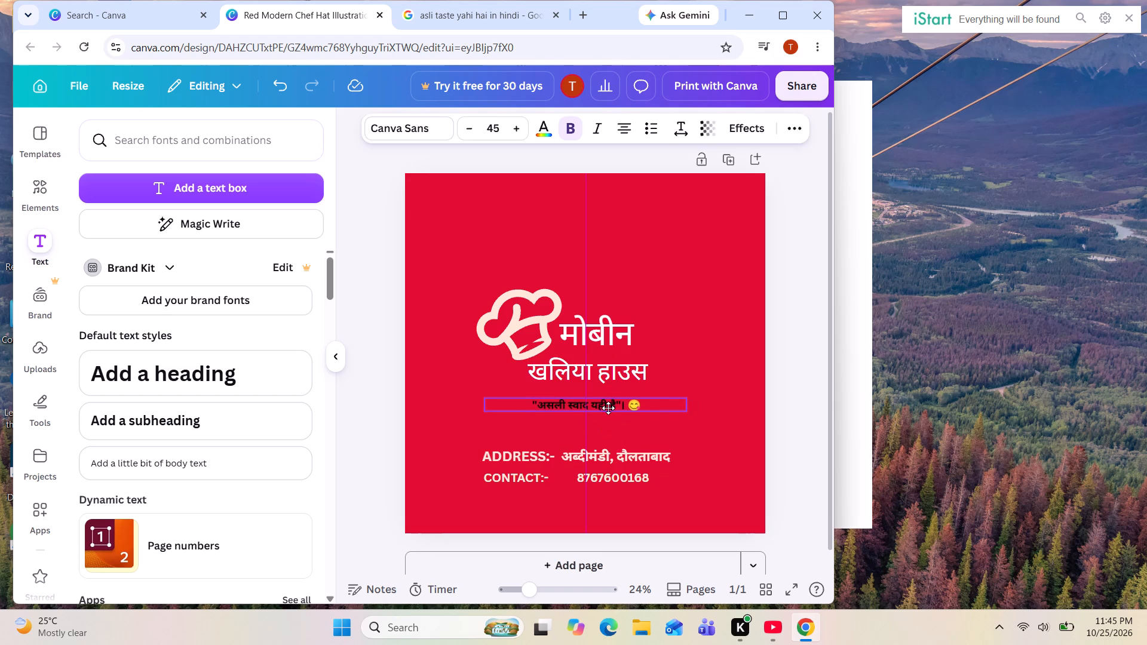
pyautogui.moveTo(608, 408); pyautogui.dragTo(608, 406)
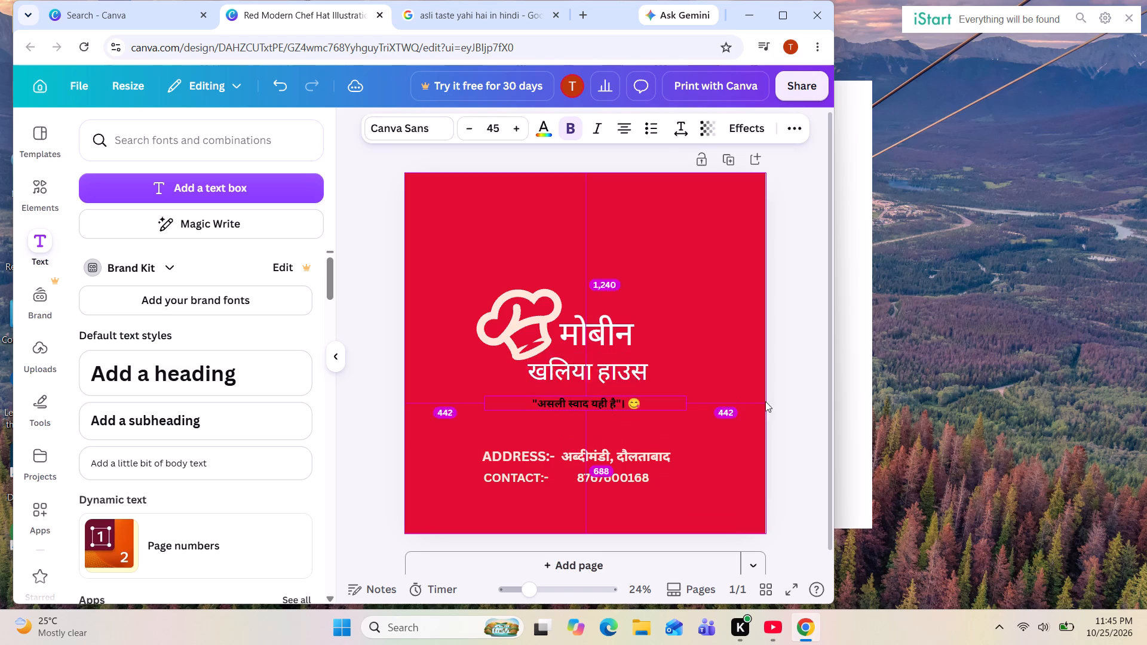
# Move the tagline from beneath the business name to above the chef hat.
pyautogui.click(790, 357)
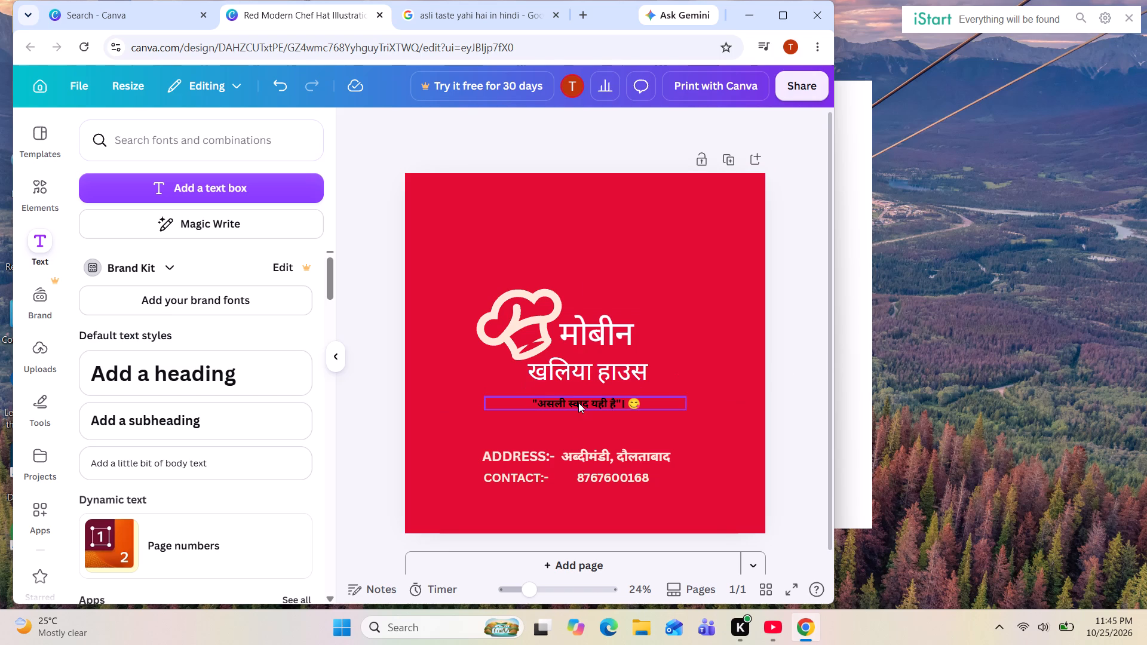
pyautogui.moveTo(578, 403); pyautogui.dragTo(572, 254)
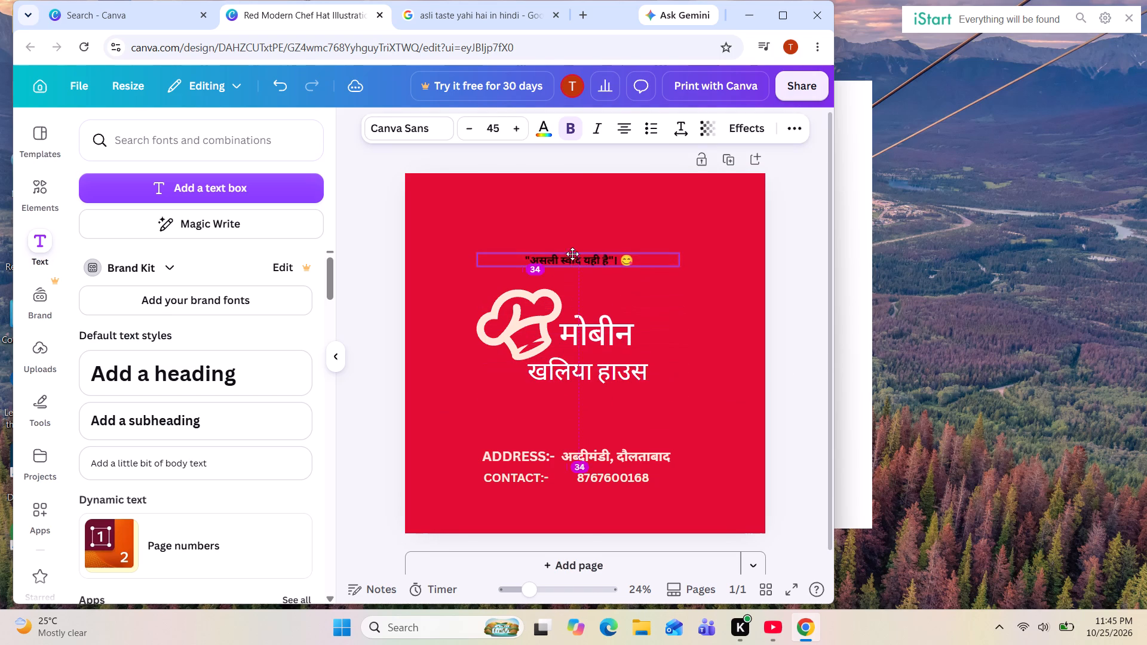
pyautogui.moveTo(572, 254); pyautogui.dragTo(572, 247)
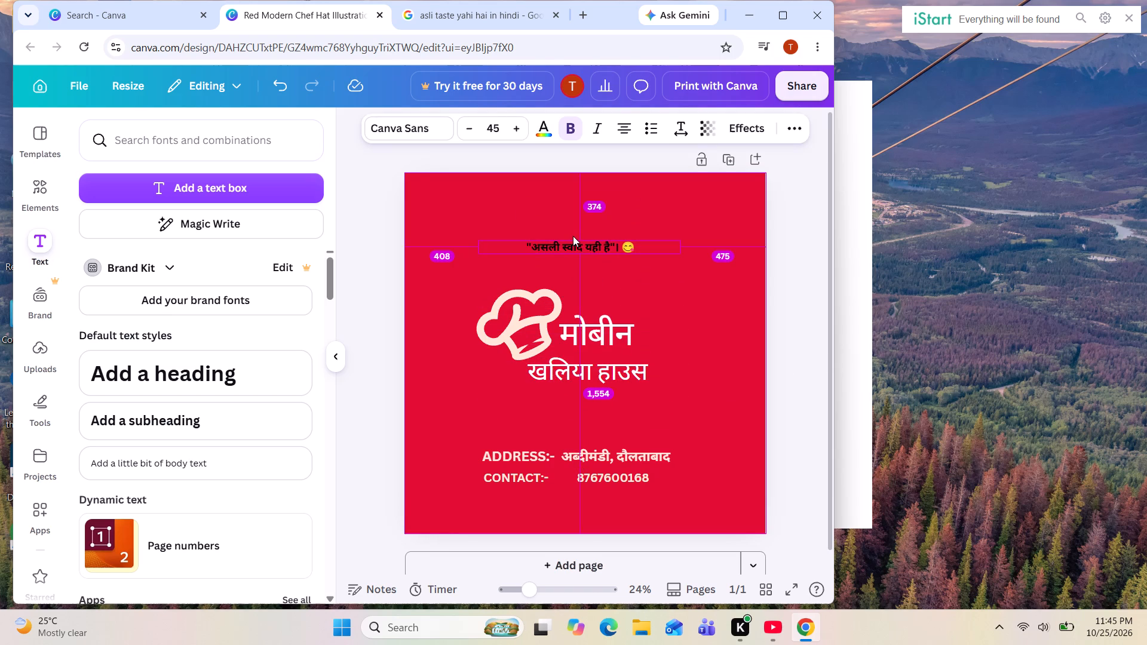
# Increase the tagline's font size to 81.
pyautogui.tripleClick(516, 127)
pyautogui.tripleClick(516, 127)
pyautogui.tripleClick(516, 127)
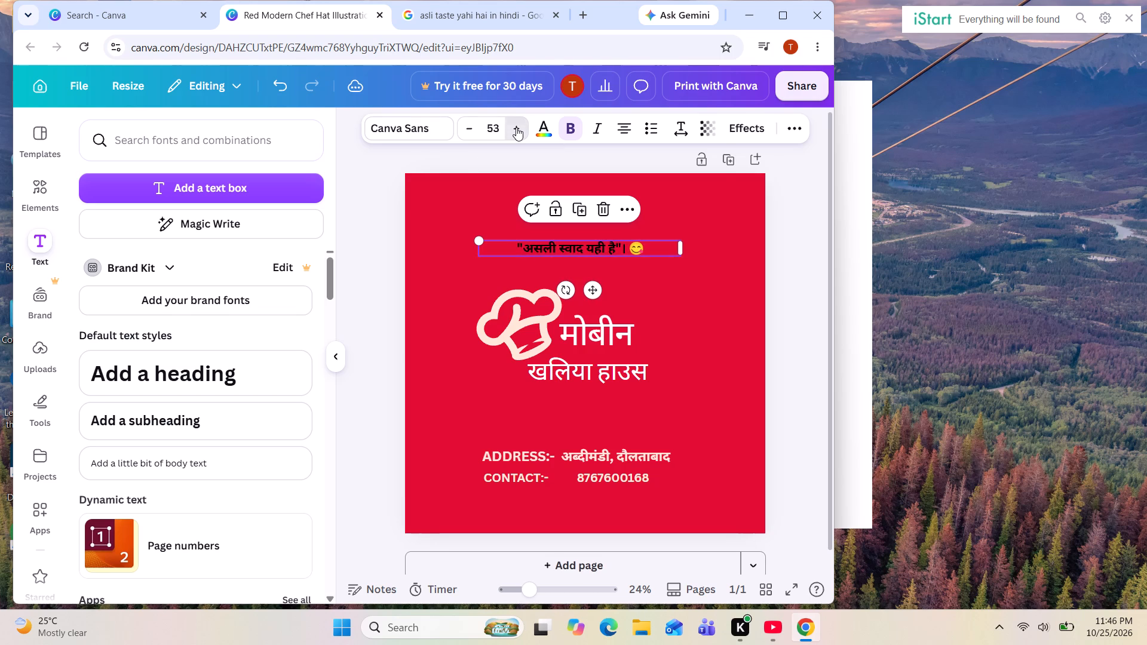
pyautogui.tripleClick(516, 127)
pyautogui.tripleClick(516, 127)
pyautogui.tripleClick(516, 127)
pyautogui.tripleClick(516, 127)
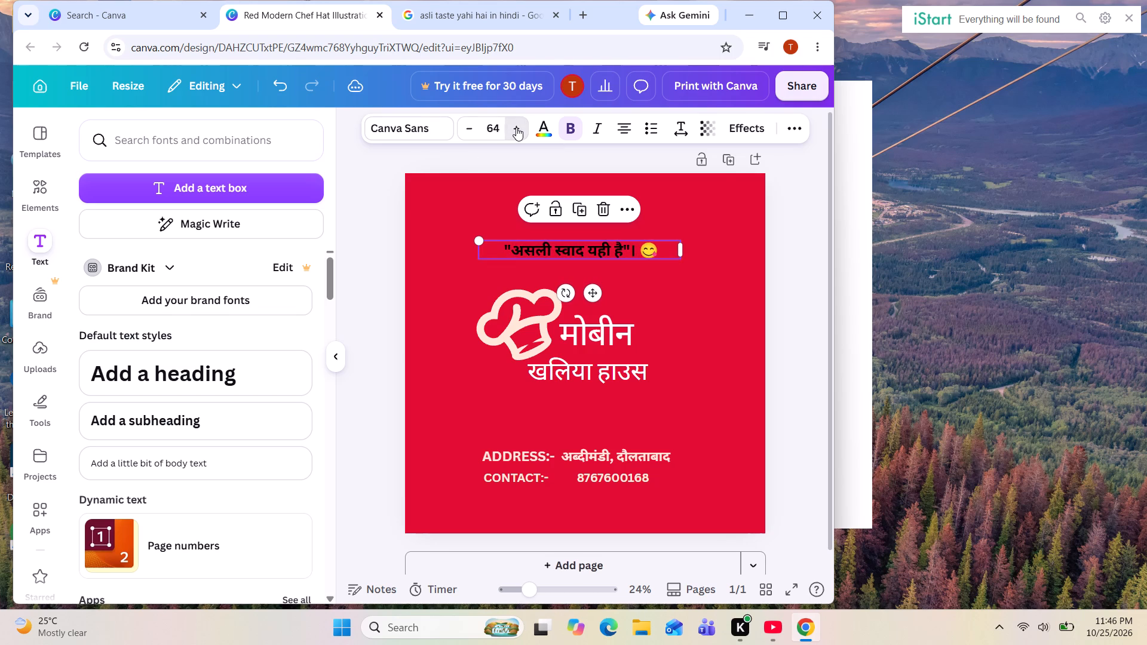
pyautogui.tripleClick(516, 127)
pyautogui.tripleClick(516, 127)
pyautogui.doubleClick(516, 127)
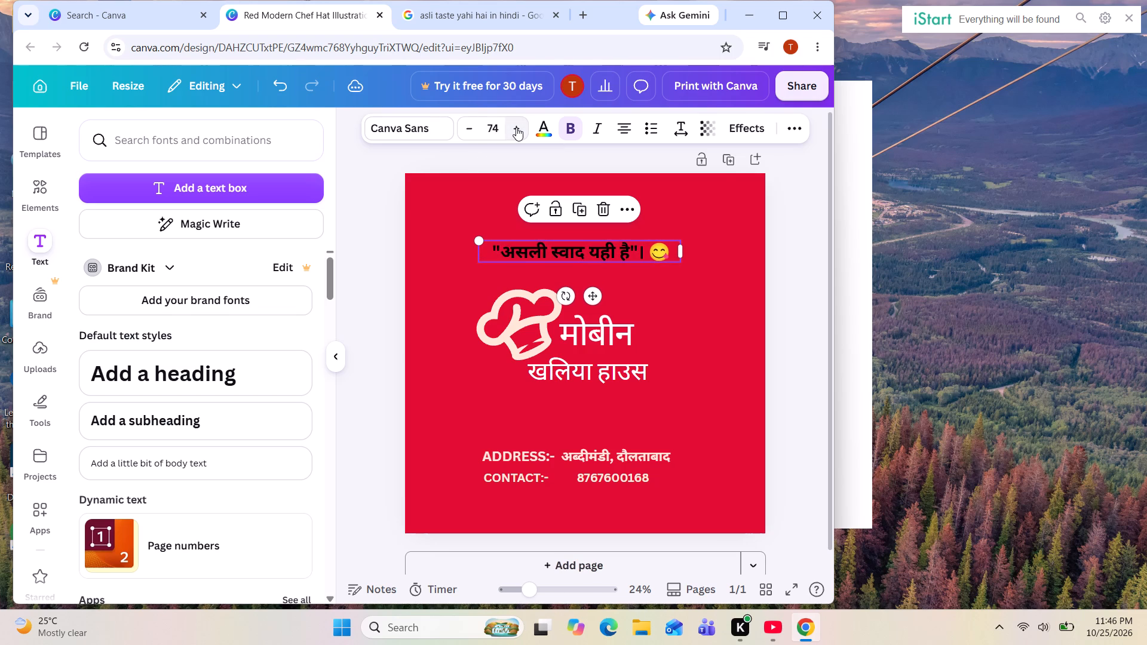
pyautogui.tripleClick(516, 127)
pyautogui.tripleClick(516, 127)
pyautogui.click(516, 127)
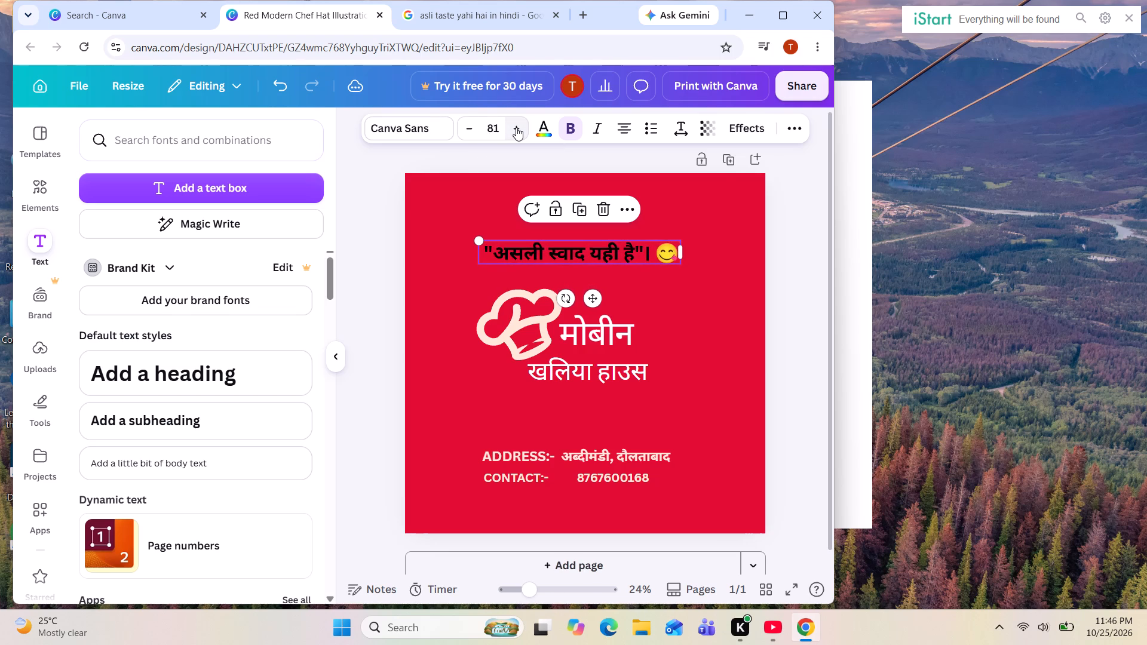
pyautogui.click(767, 279)
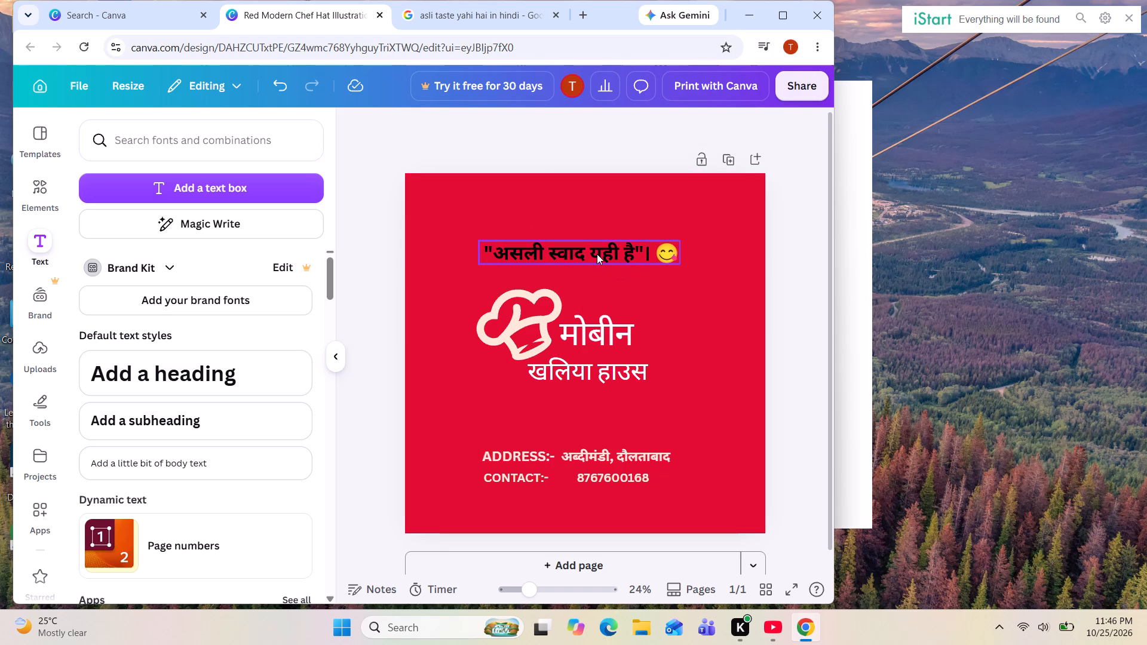
# Move the enlarged tagline further up, close to the page's top edge.
pyautogui.moveTo(597, 254); pyautogui.dragTo(597, 217)
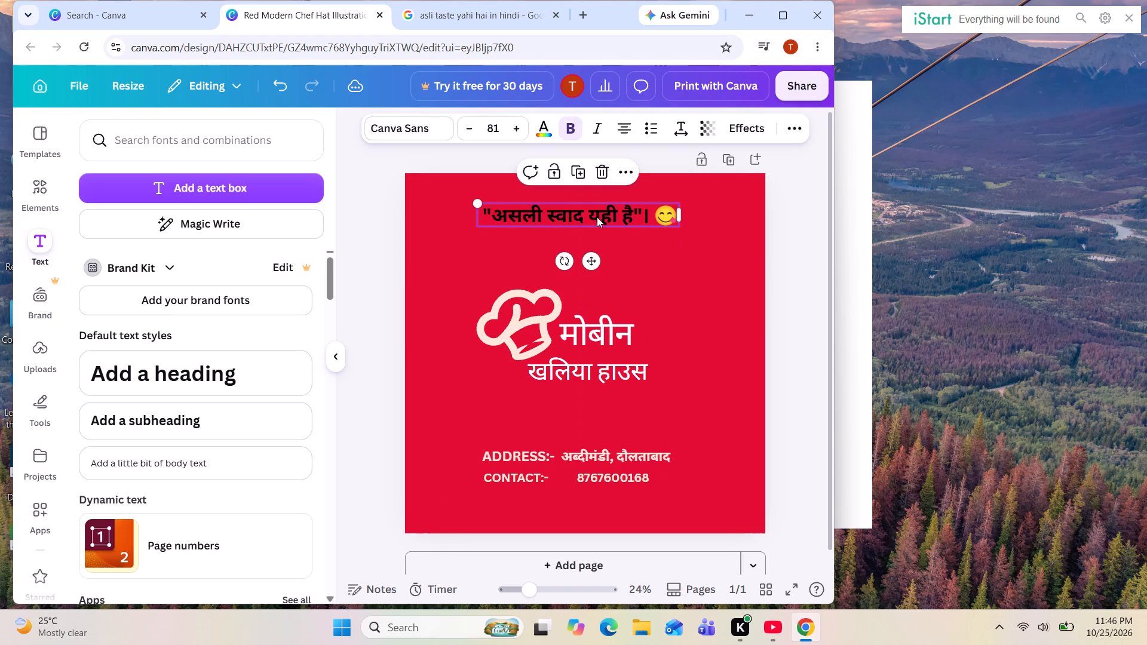
# Delete the closing and opening quotation marks so the tagline reads असली स्वाद यही है। 😋.
pyautogui.click(635, 210)
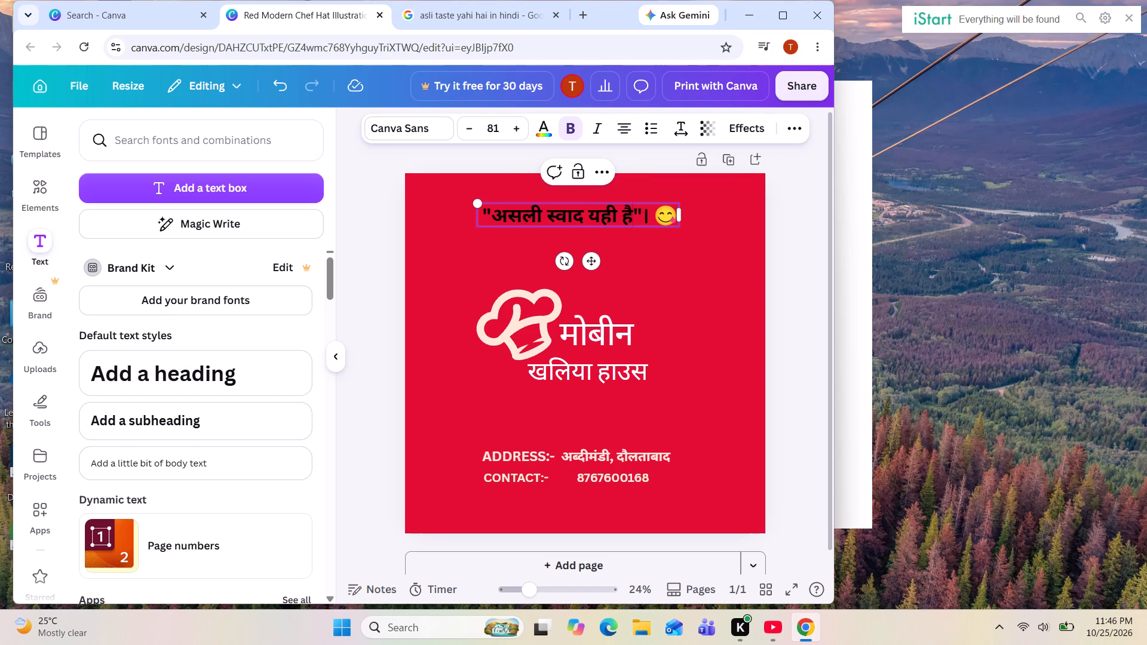
pyautogui.click(643, 214)
pyautogui.press('BackSpace')
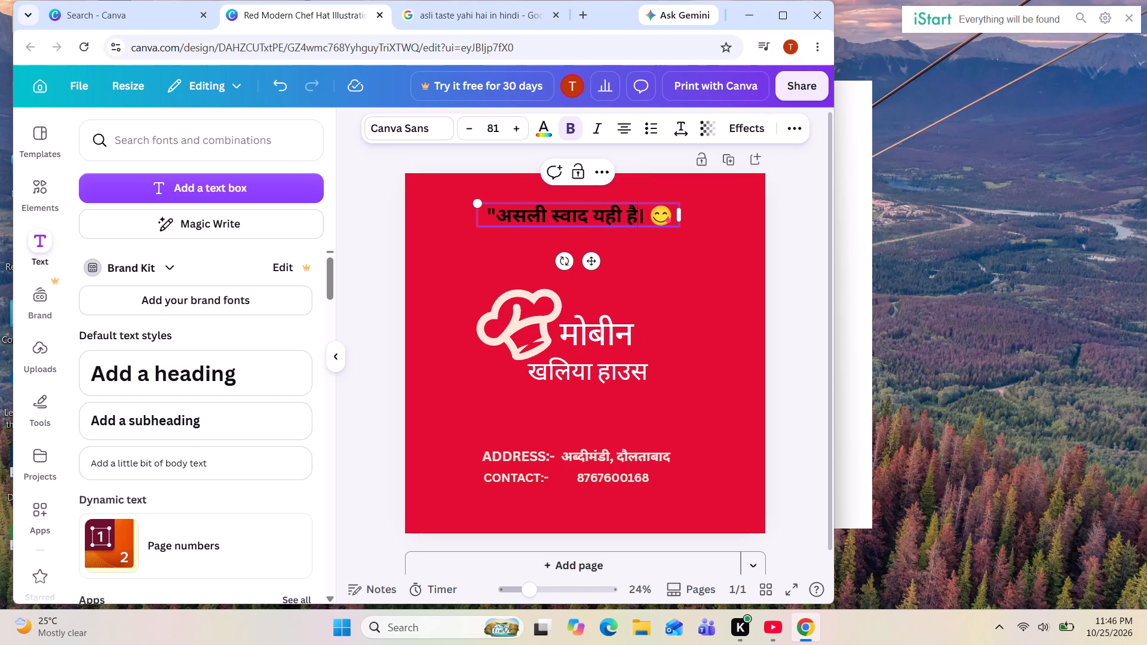
pyautogui.click(496, 216)
pyautogui.press('BackSpace')
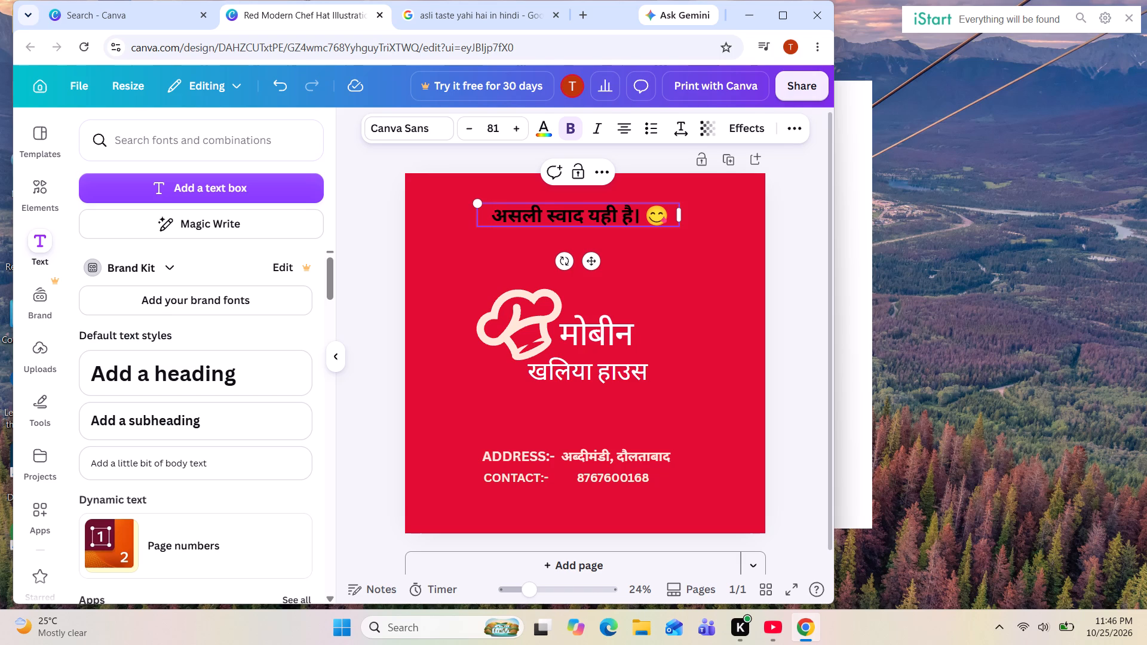
pyautogui.click(805, 219)
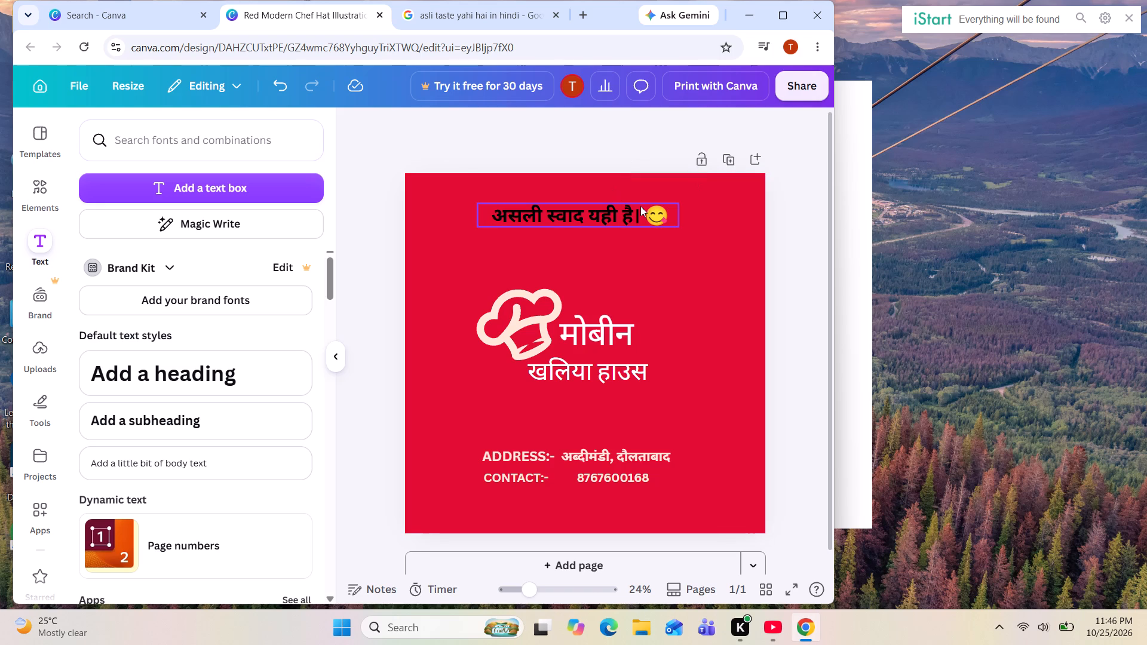
# Try the tagline at font size 100, and settle on 87 so the emoji stays on the same line.
pyautogui.click(573, 207)
pyautogui.tripleClick(519, 122)
pyautogui.tripleClick(519, 122)
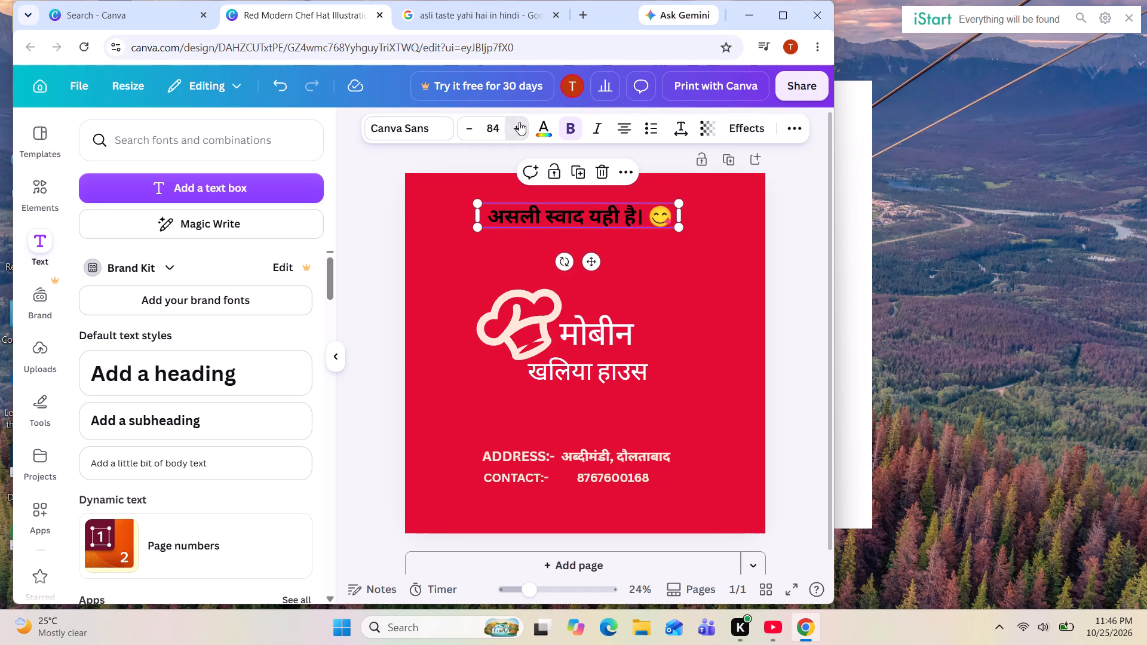
pyautogui.tripleClick(519, 122)
pyautogui.doubleClick(519, 122)
pyautogui.tripleClick(519, 122)
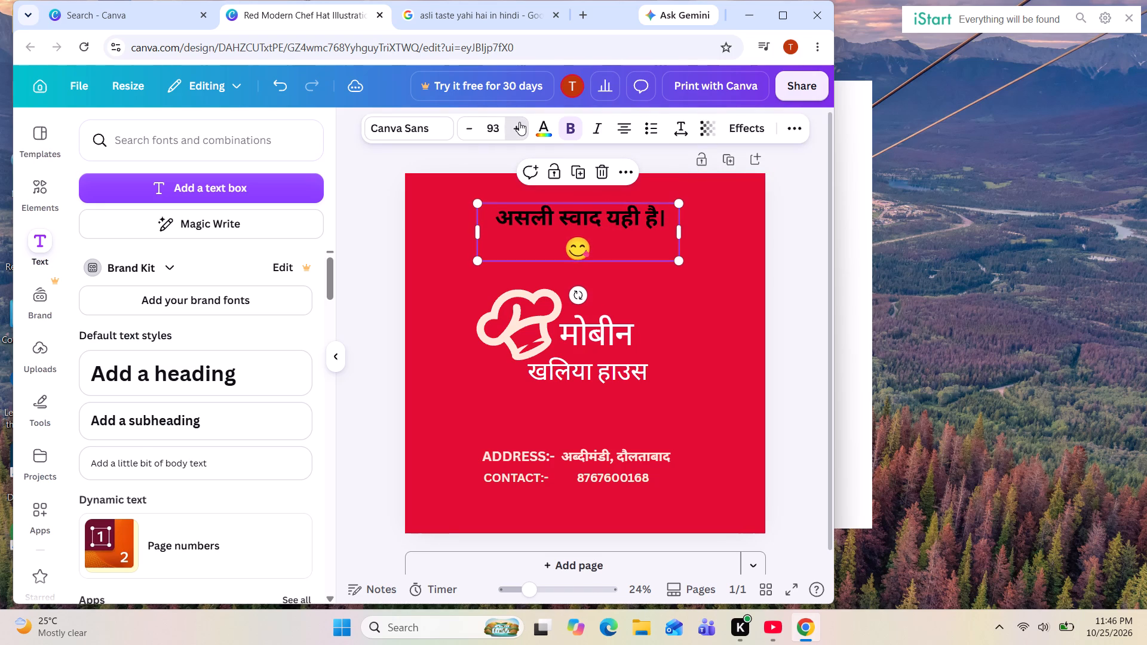
pyautogui.tripleClick(519, 122)
pyautogui.click(519, 122)
pyautogui.click(519, 122)
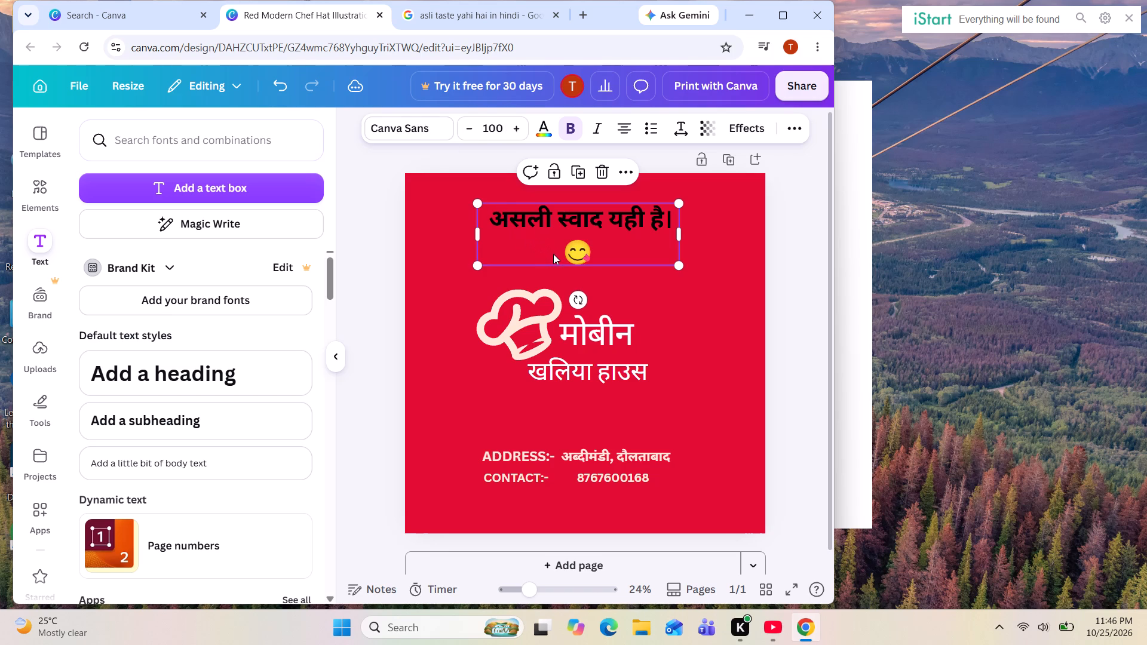
pyautogui.tripleClick(472, 129)
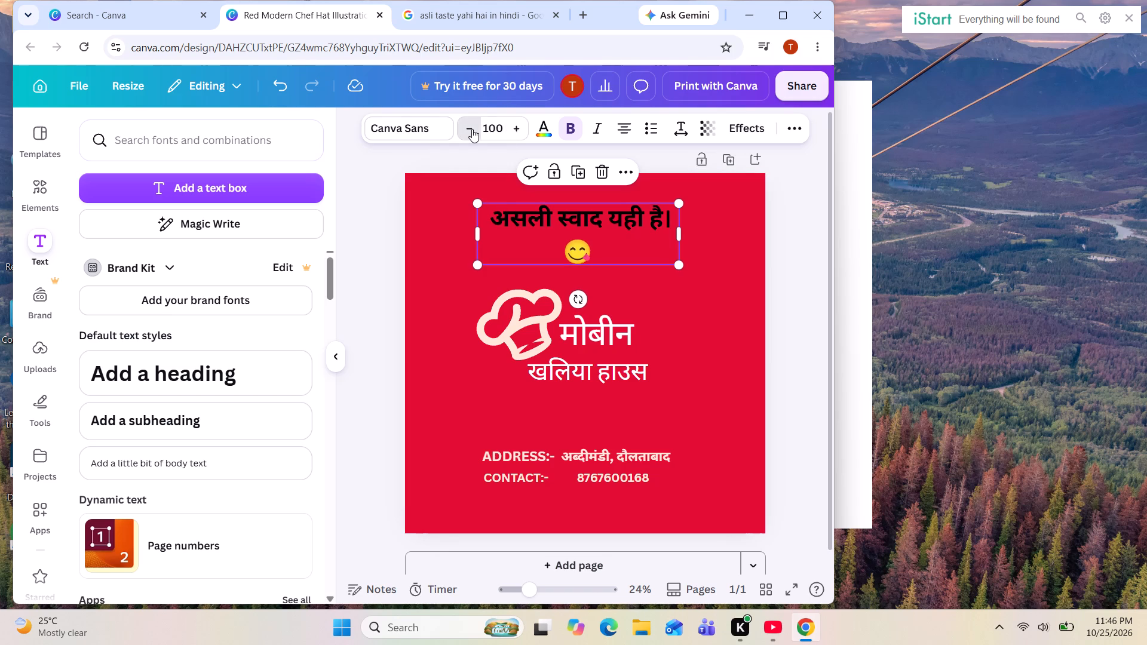
pyautogui.tripleClick(472, 129)
pyautogui.tripleClick(472, 129)
pyautogui.tripleClick(472, 129)
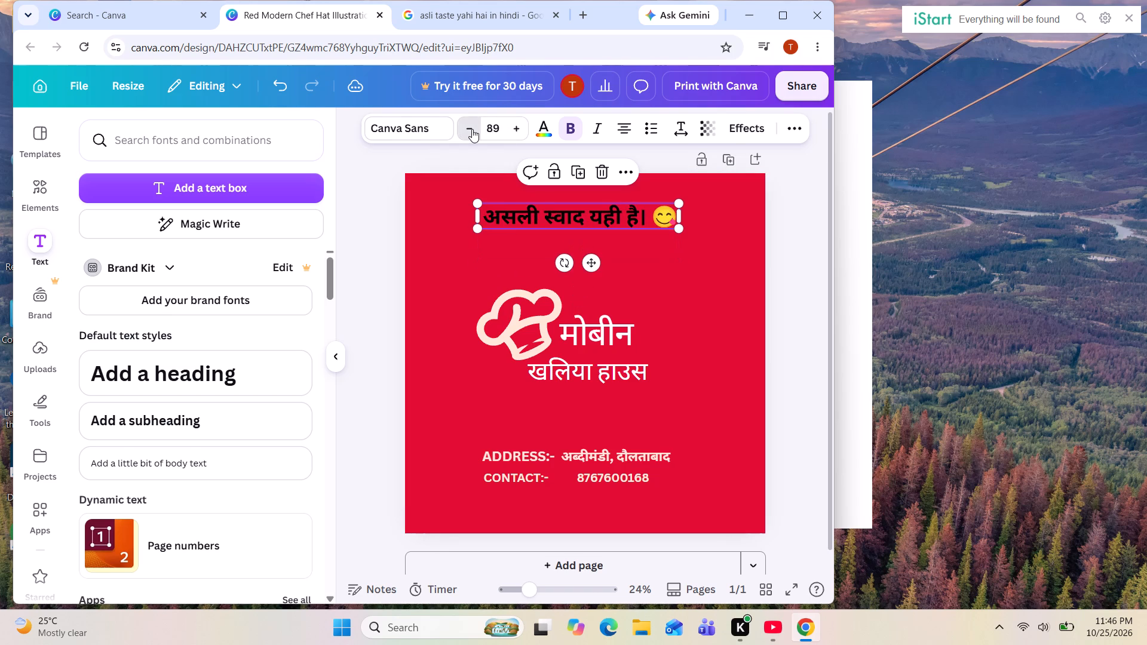
pyautogui.click(472, 129)
pyautogui.click(799, 213)
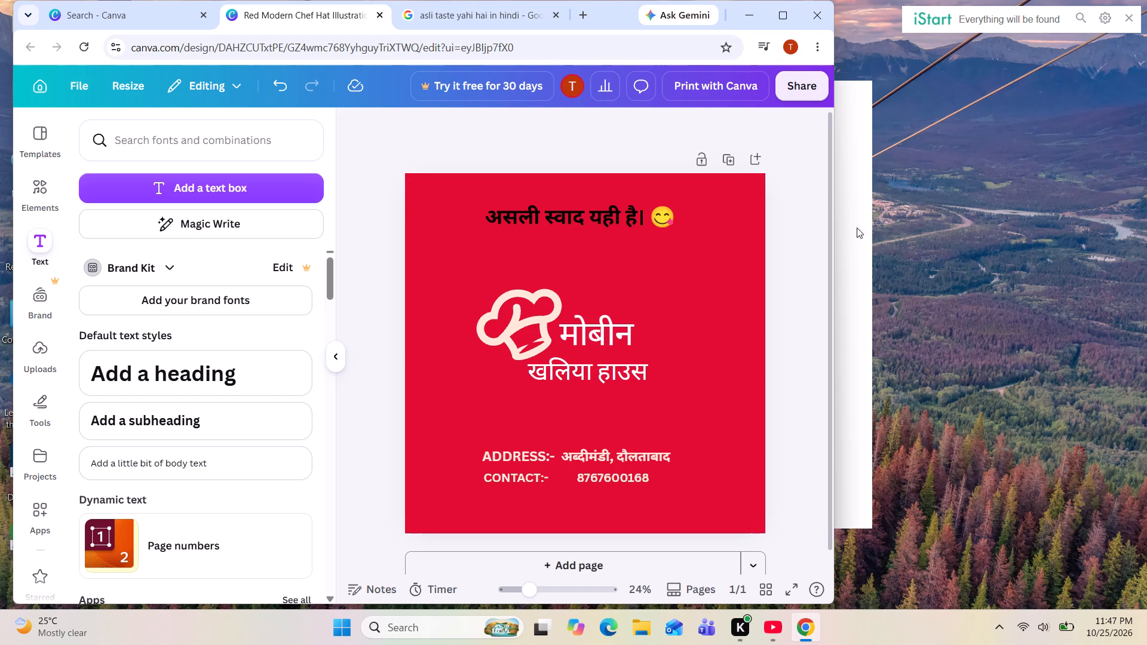
# Give the canvas more room and centre the tagline horizontally near the page's top edge.
pyautogui.click(784, 220)
pyautogui.click(379, 175)
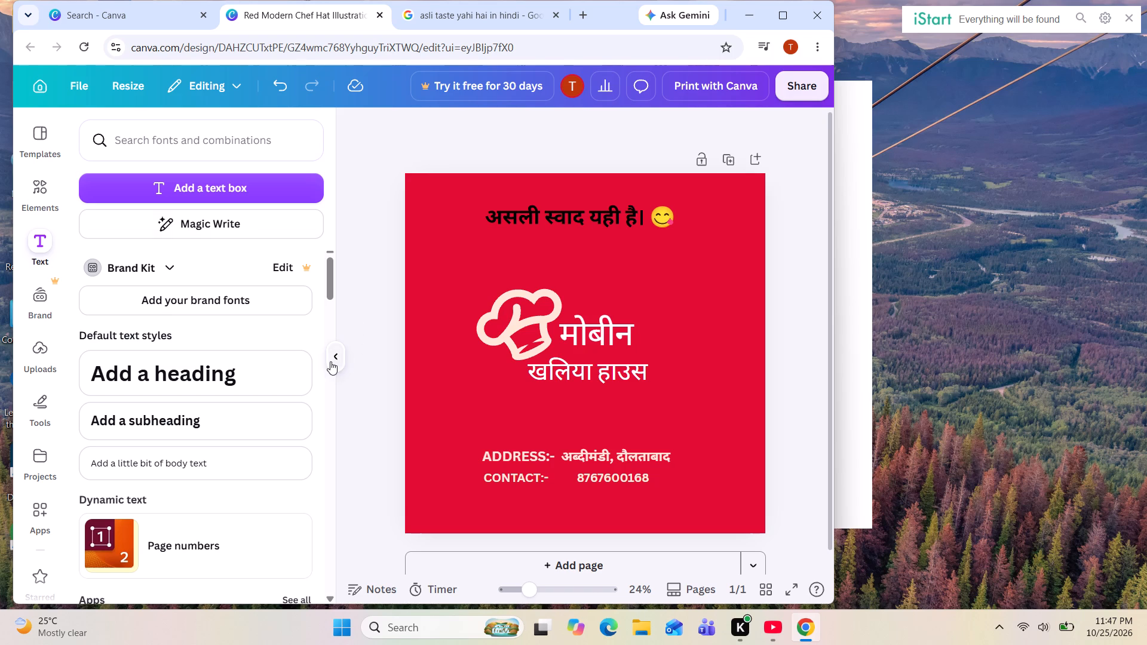
pyautogui.click(330, 359)
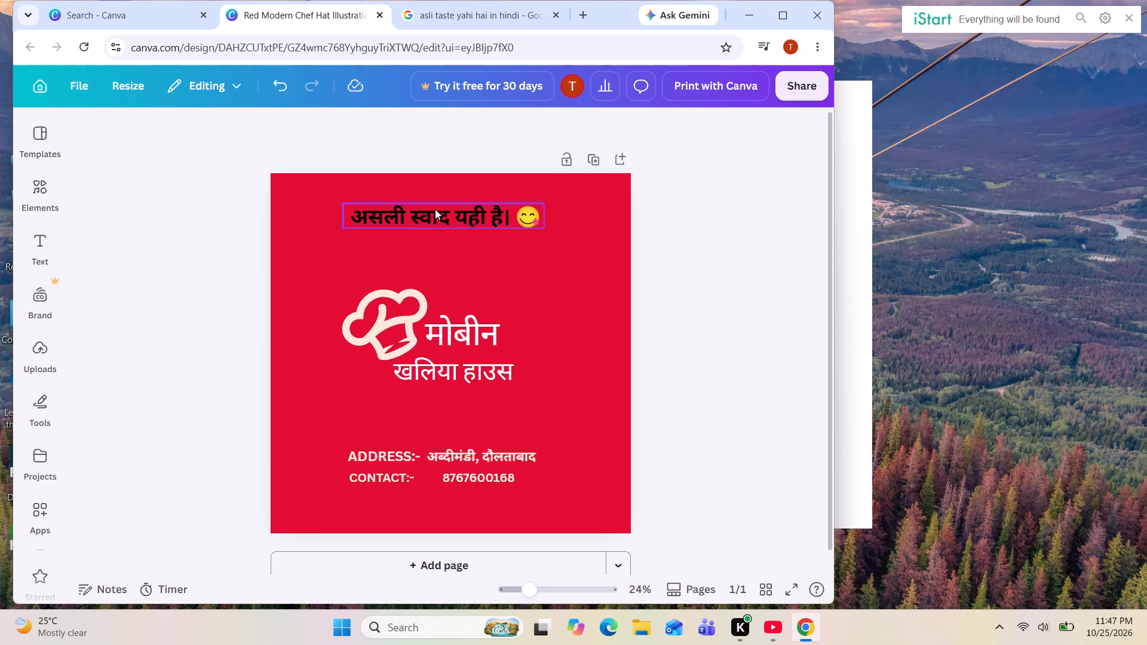
pyautogui.moveTo(435, 209); pyautogui.dragTo(440, 209)
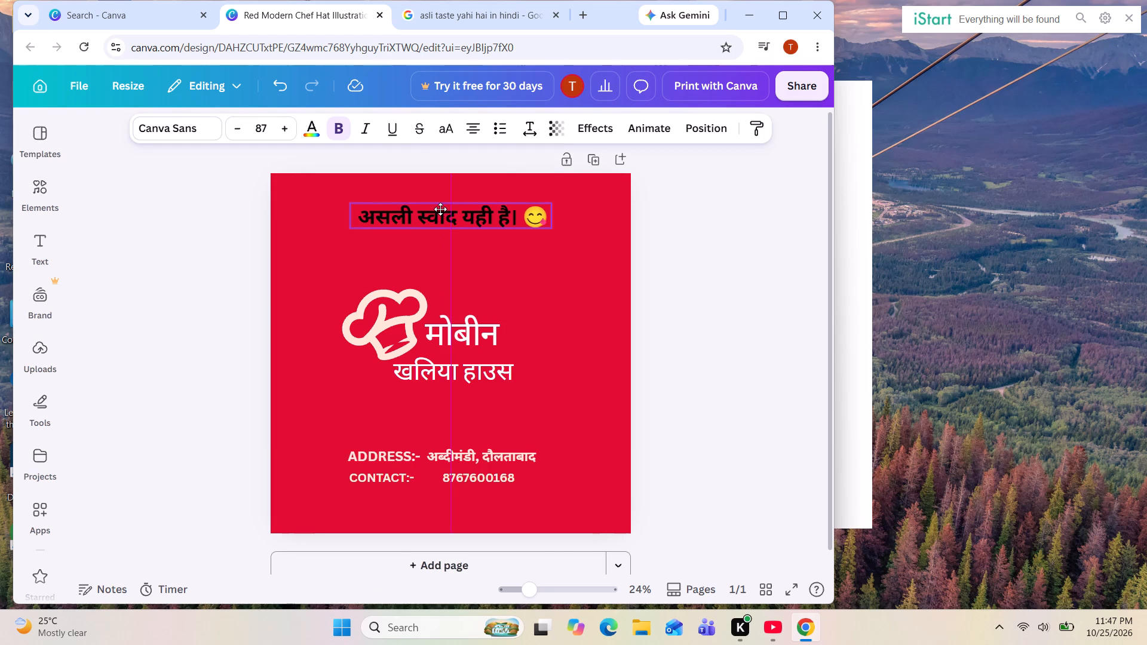
pyautogui.moveTo(440, 209); pyautogui.dragTo(441, 208)
pyautogui.click(663, 225)
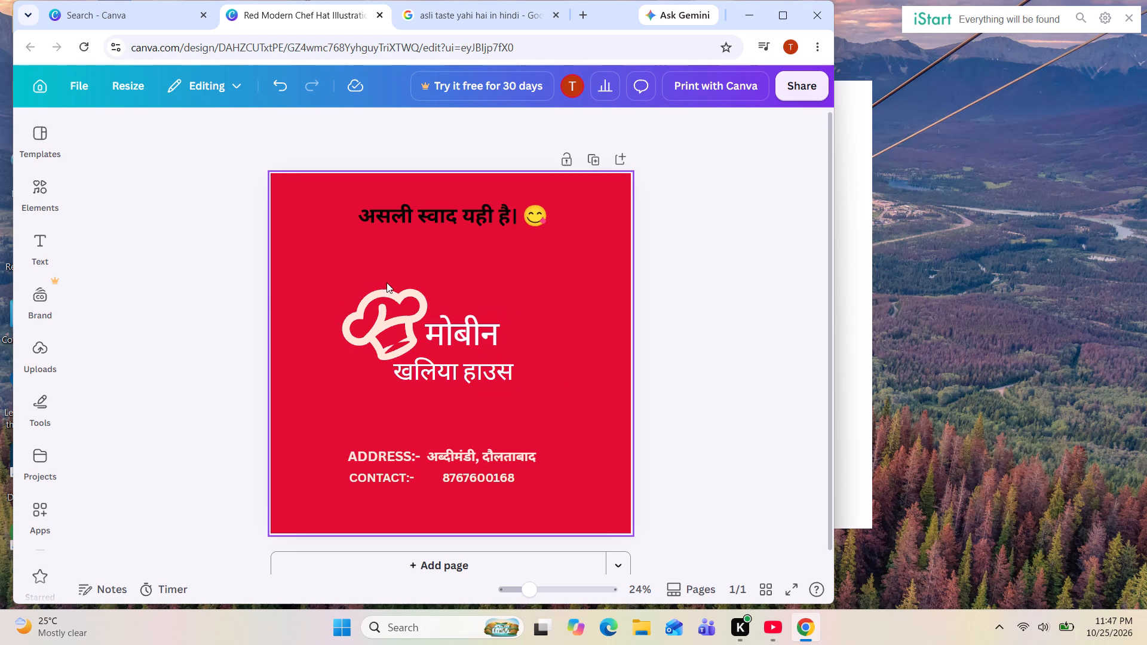
# Remove the bold from the tagline and make it italic and underlined.
pyautogui.click(709, 325)
pyautogui.click(439, 213)
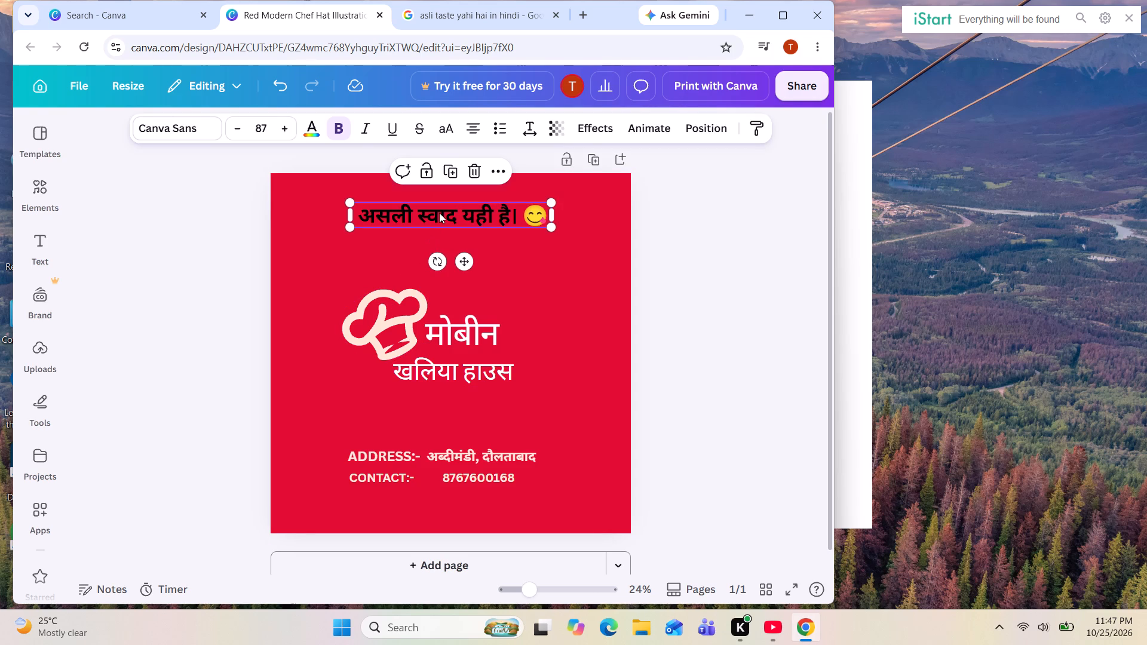
pyautogui.click(367, 124)
pyautogui.click(367, 124)
pyautogui.click(335, 127)
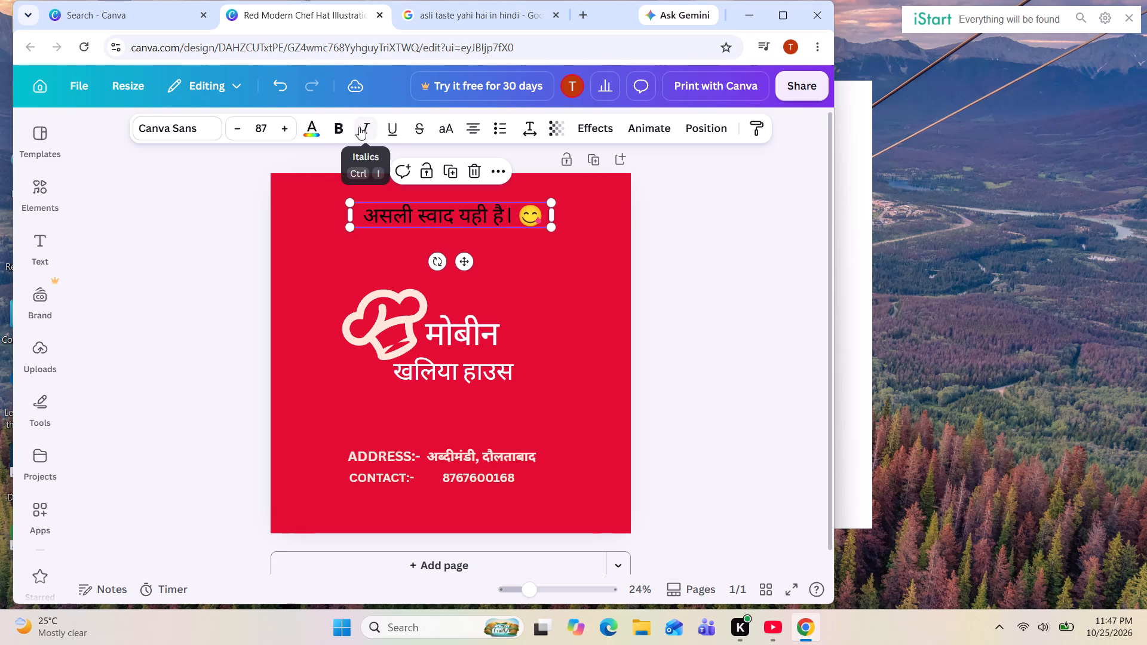
pyautogui.click(359, 127)
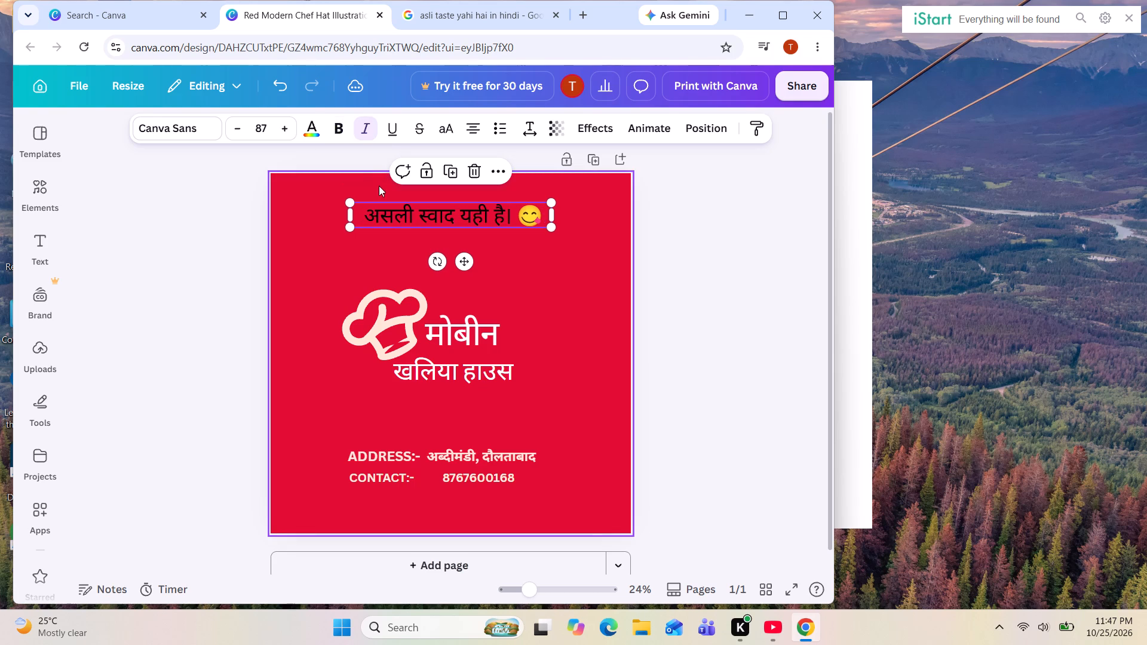
pyautogui.click(389, 124)
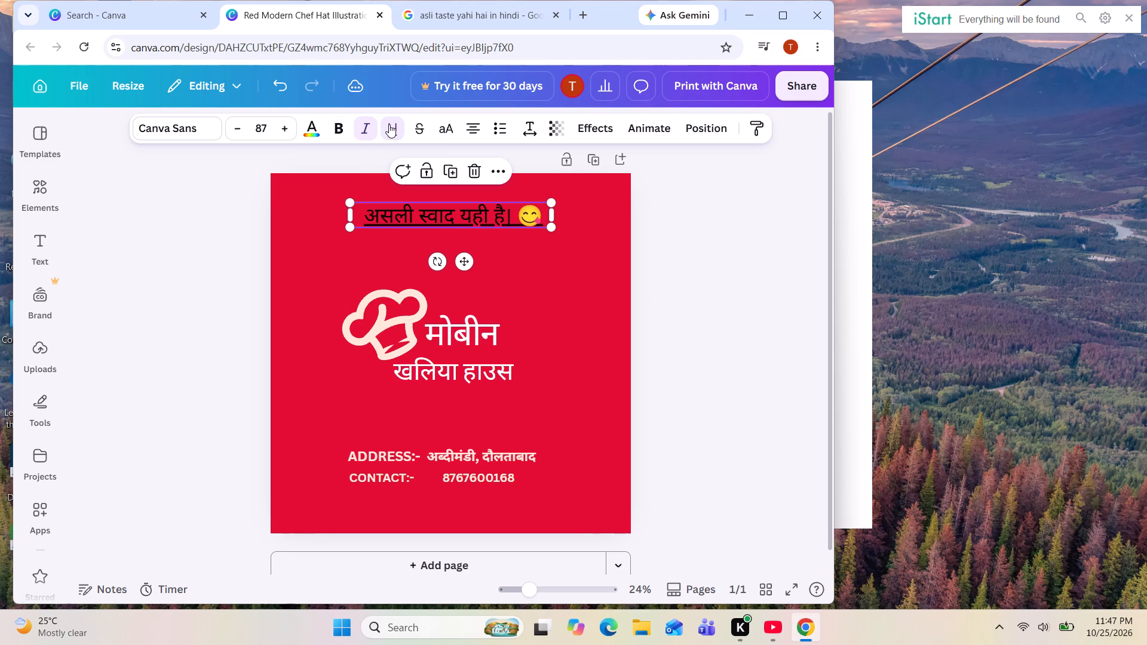
pyautogui.click(645, 275)
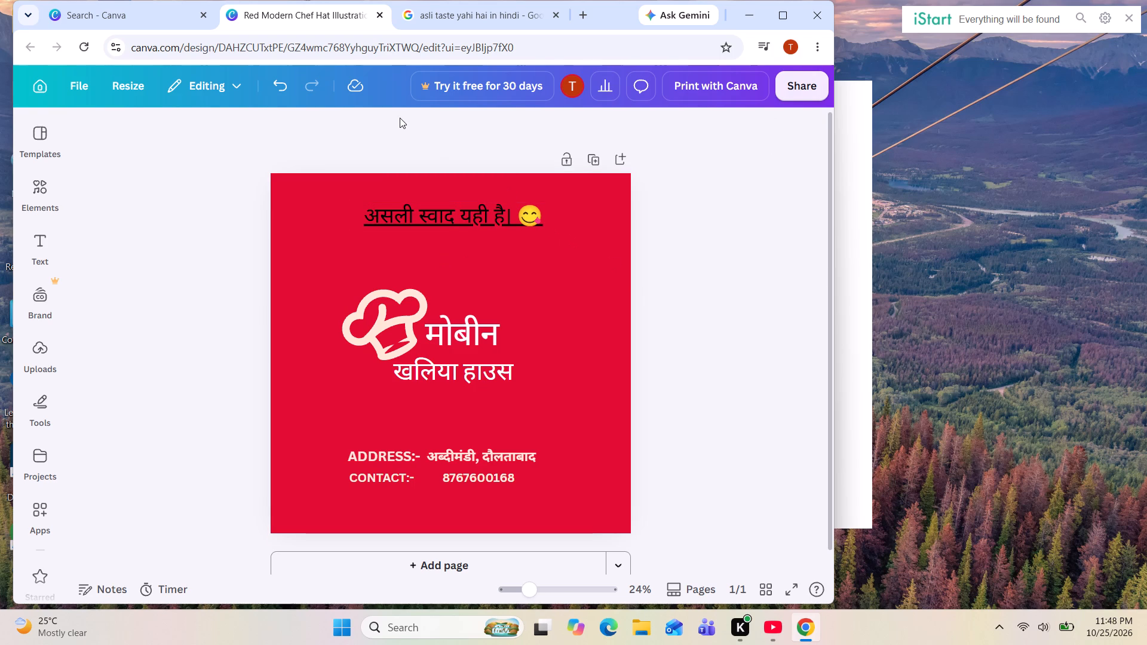
# Apply uppercase to the tagline and left-align its text within the box.
pyautogui.click(462, 213)
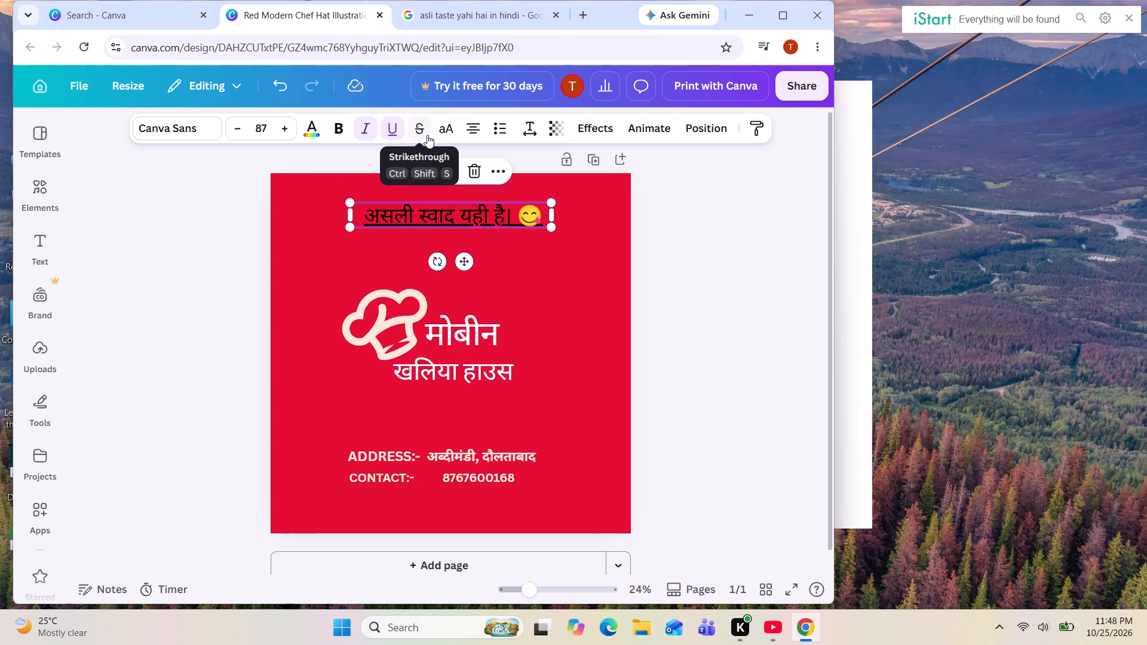
pyautogui.click(442, 124)
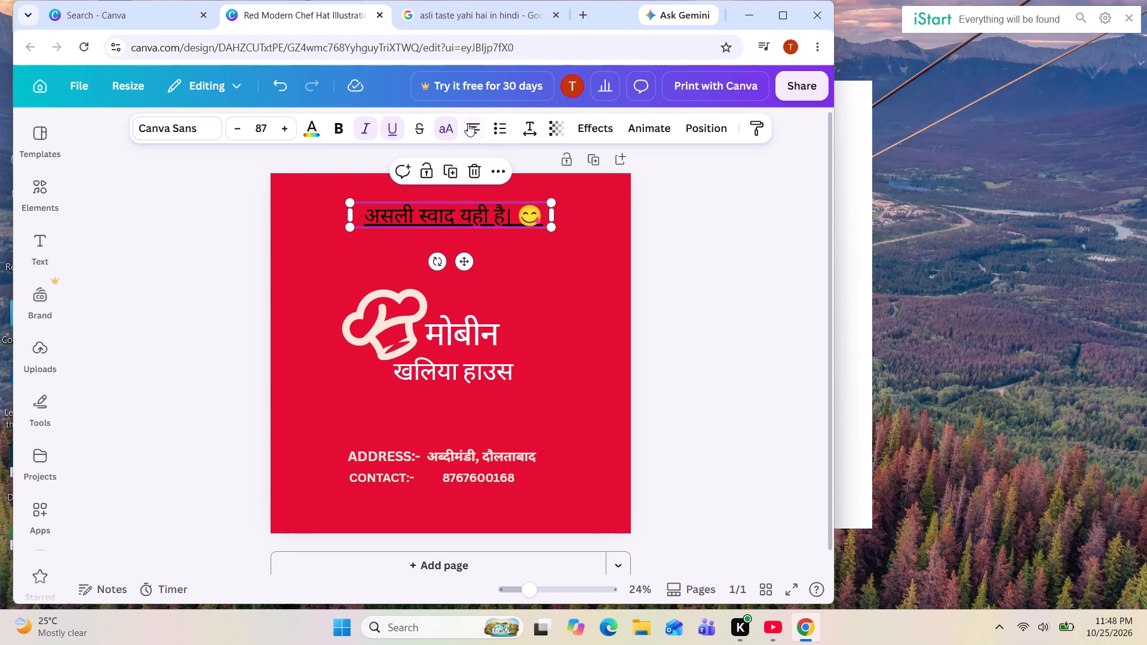
pyautogui.click(470, 125)
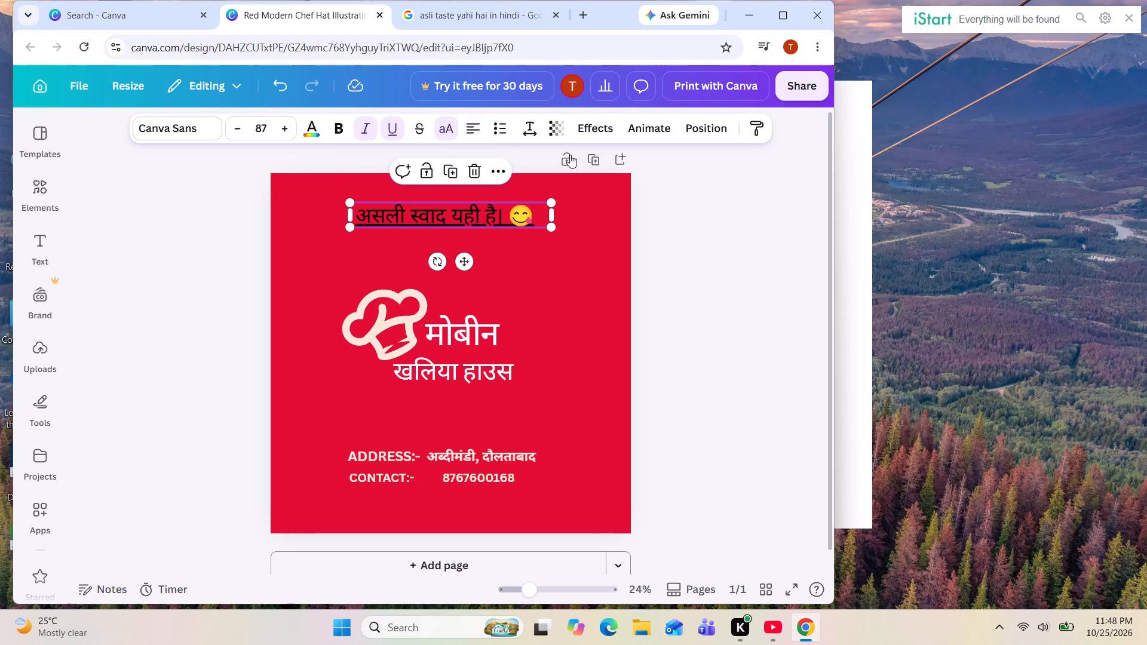
pyautogui.click(643, 200)
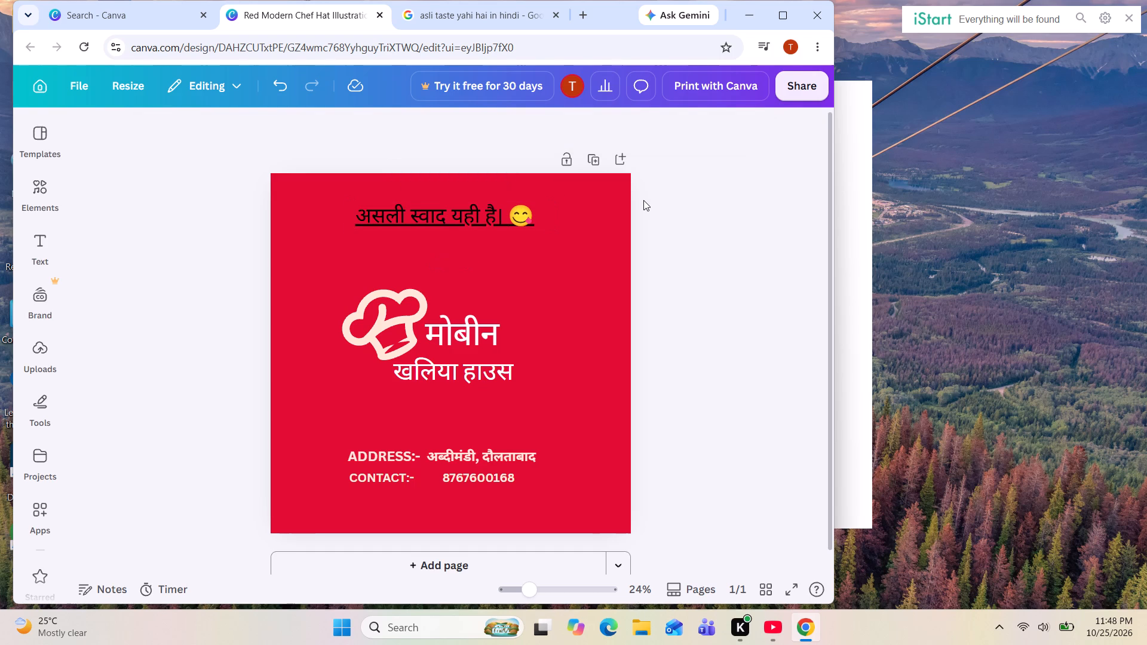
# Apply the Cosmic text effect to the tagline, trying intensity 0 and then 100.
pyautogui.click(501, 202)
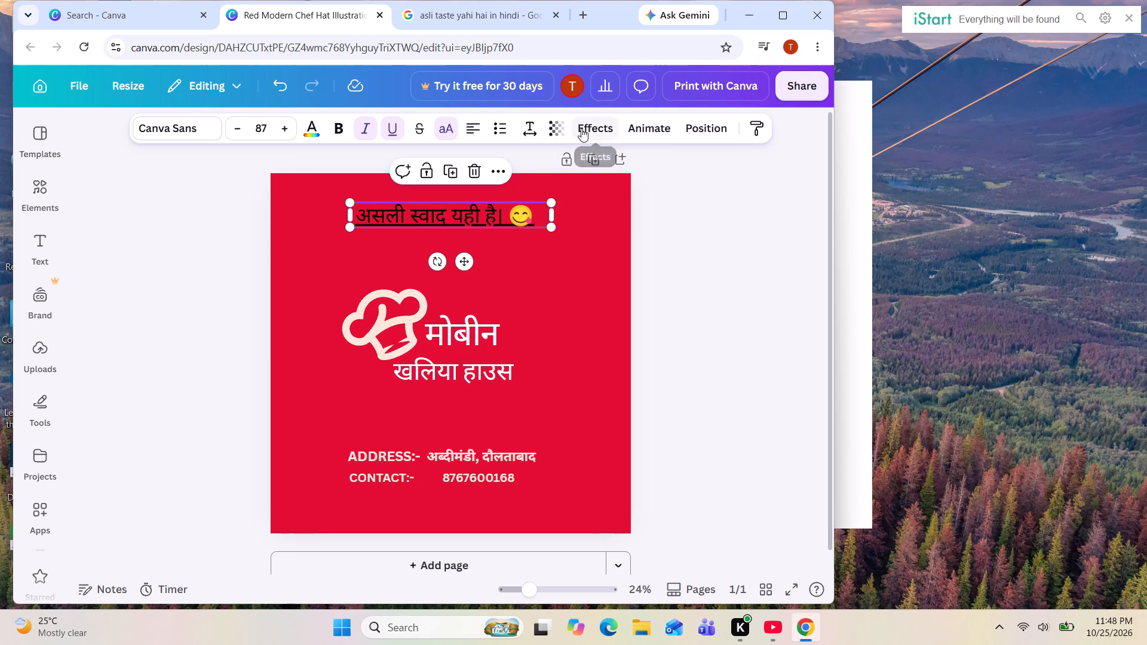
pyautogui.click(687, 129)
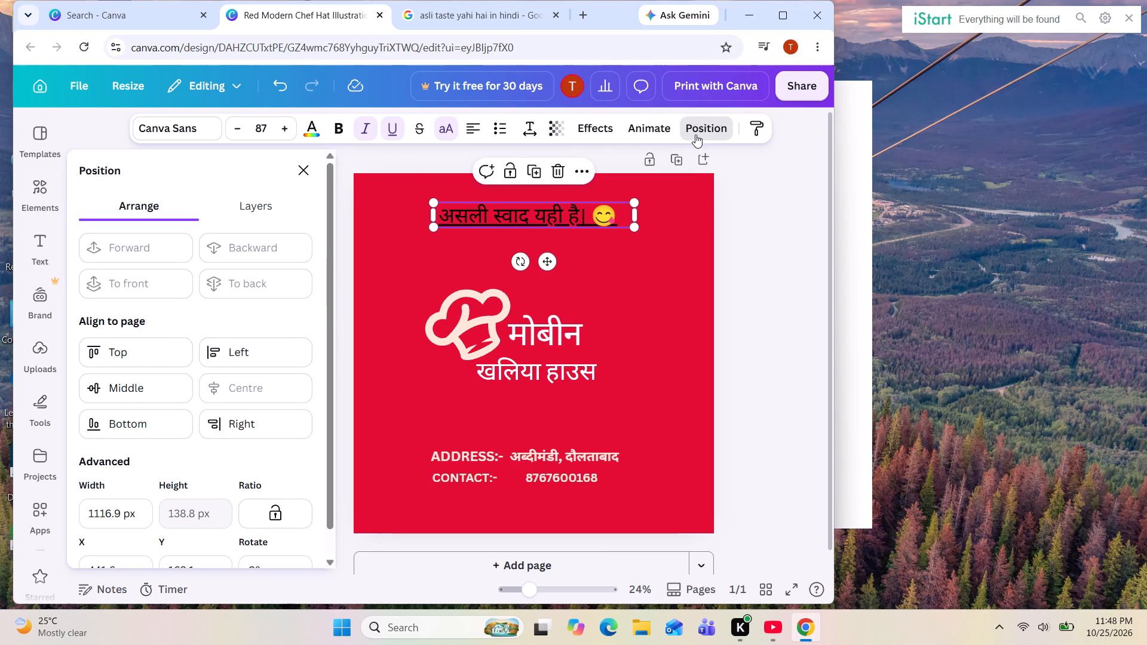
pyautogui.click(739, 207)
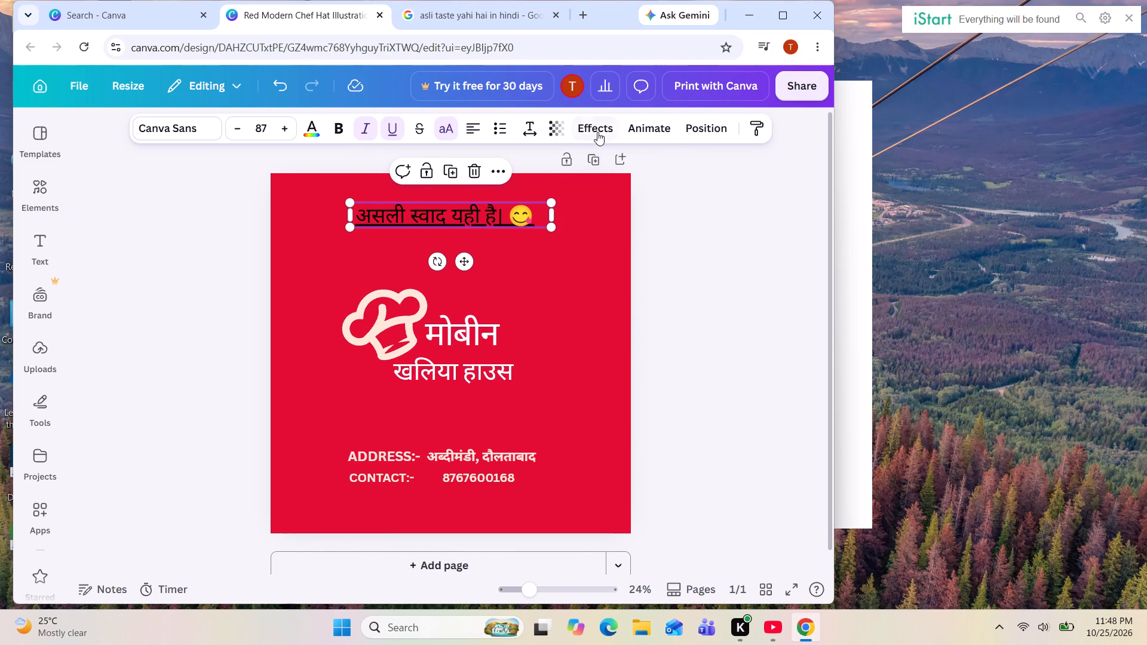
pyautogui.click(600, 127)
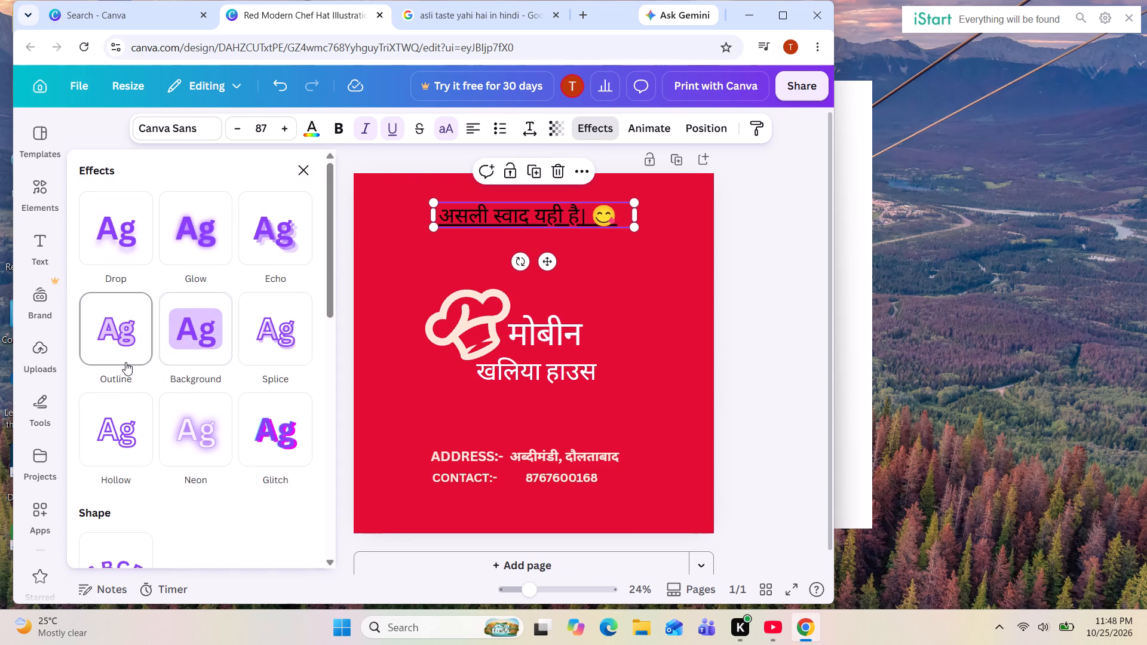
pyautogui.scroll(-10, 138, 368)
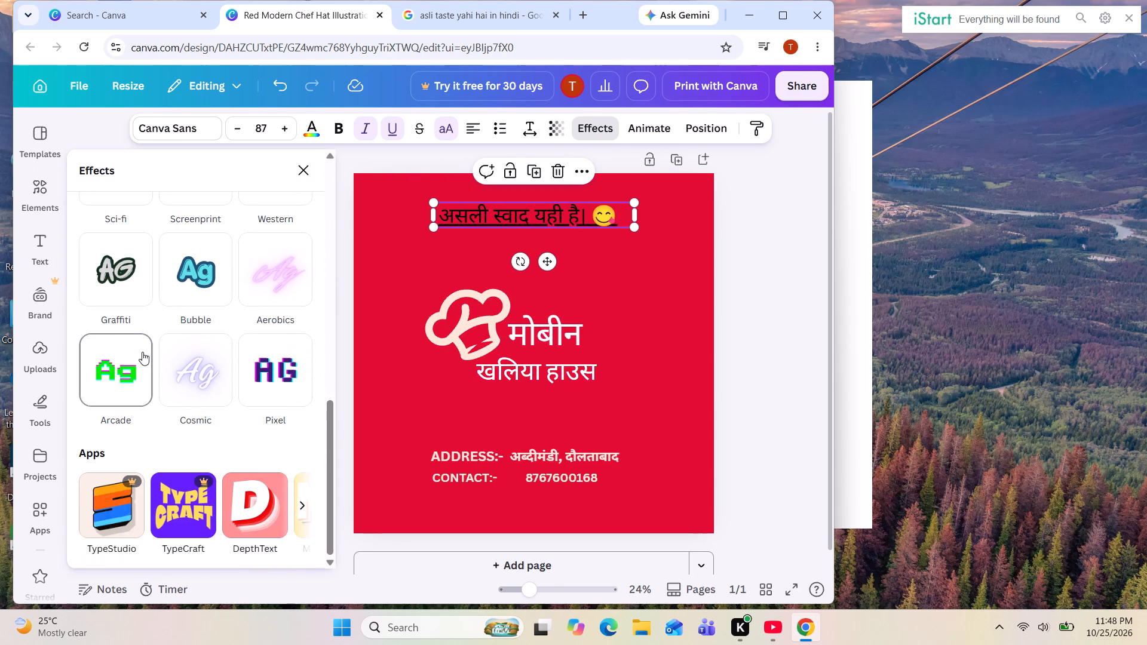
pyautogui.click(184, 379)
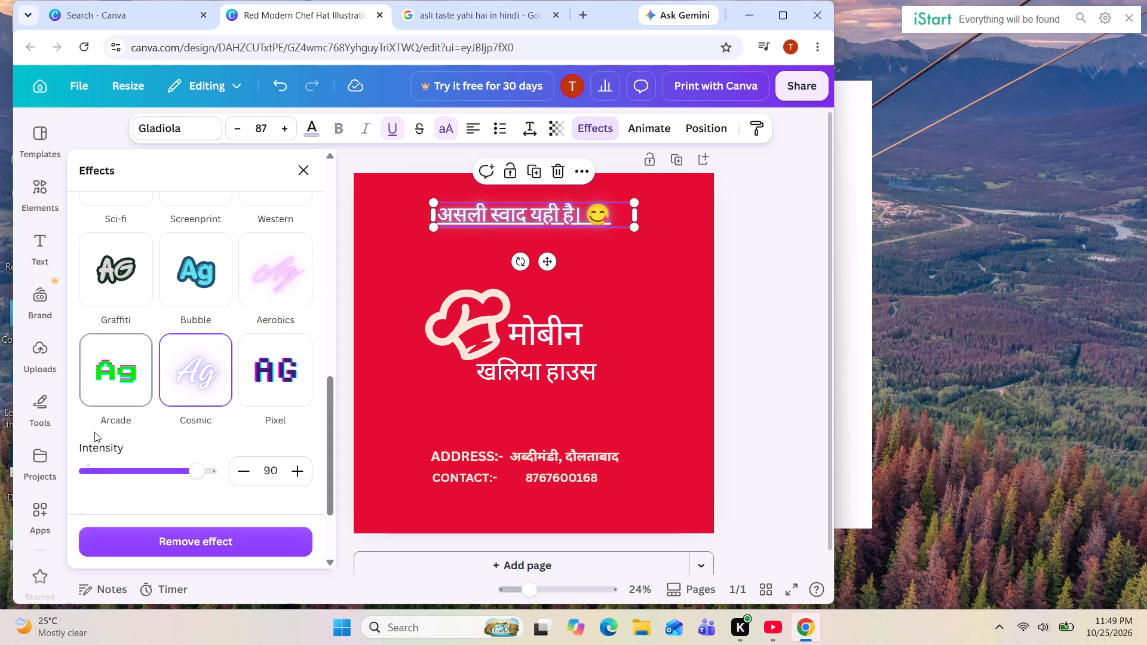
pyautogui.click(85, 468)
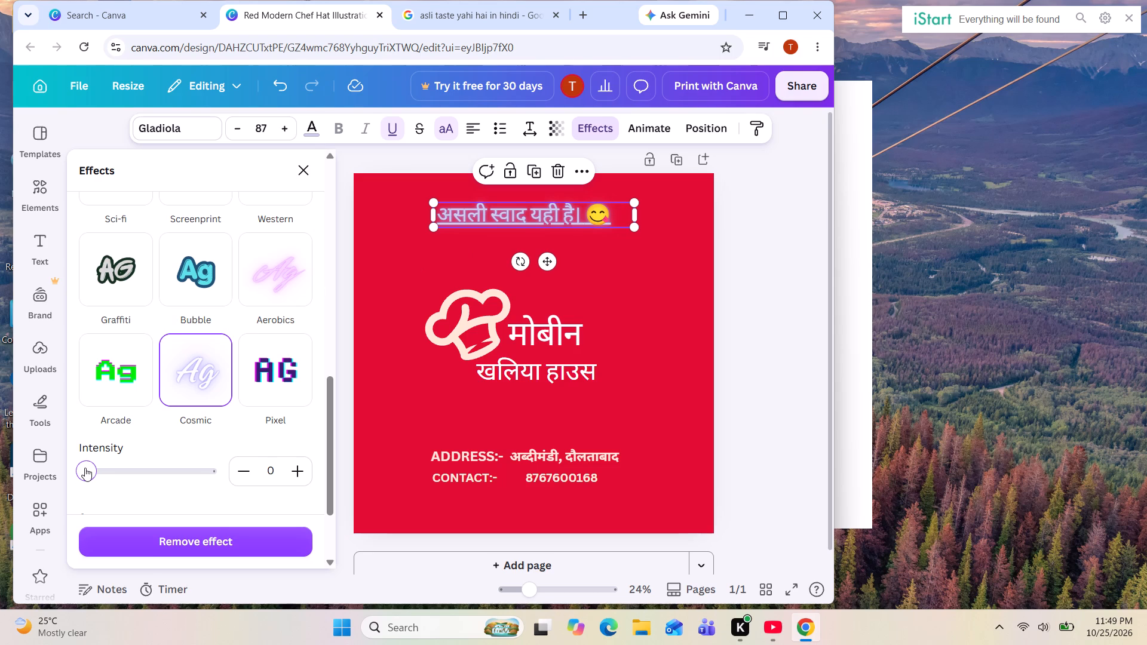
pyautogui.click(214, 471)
# Look through the text effect apps offered below the effect styles, such as DepthText, MotionText and TypeLettering.
pyautogui.scroll(-2, 214, 471)
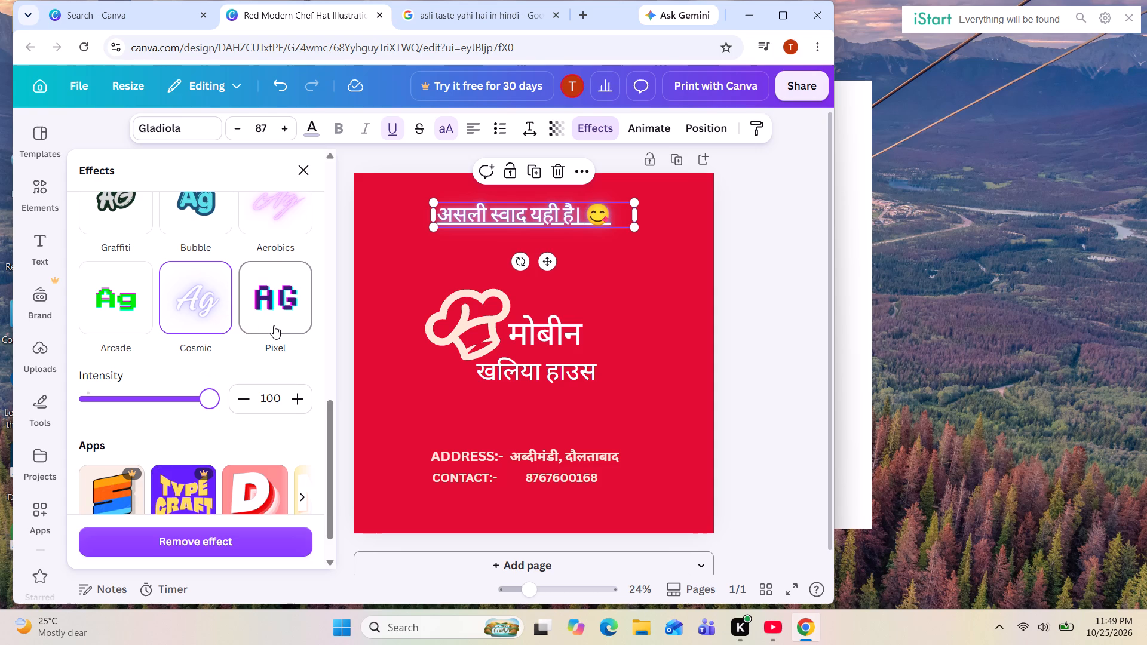
pyautogui.scroll(-2, 274, 325)
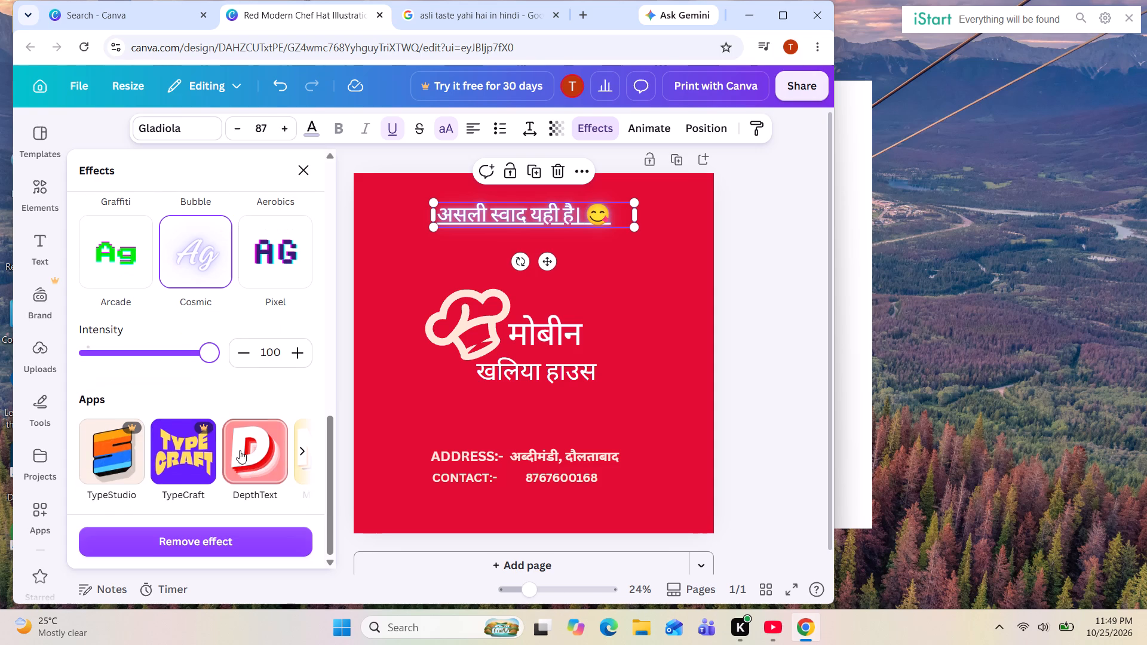
pyautogui.hscroll(-1, 241, 458)
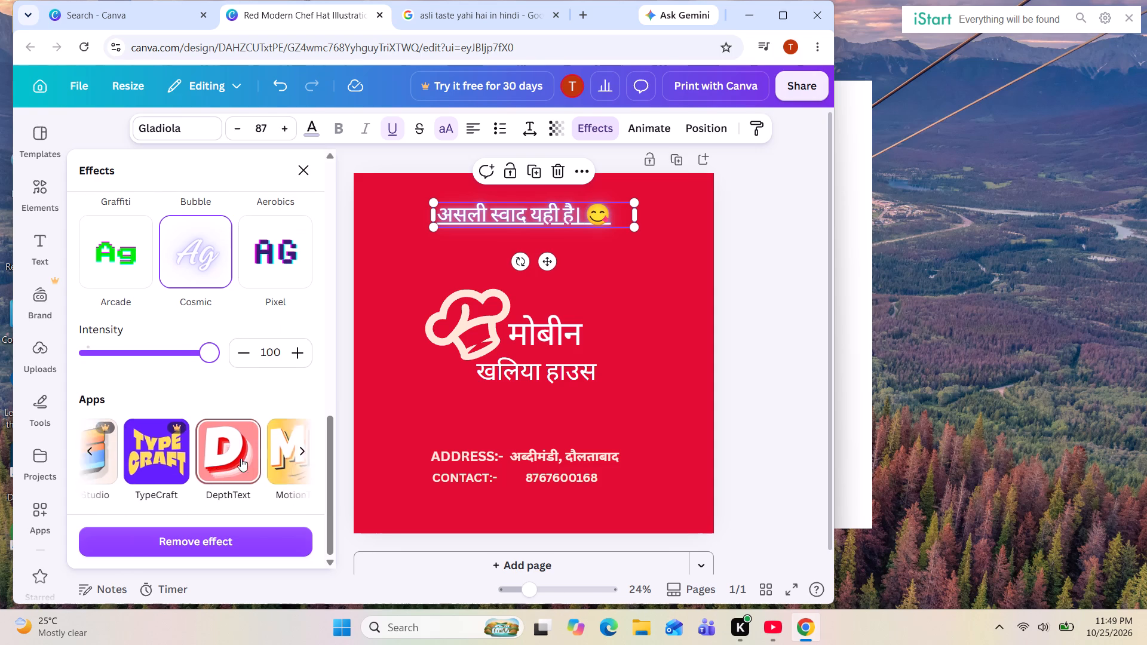
pyautogui.hscroll(-4, 241, 458)
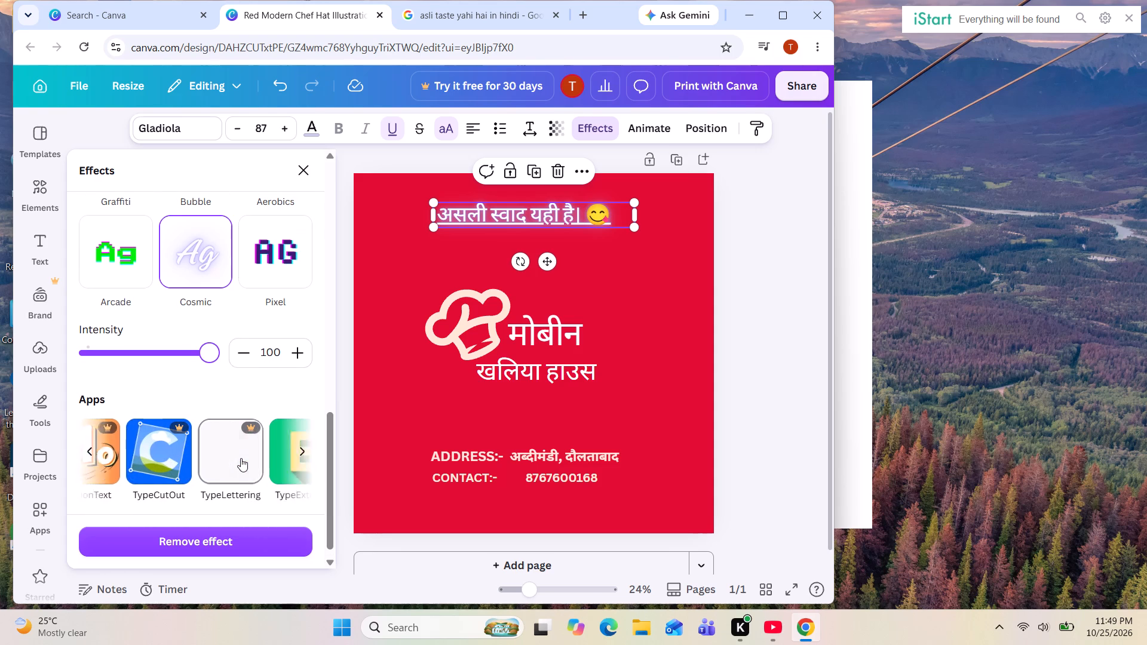
pyautogui.hscroll(-3, 241, 458)
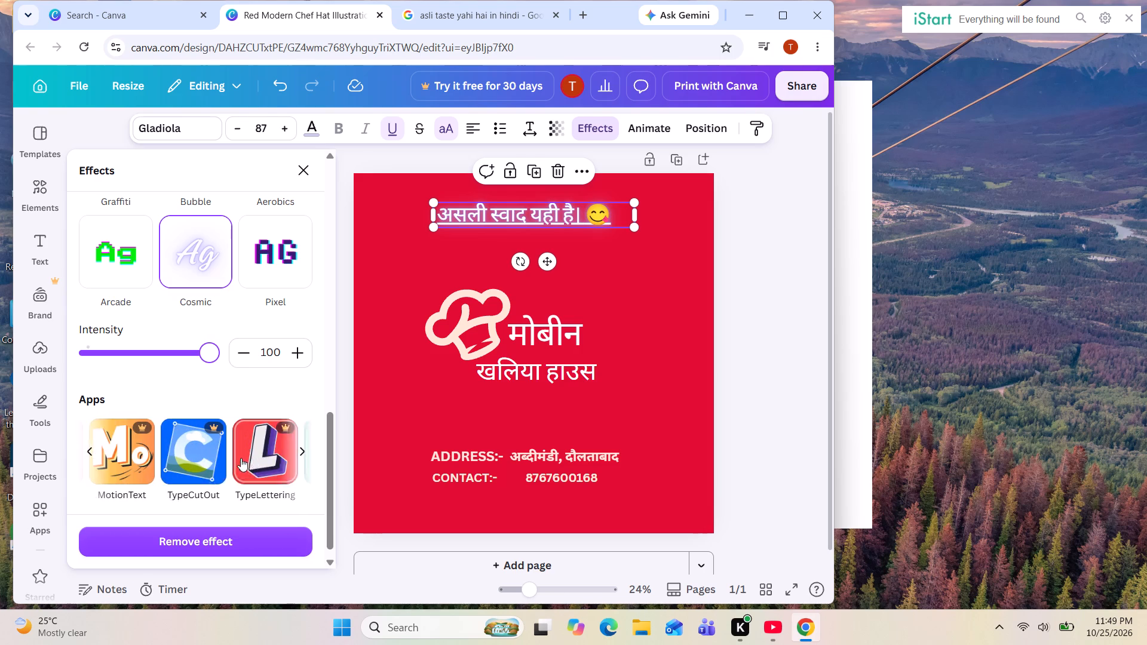
# Apply the Graffiti effect style to the tagline and set its outline thickness to 0.
pyautogui.scroll(1, 241, 458)
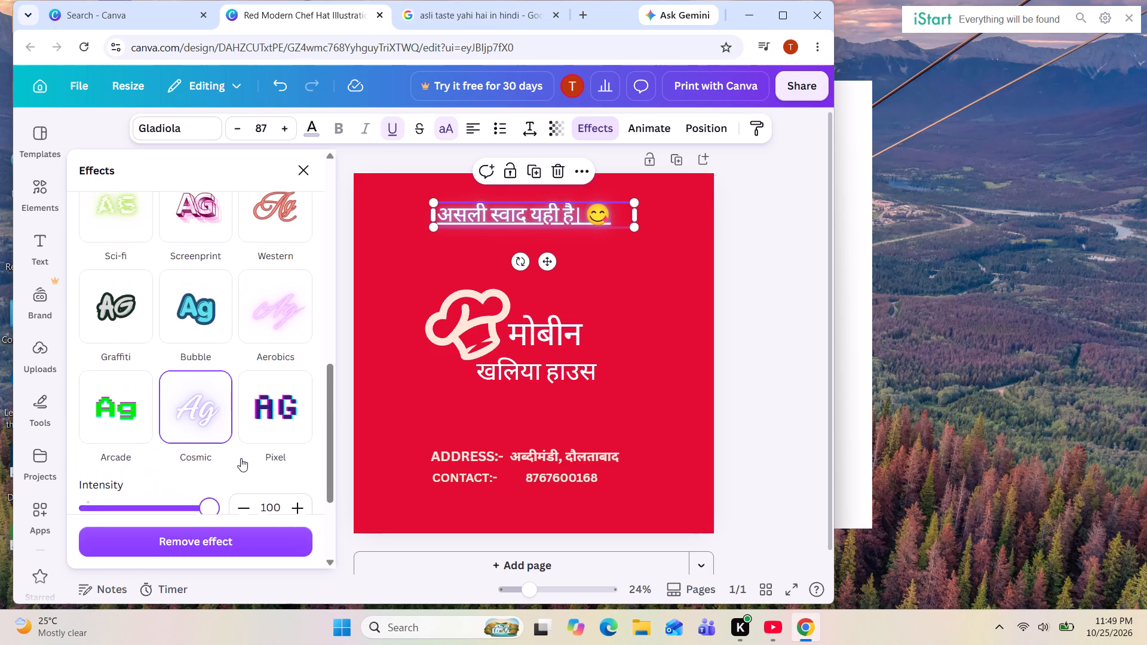
pyautogui.scroll(1, 241, 458)
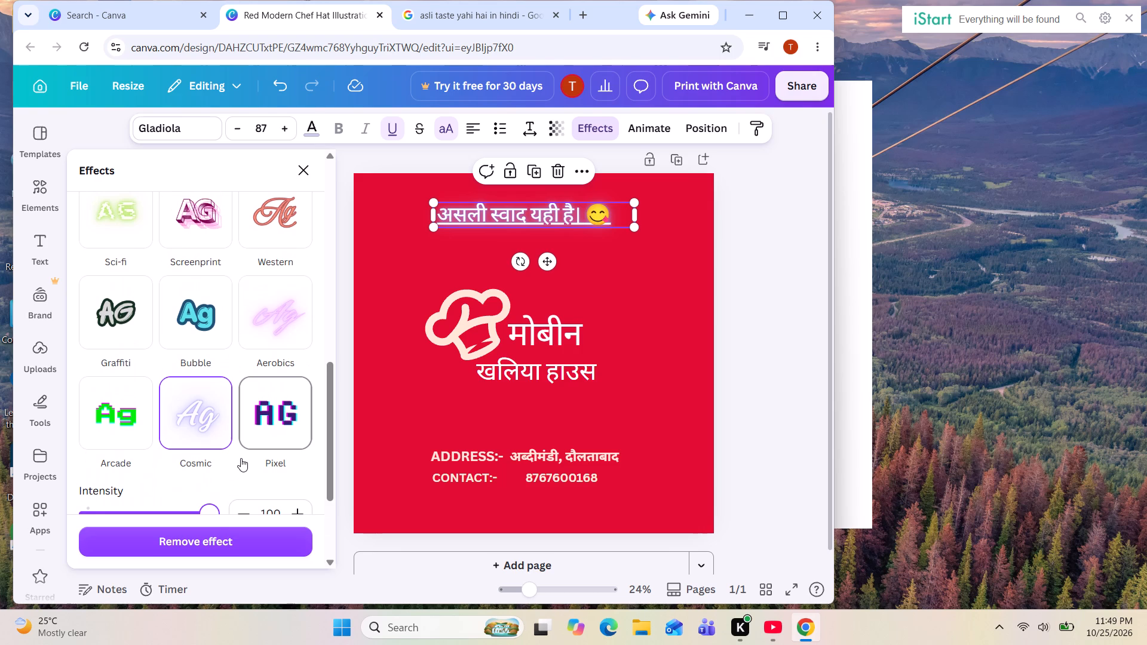
pyautogui.scroll(1, 214, 441)
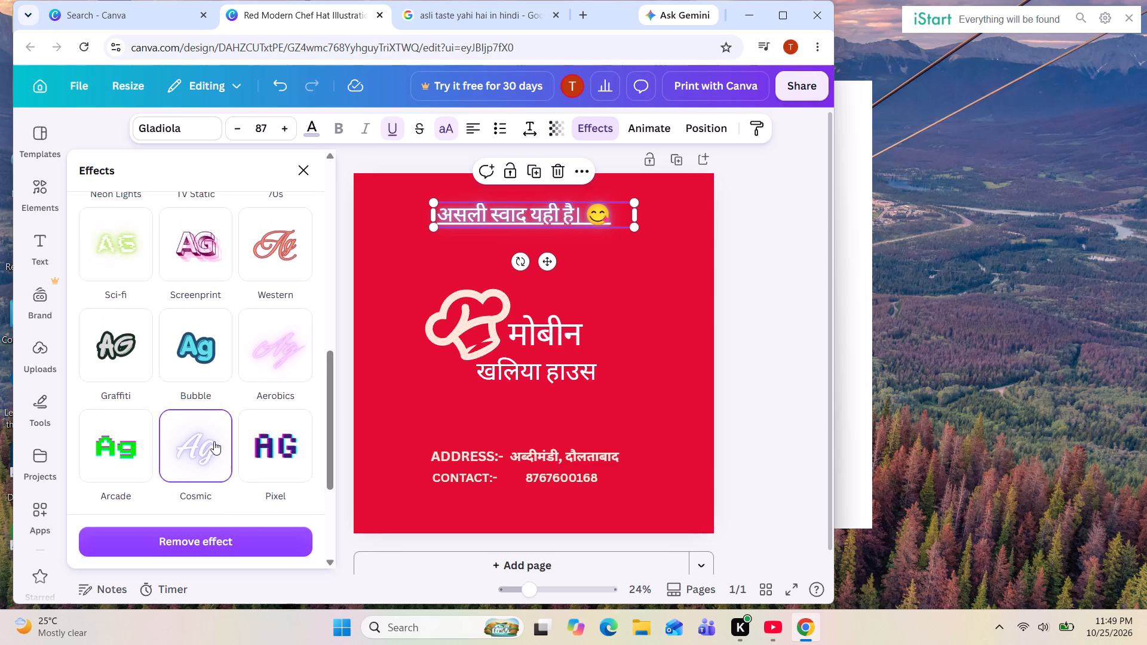
pyautogui.scroll(1, 214, 441)
pyautogui.click(118, 364)
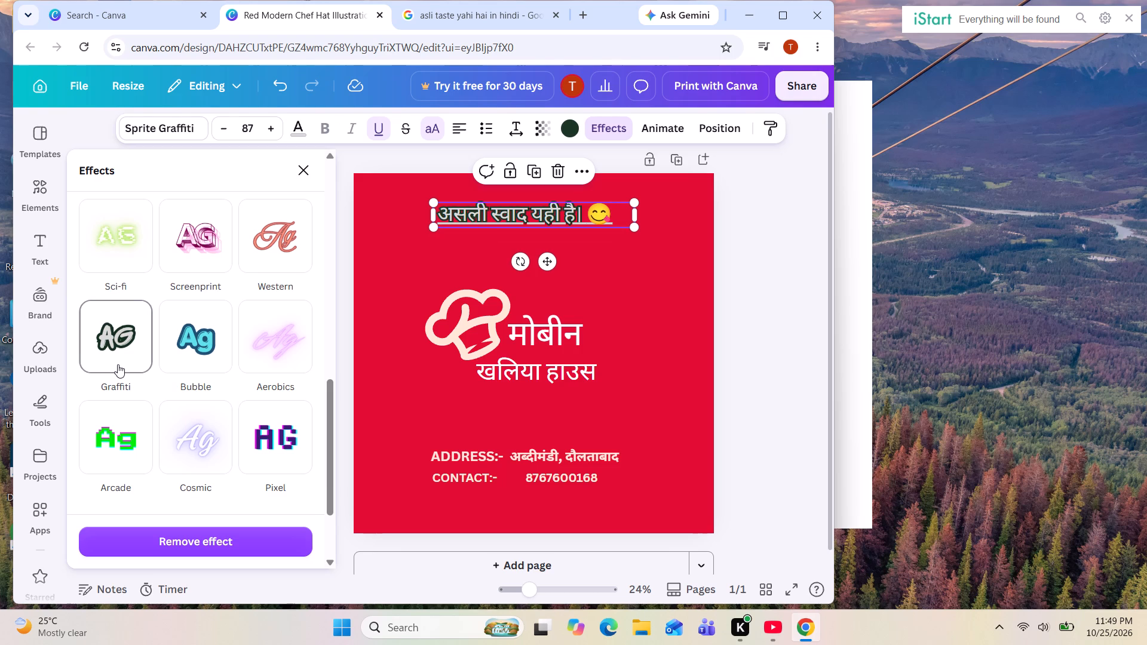
pyautogui.scroll(3, 118, 364)
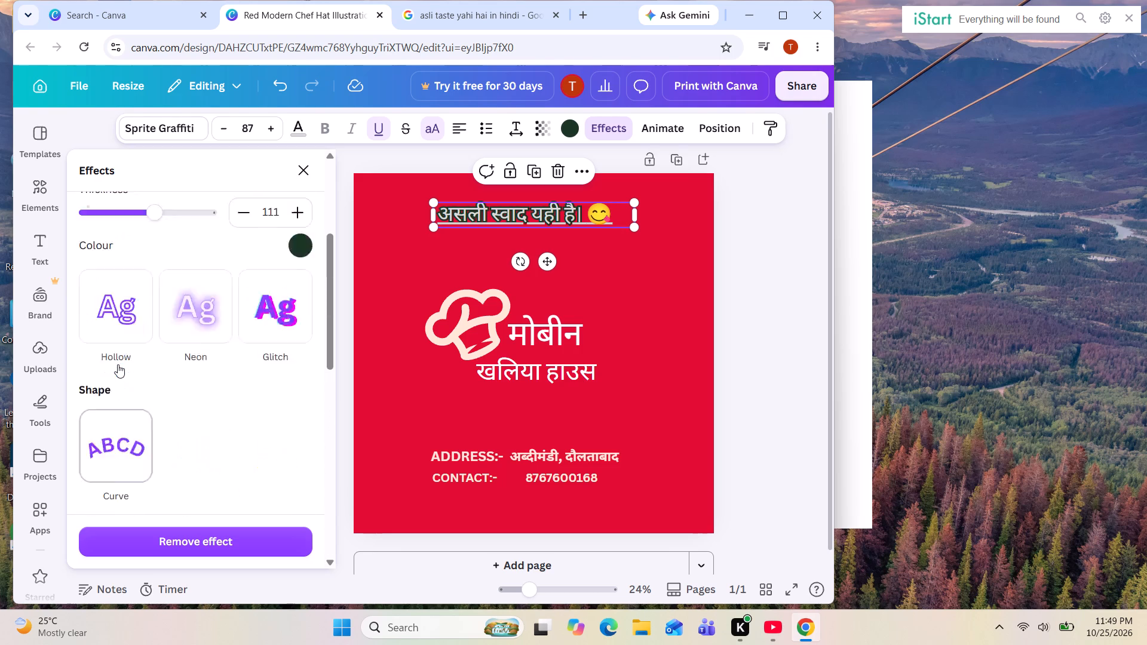
pyautogui.scroll(3, 118, 364)
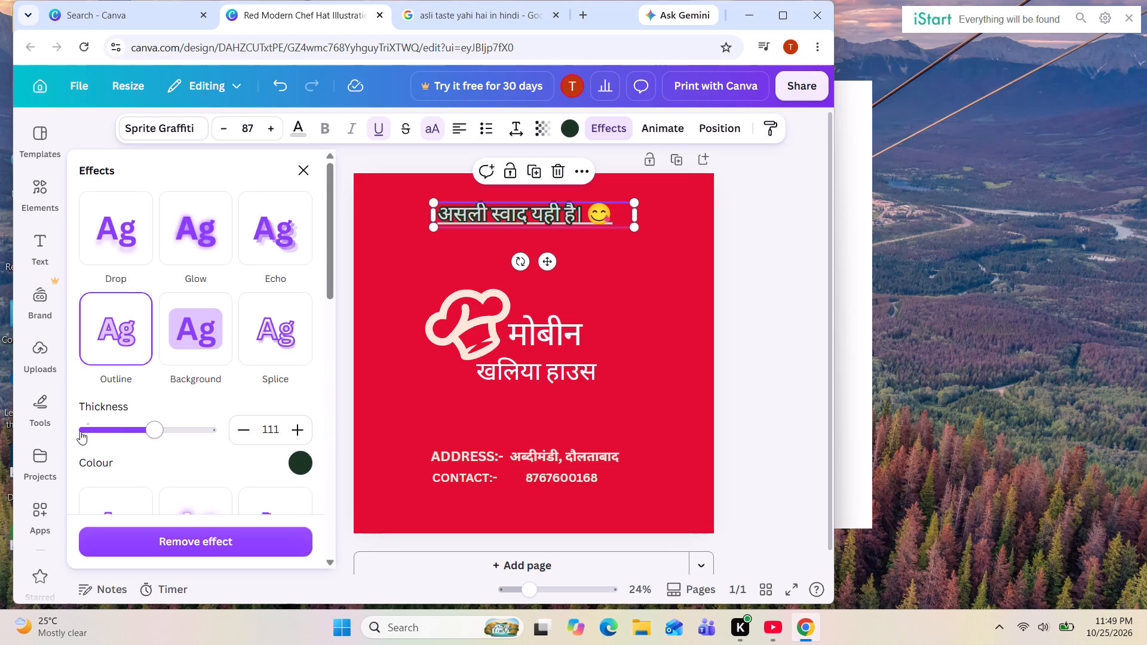
pyautogui.click(80, 431)
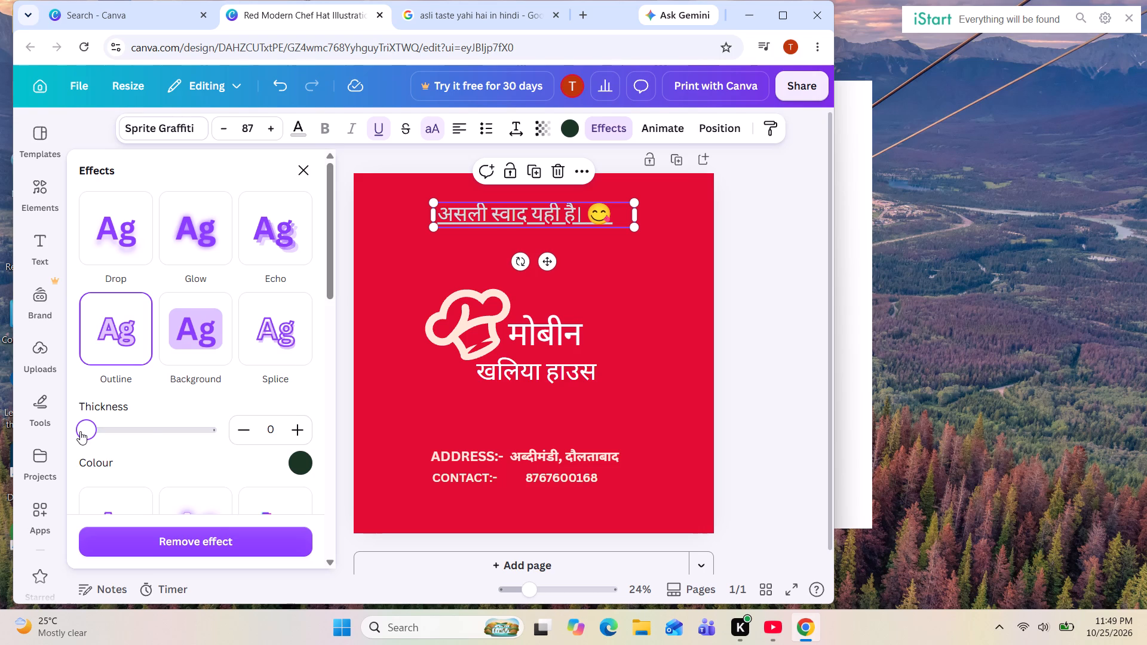
# Set the tagline's outline colour to white (#ffffff) and browse the default solid colours for alternatives.
pyautogui.click(297, 466)
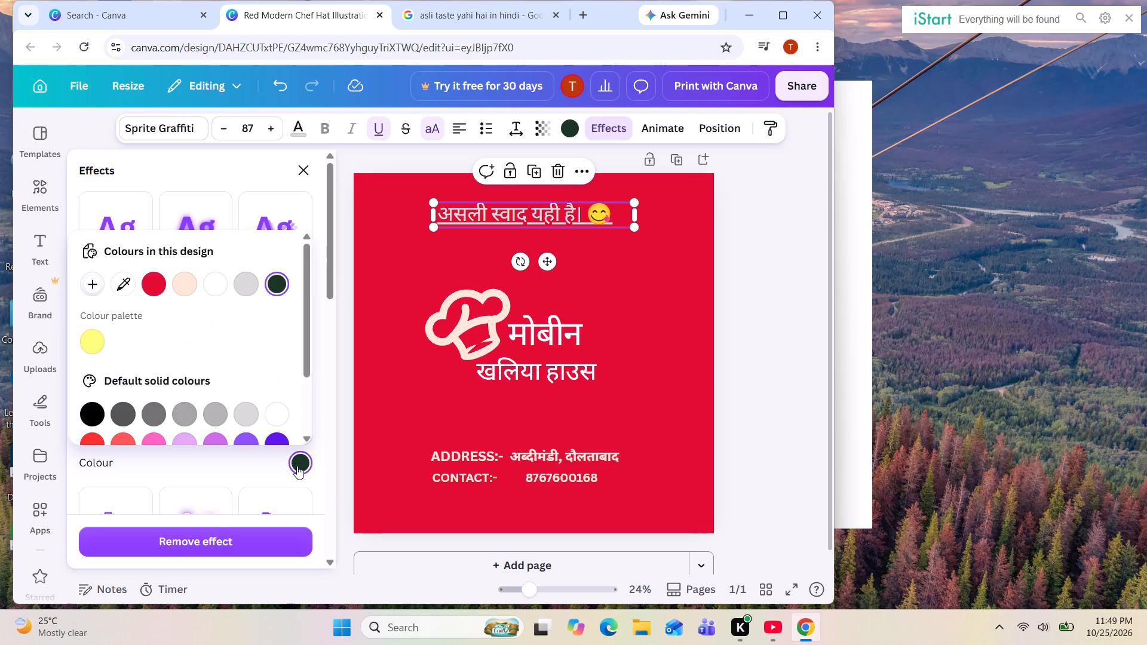
pyautogui.click(213, 285)
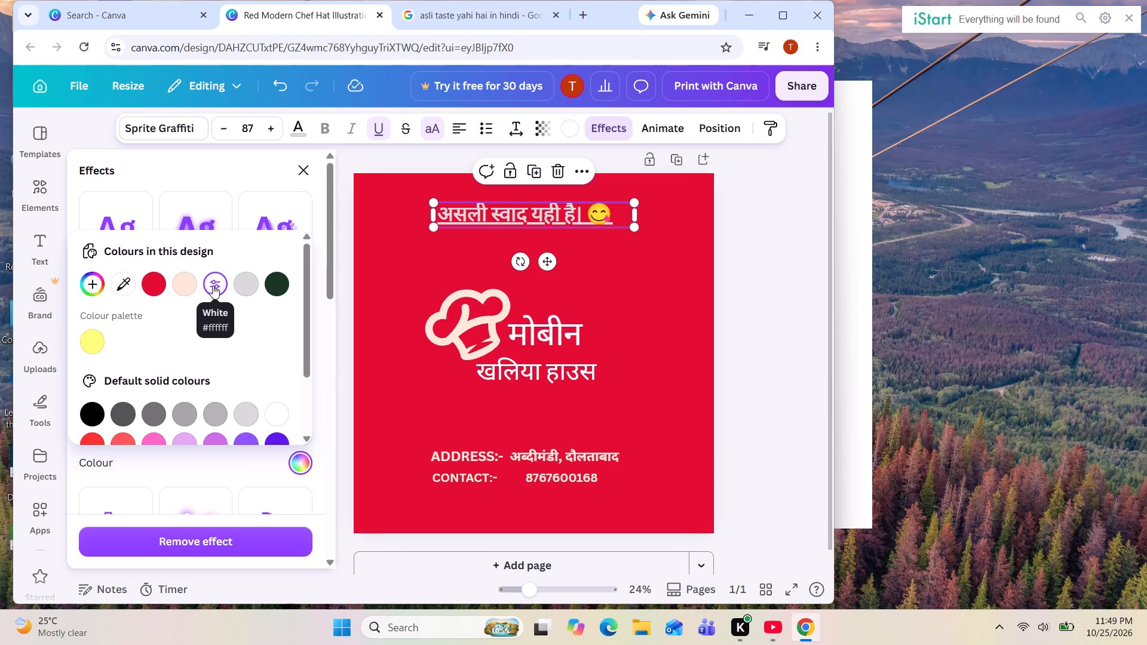
pyautogui.scroll(-1, 194, 387)
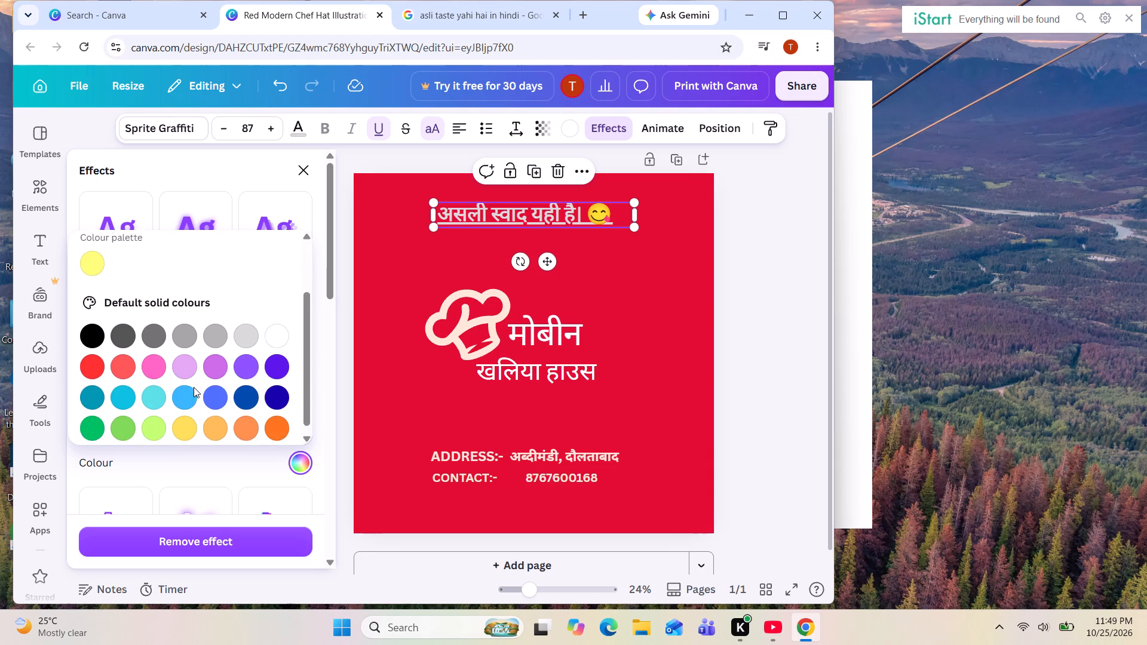
pyautogui.scroll(-2, 194, 387)
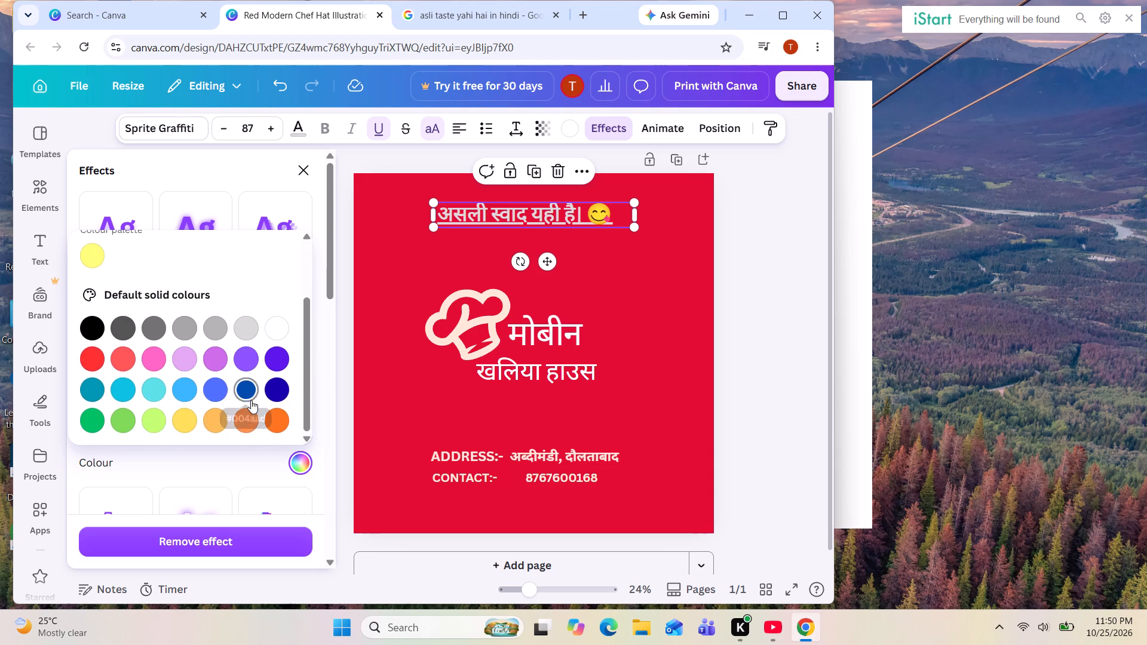
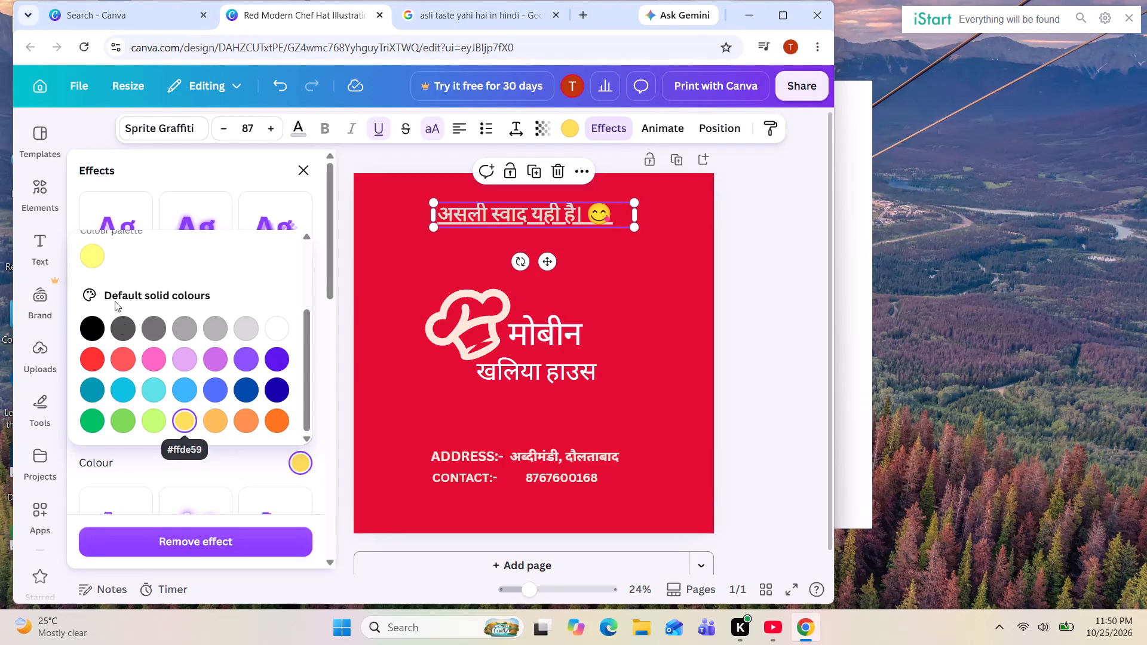
# Set the tagline's Graffiti outline colour to the pale yellow from the Brand Kit colour palette.
pyautogui.click(96, 259)
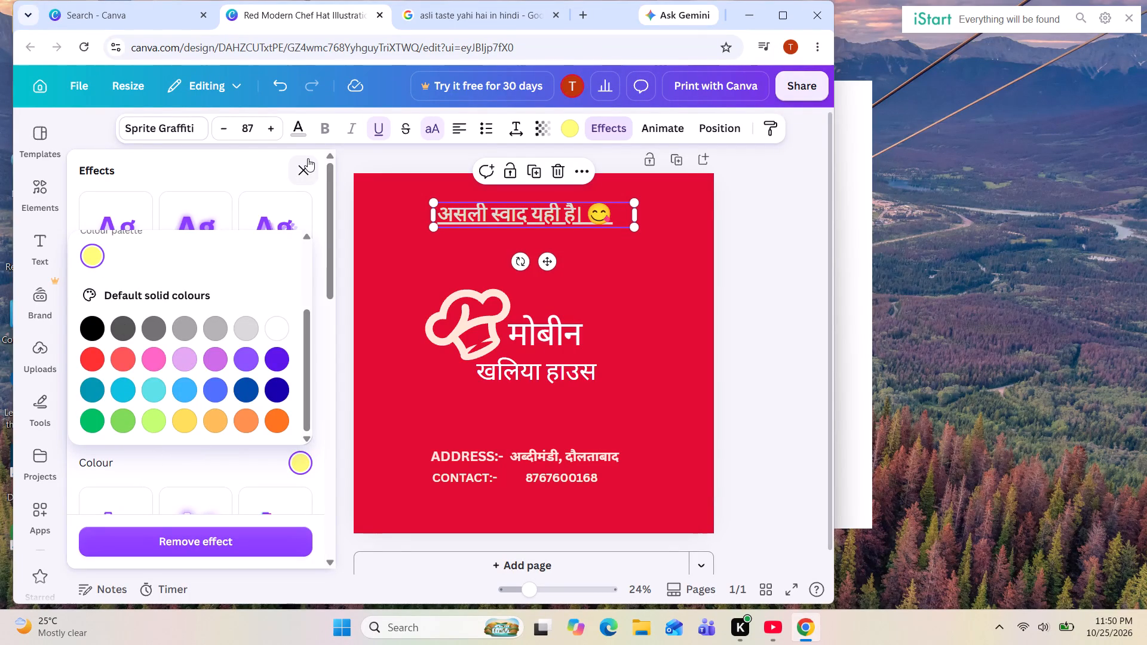
pyautogui.click(339, 349)
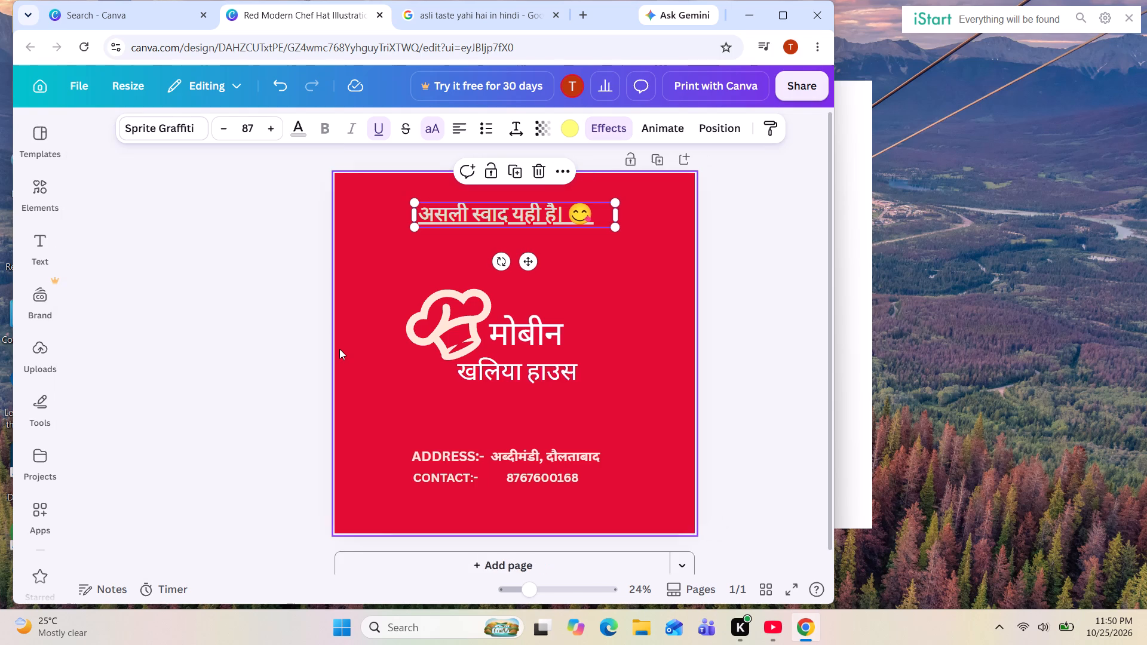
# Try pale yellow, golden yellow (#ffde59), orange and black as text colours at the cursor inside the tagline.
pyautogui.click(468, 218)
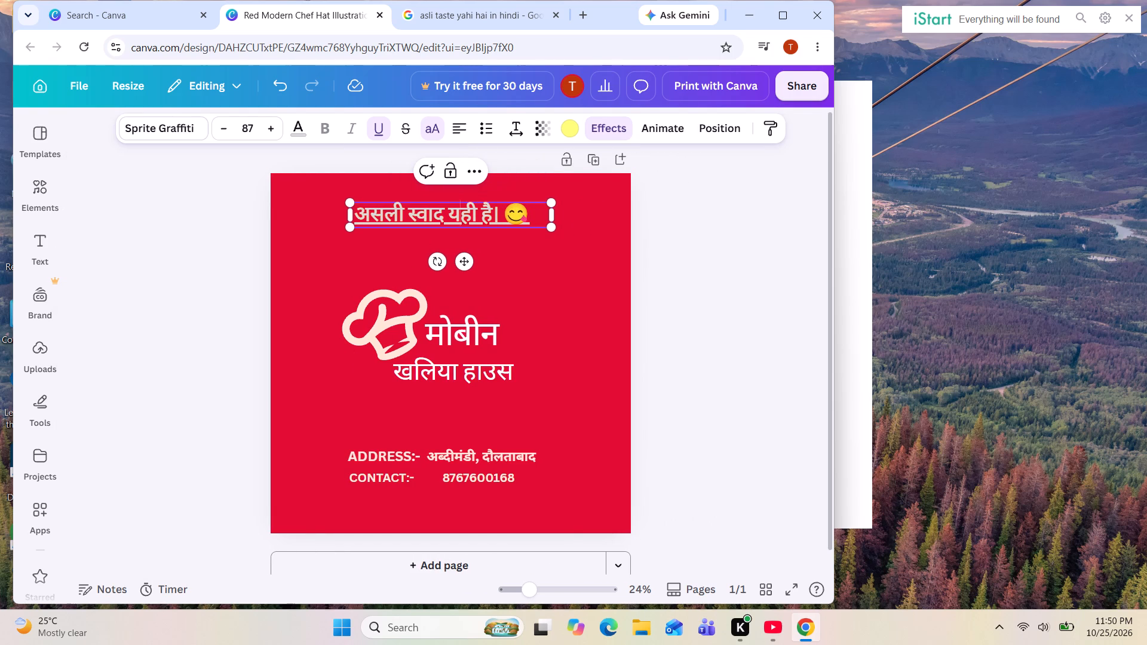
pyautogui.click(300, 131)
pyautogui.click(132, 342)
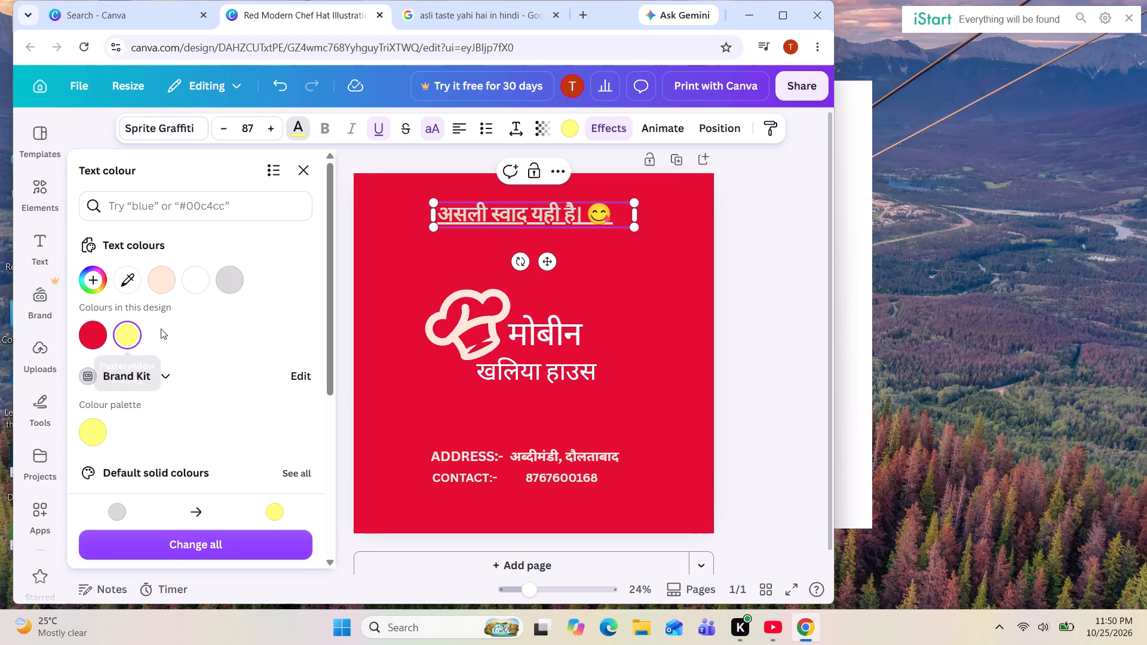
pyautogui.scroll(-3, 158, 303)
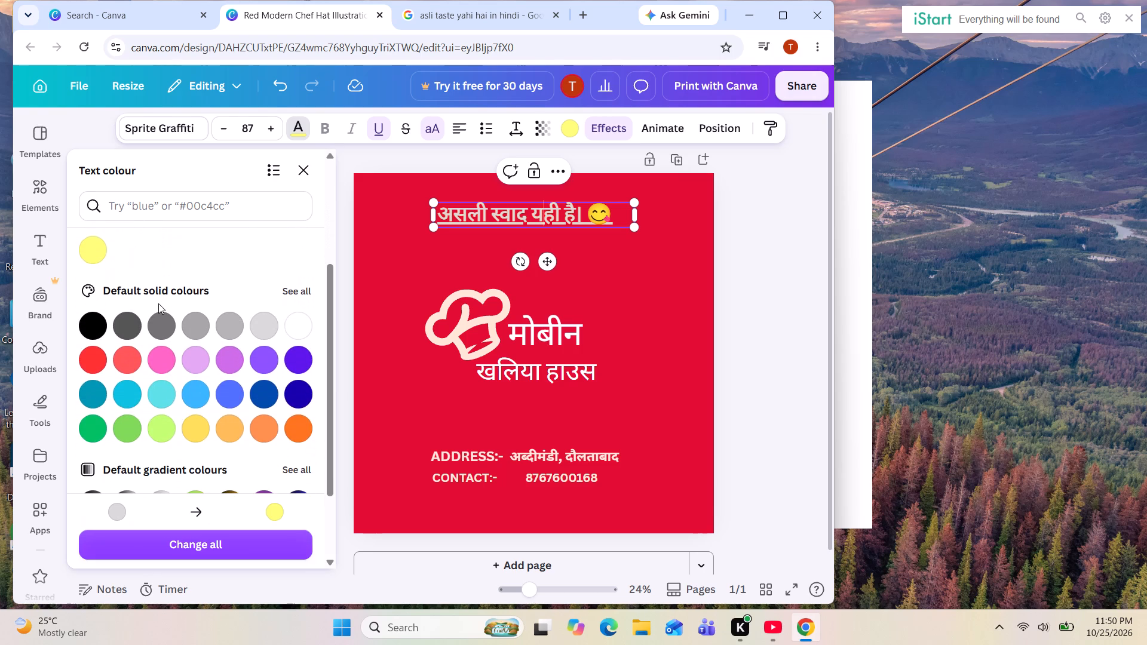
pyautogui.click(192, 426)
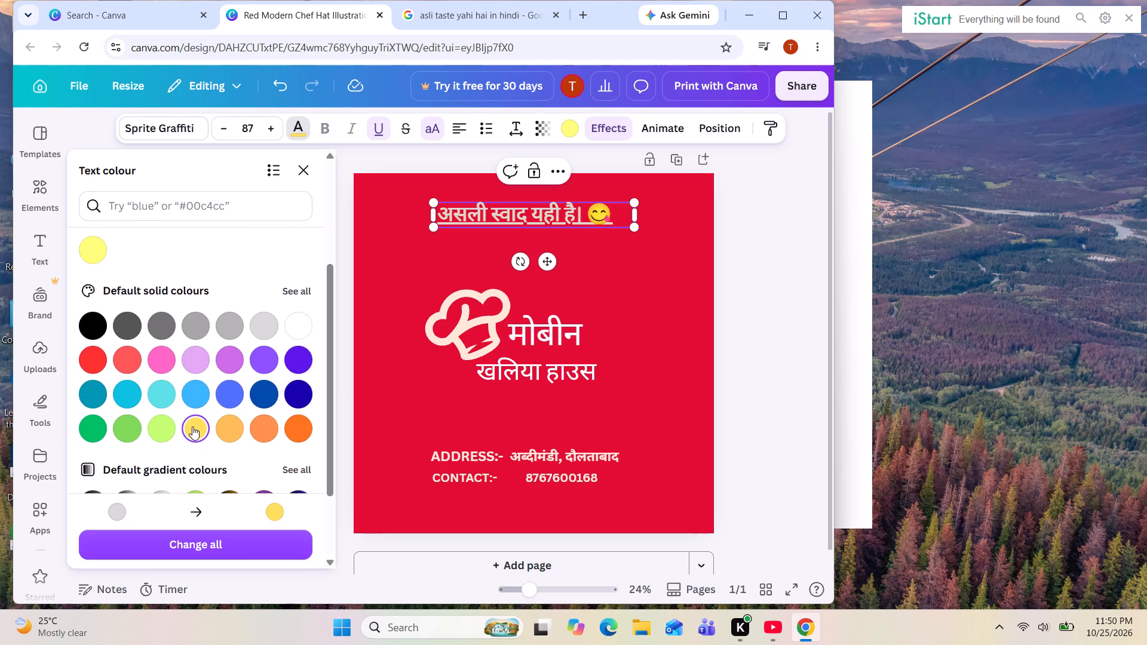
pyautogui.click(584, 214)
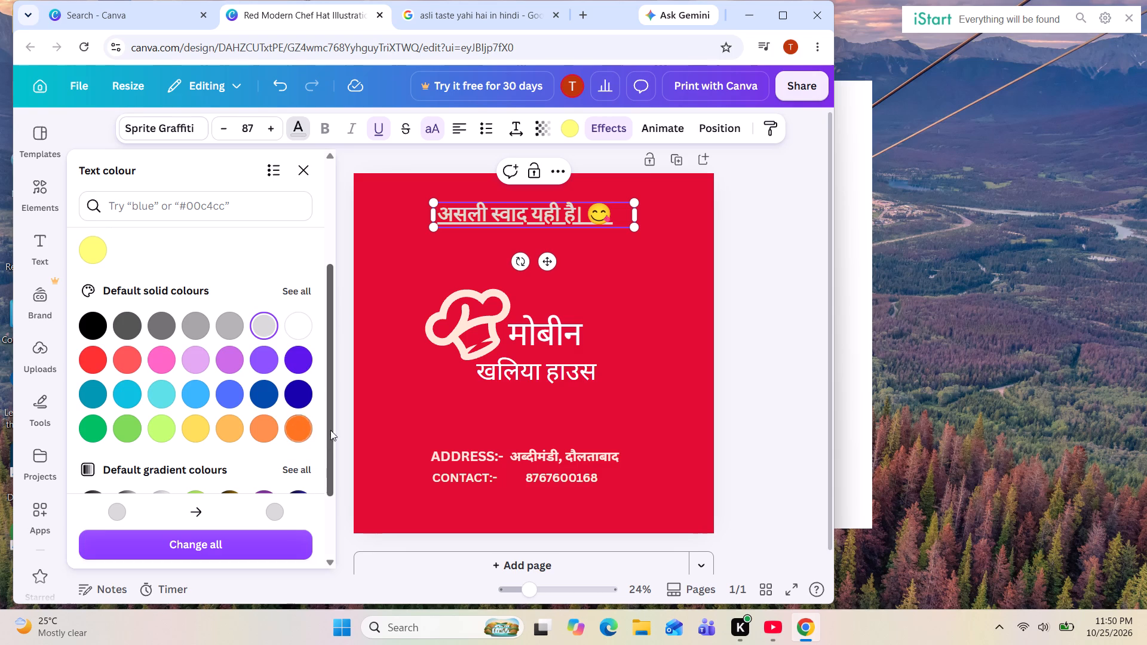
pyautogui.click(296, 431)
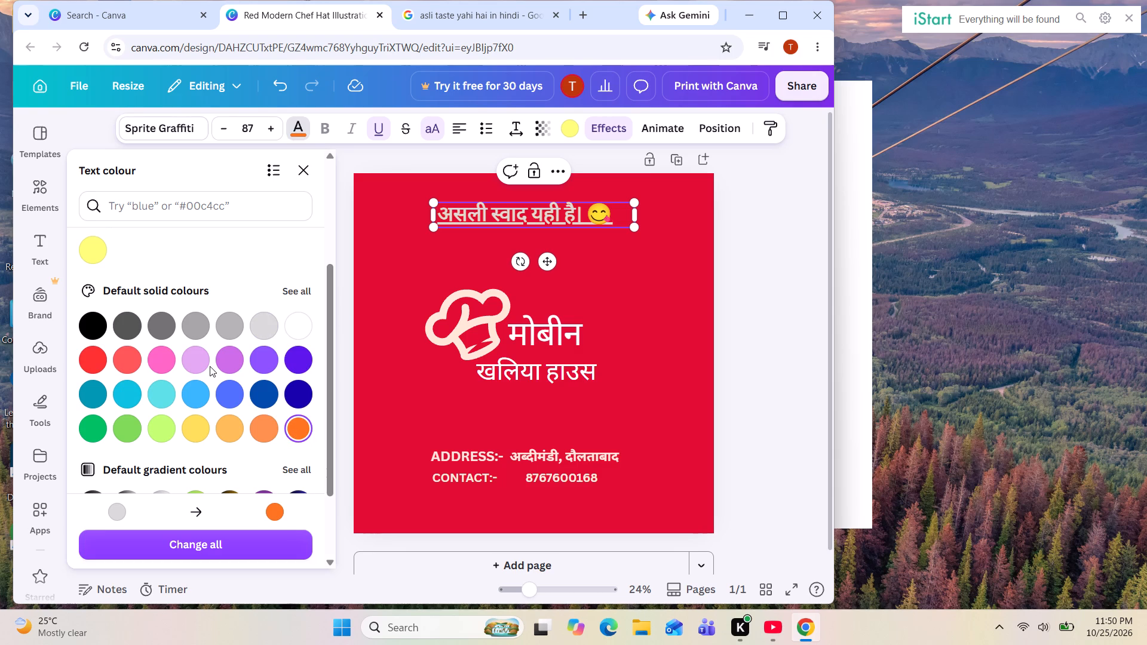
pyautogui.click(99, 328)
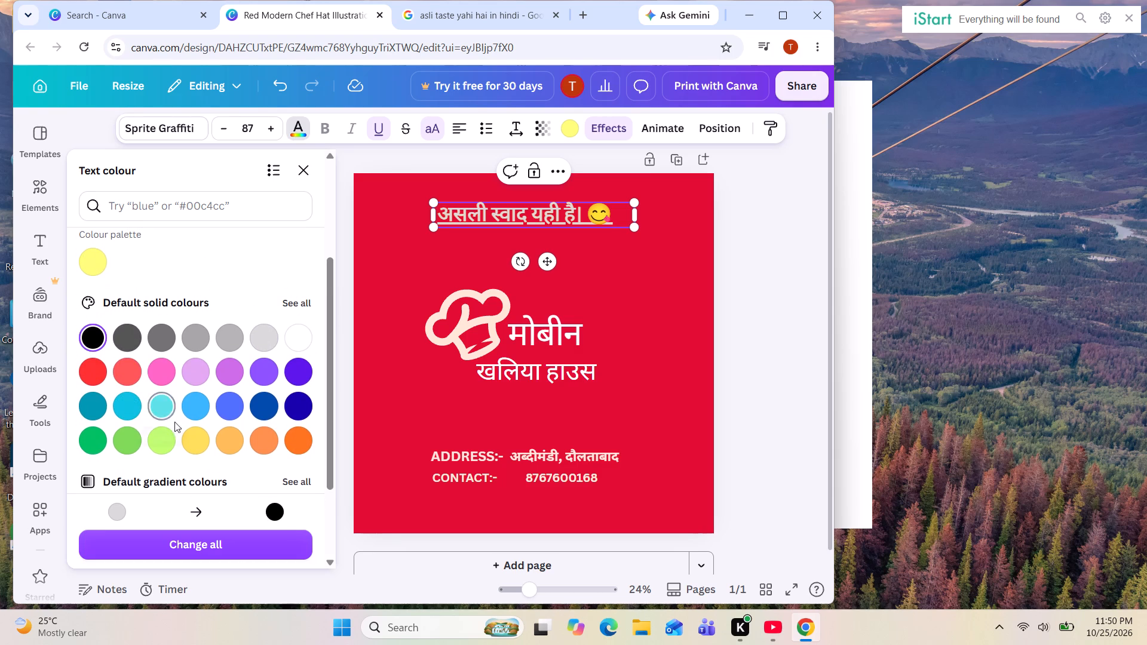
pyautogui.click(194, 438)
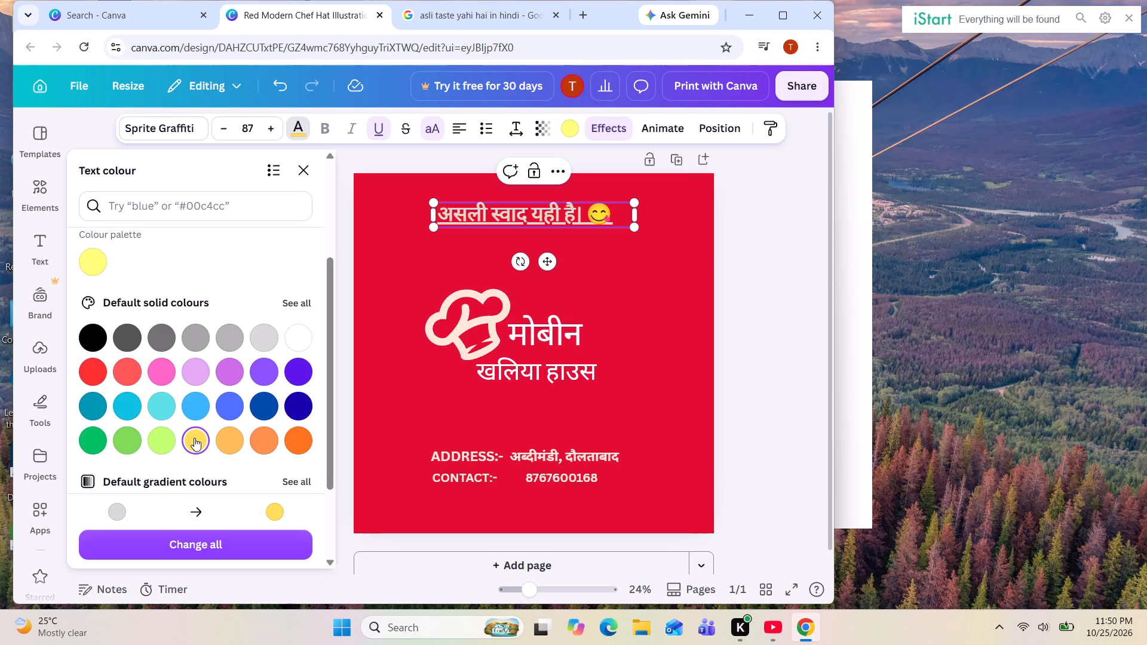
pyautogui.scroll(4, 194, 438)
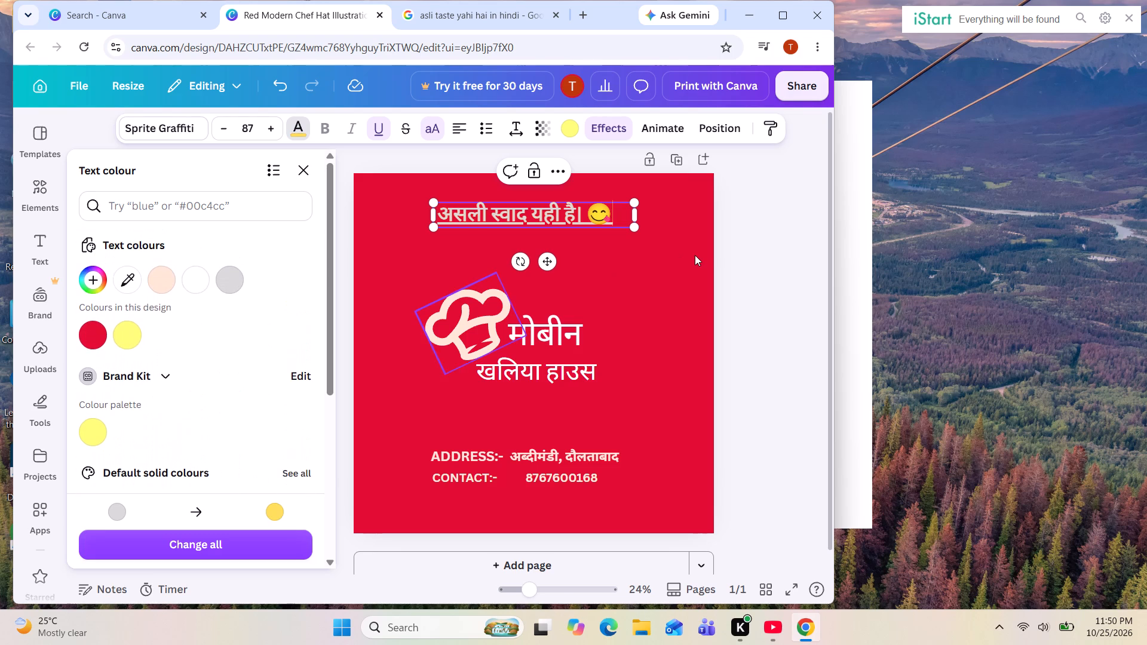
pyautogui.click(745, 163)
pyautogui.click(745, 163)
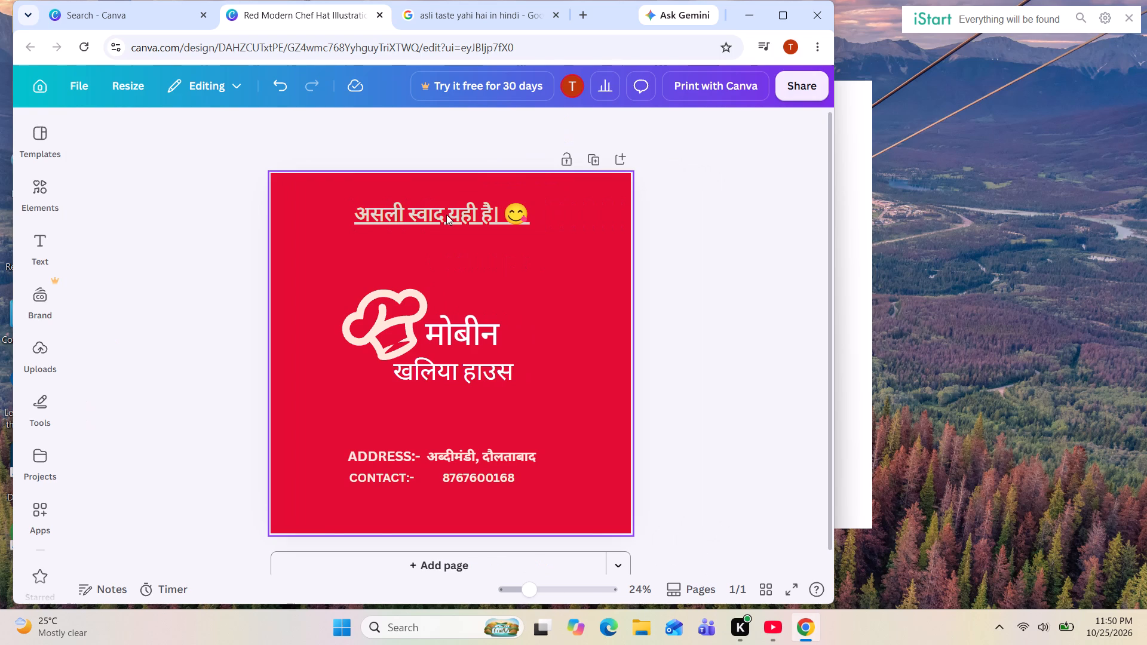
# Move the tagline slightly down, closer to the chef hat logo.
pyautogui.moveTo(446, 214); pyautogui.dragTo(444, 231)
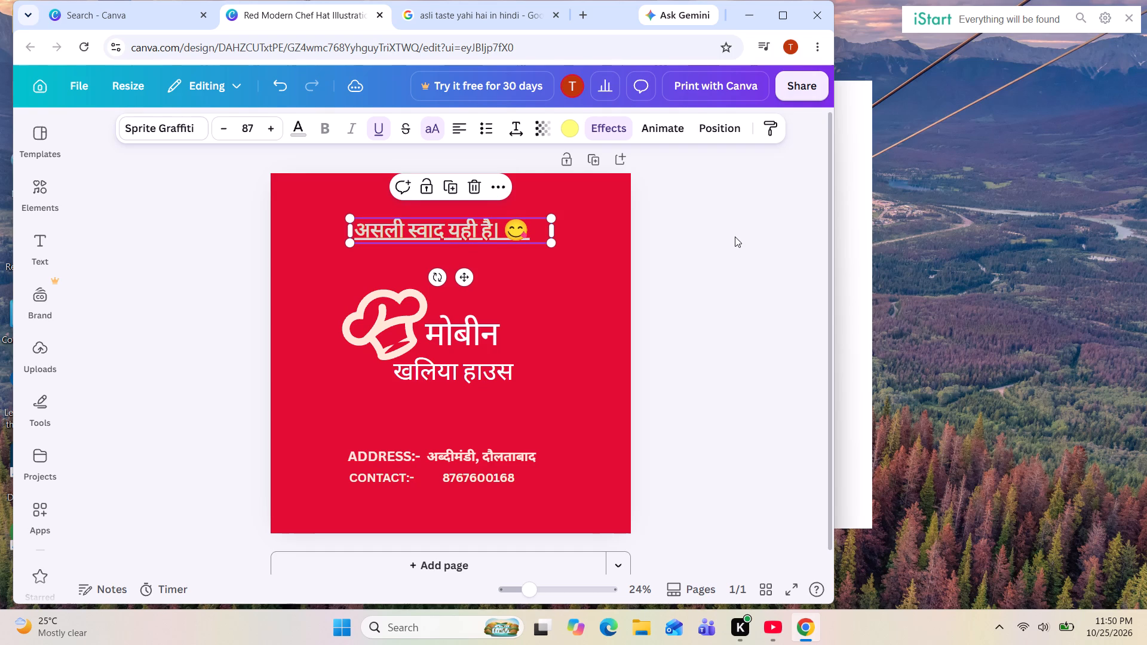
pyautogui.click(735, 236)
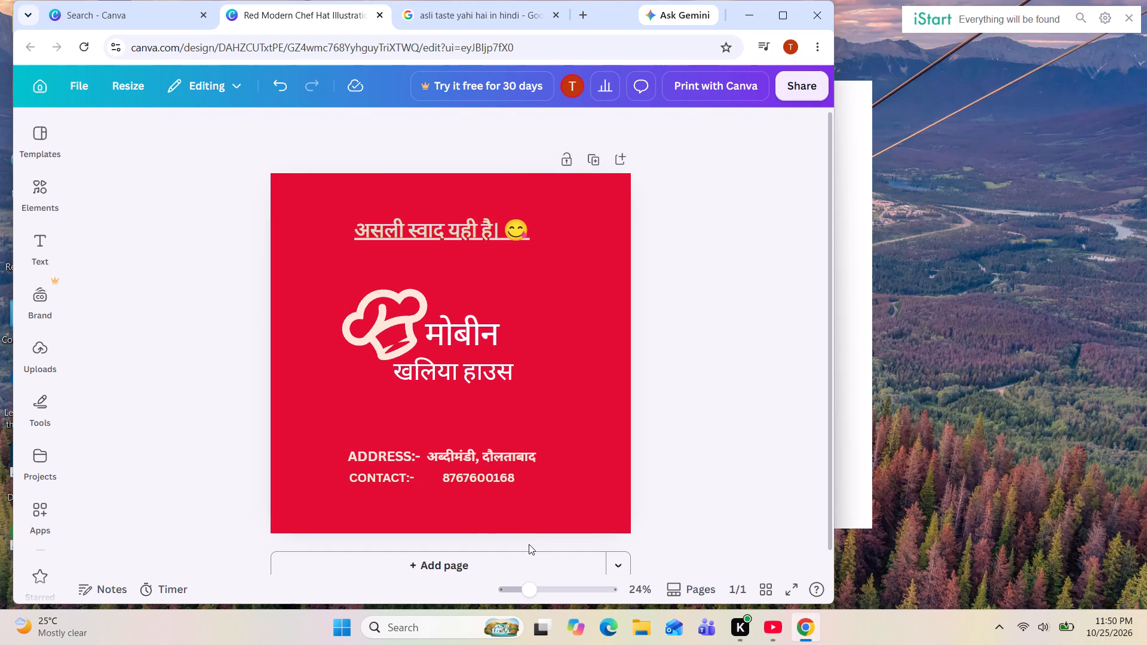
# Turn off uppercase formatting for the मोबीन खलिया हाउस name text beside the chef hat.
pyautogui.click(504, 587)
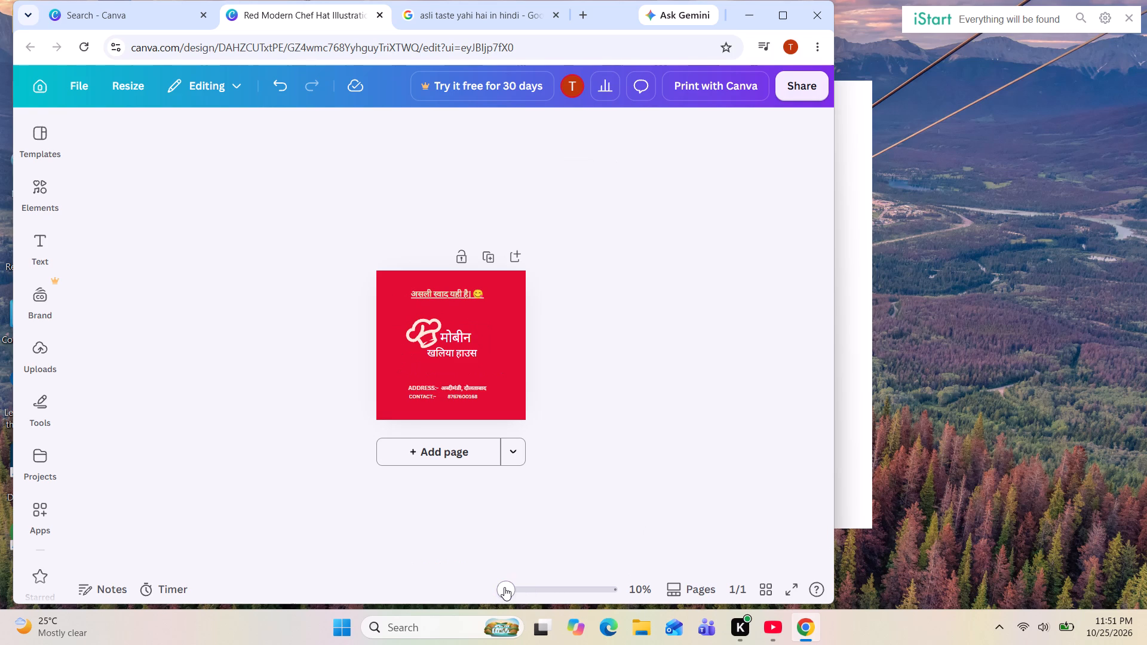
pyautogui.click(524, 591)
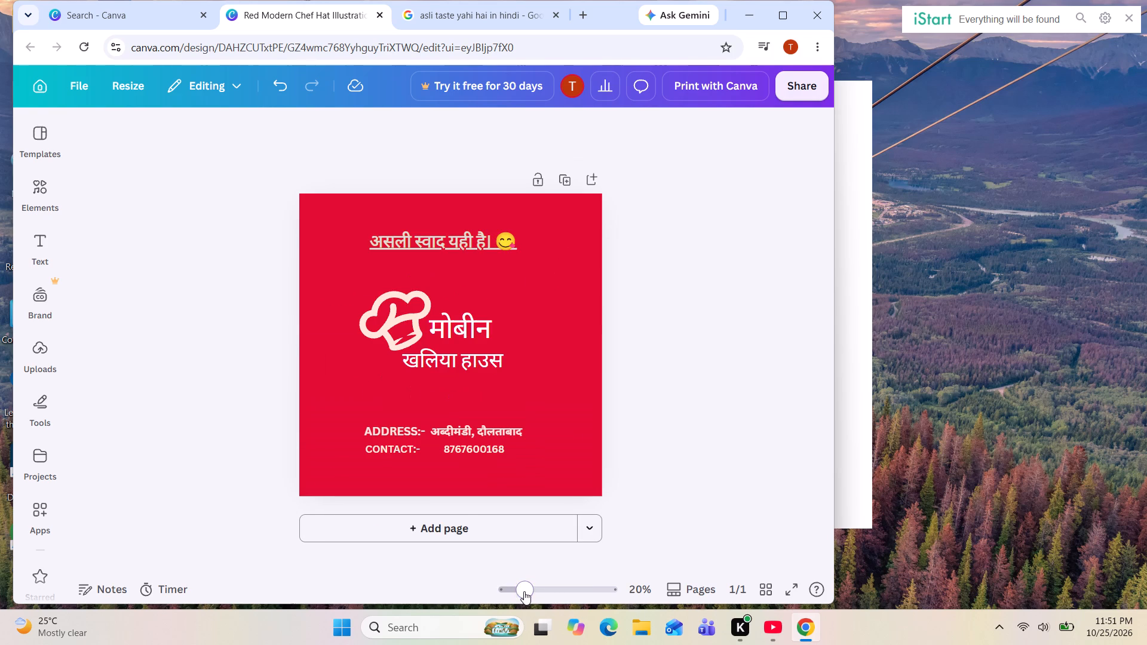
pyautogui.click(477, 337)
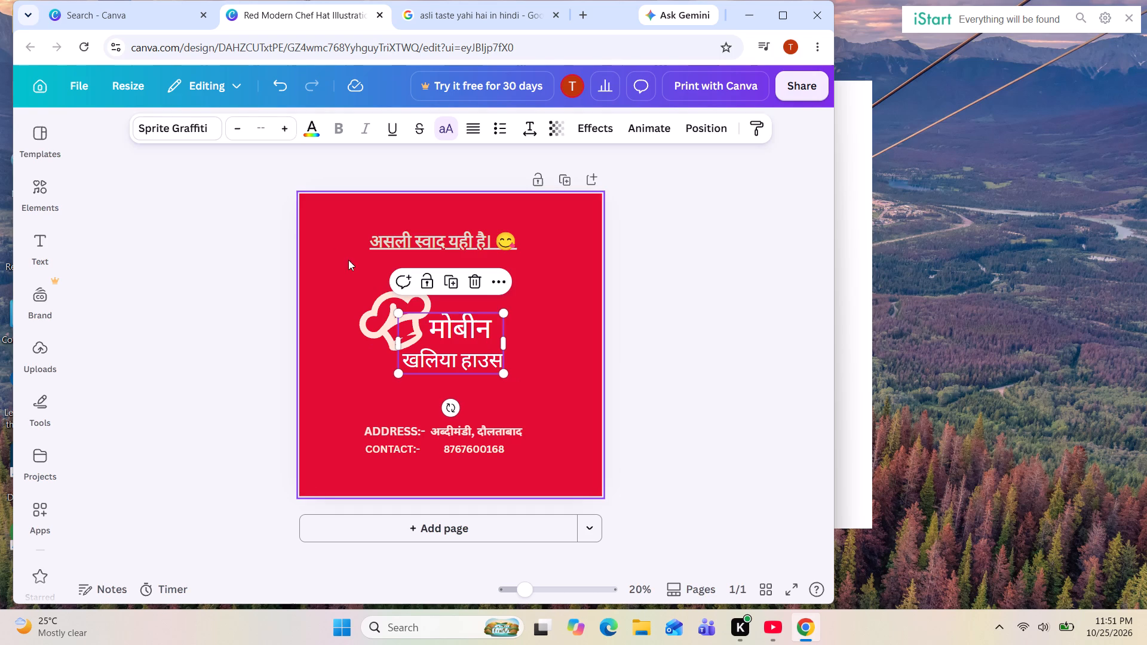
pyautogui.click(53, 207)
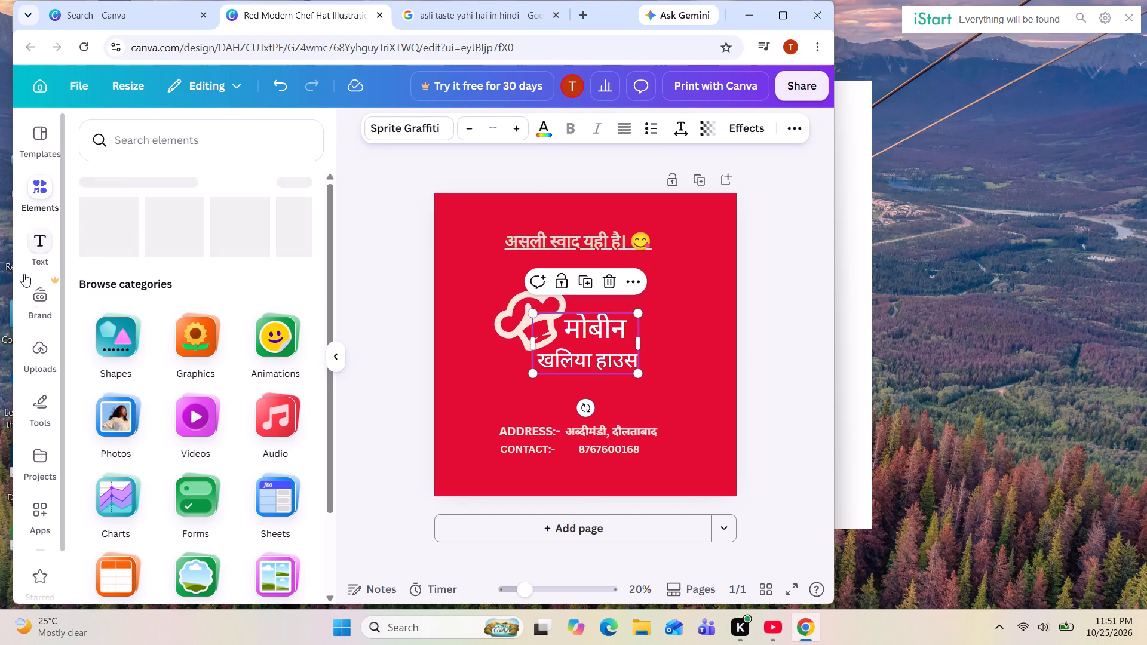
pyautogui.click(338, 360)
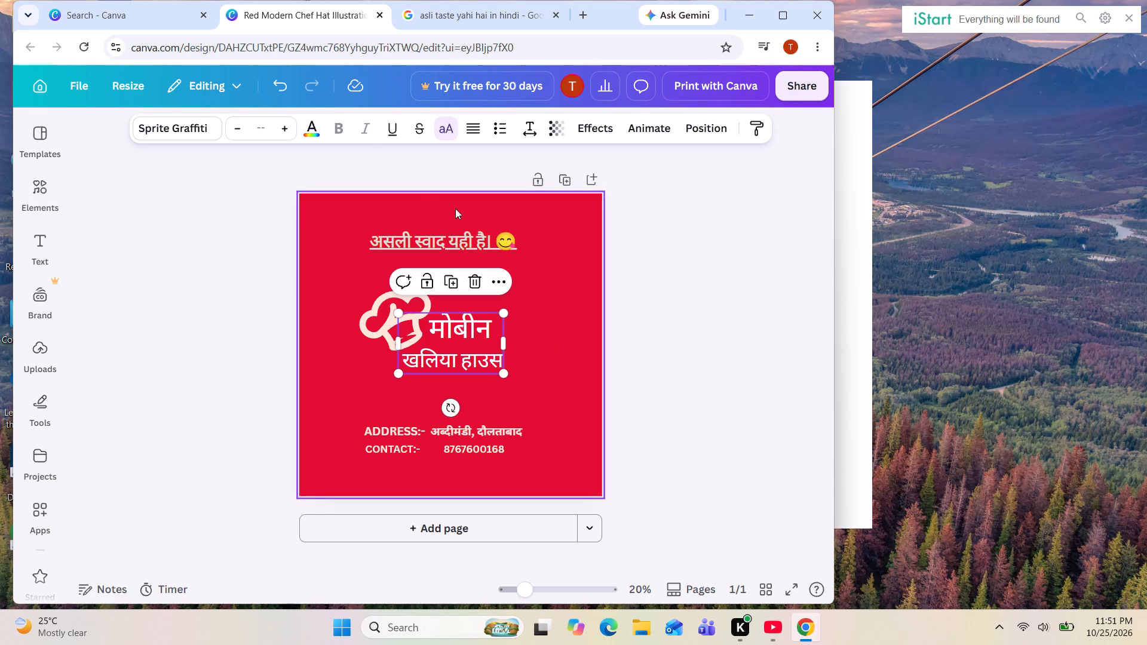
pyautogui.click(448, 131)
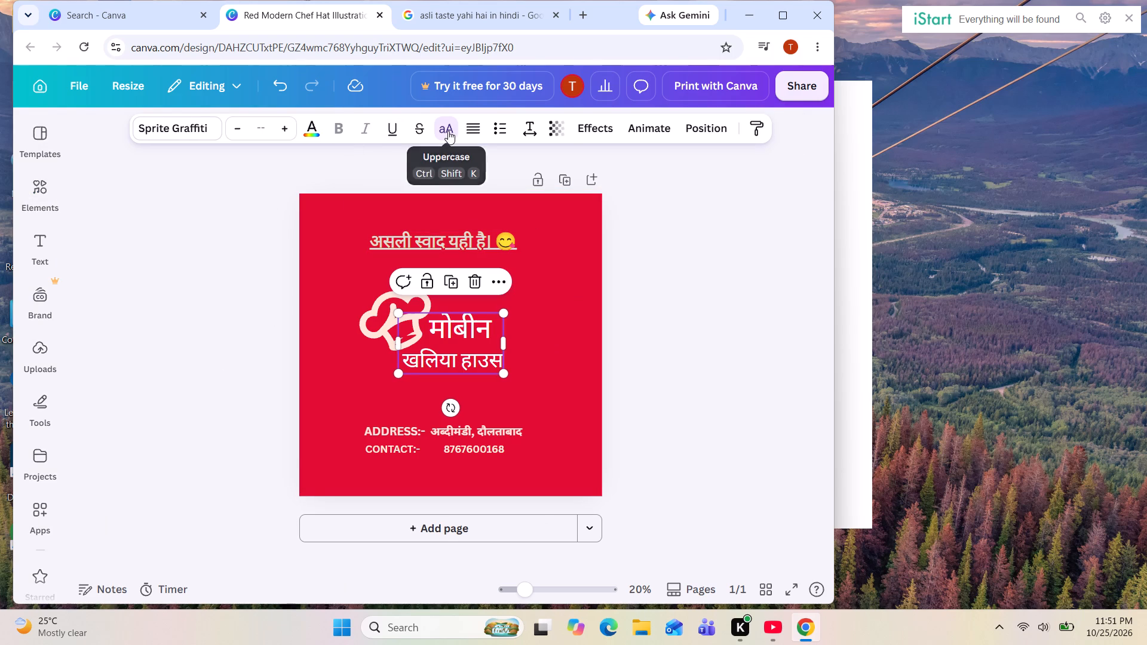
pyautogui.click(448, 131)
pyautogui.click(448, 131)
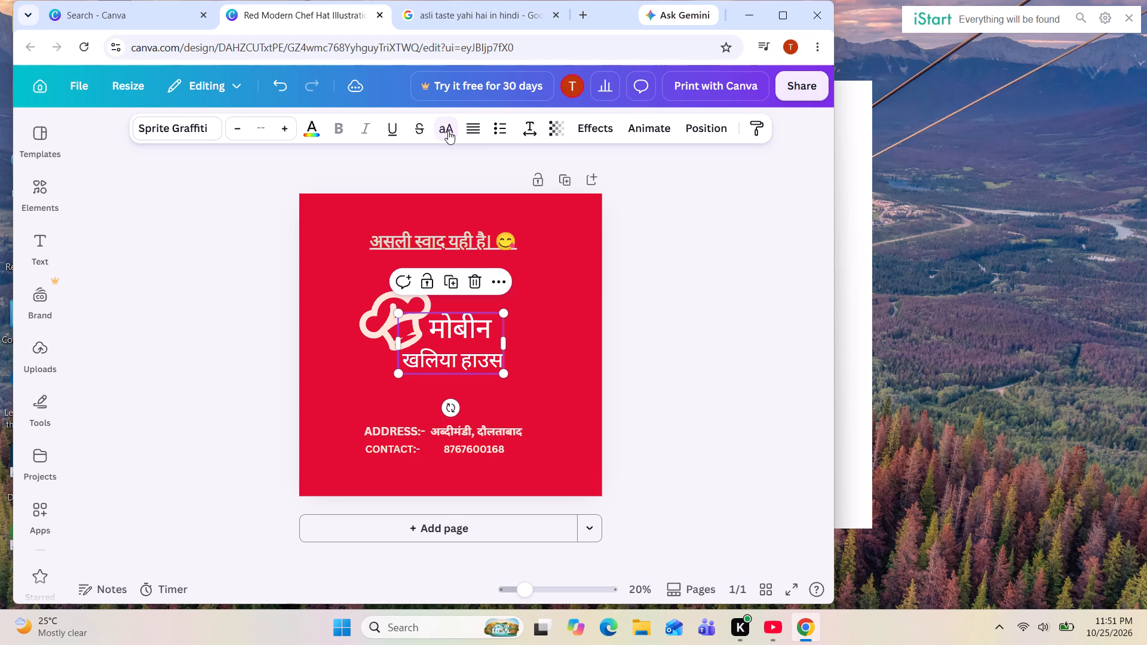
# Set the tagline's font to DM Sans and replace Sprite Graffiti with it across the whole design.
pyautogui.click(203, 131)
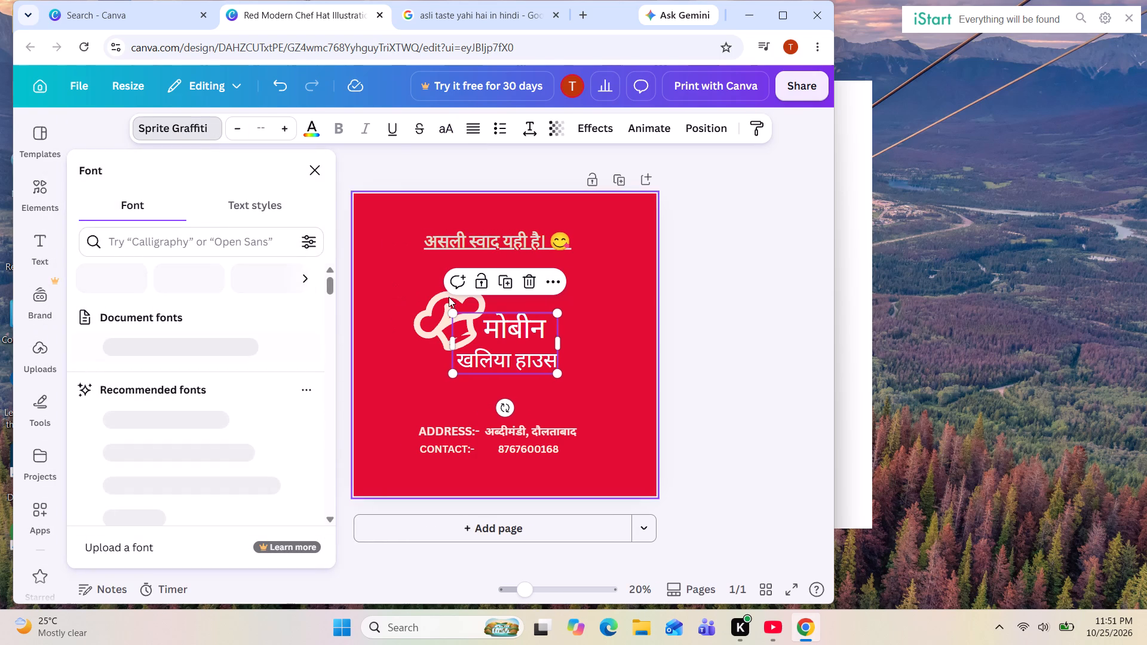
pyautogui.click(466, 239)
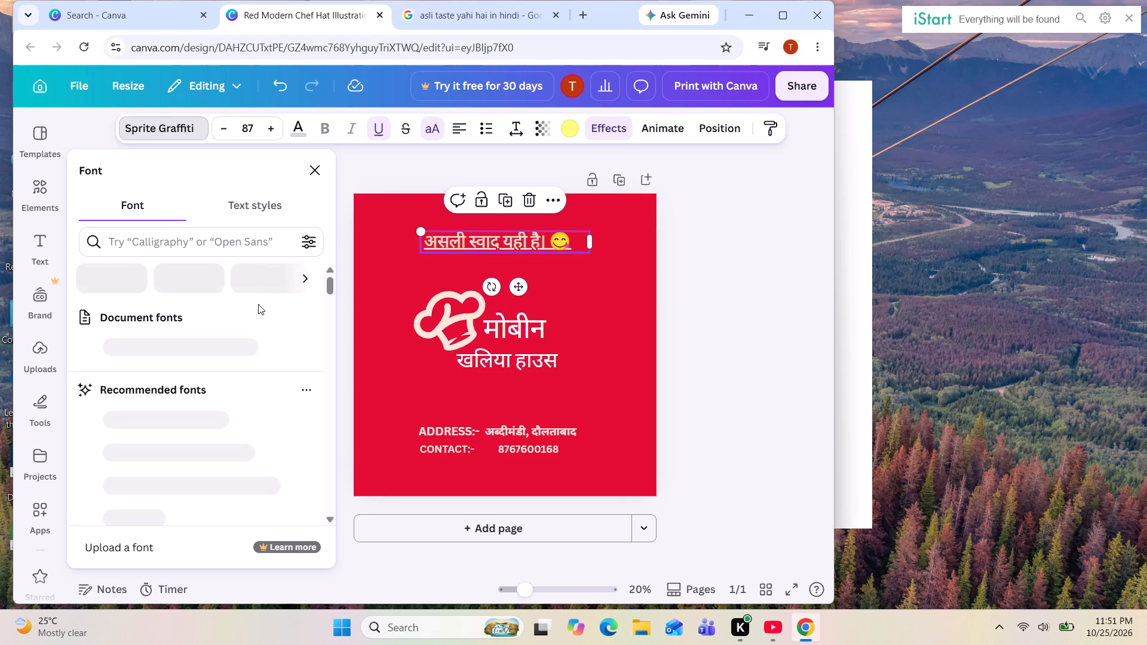
pyautogui.scroll(-3, 258, 308)
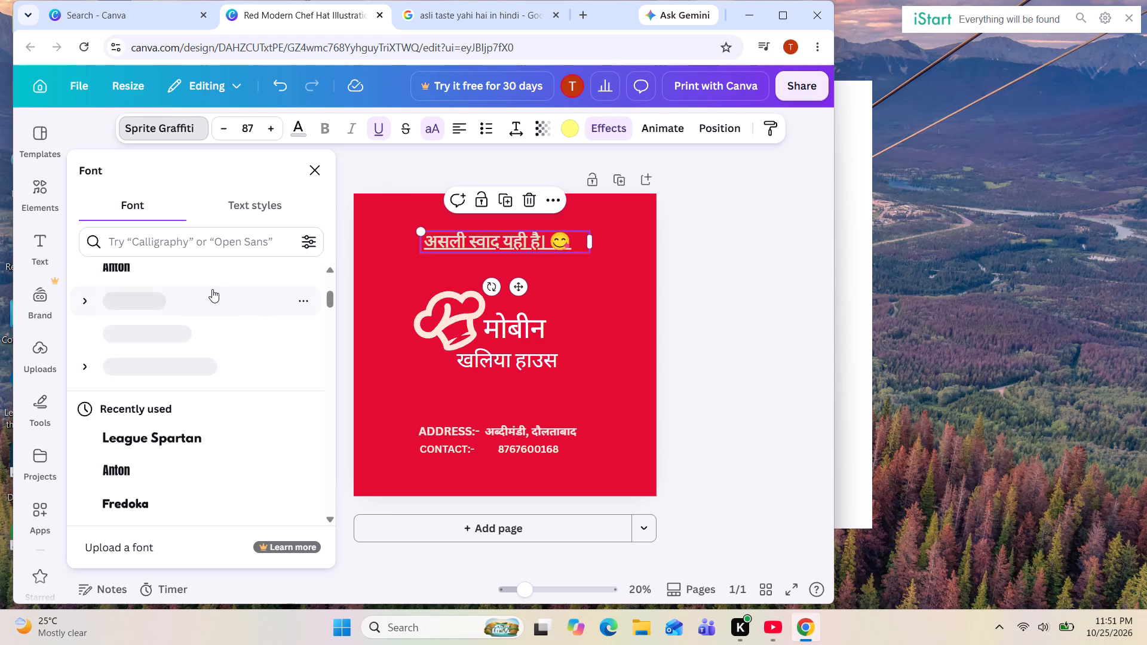
pyautogui.scroll(3, 213, 290)
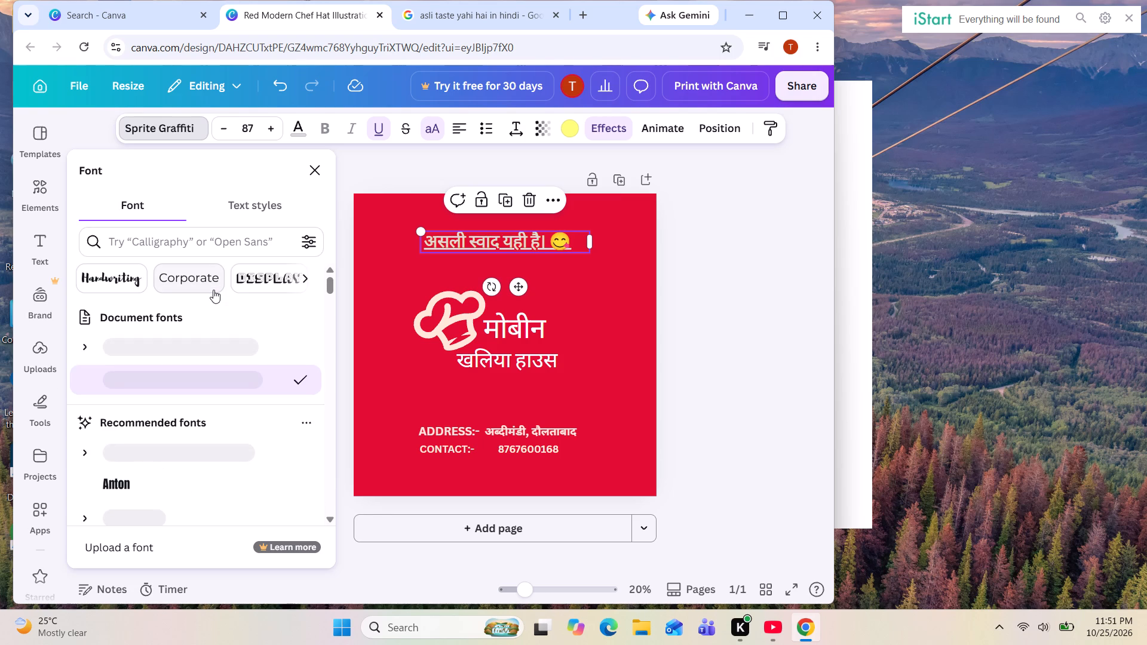
pyautogui.click(130, 274)
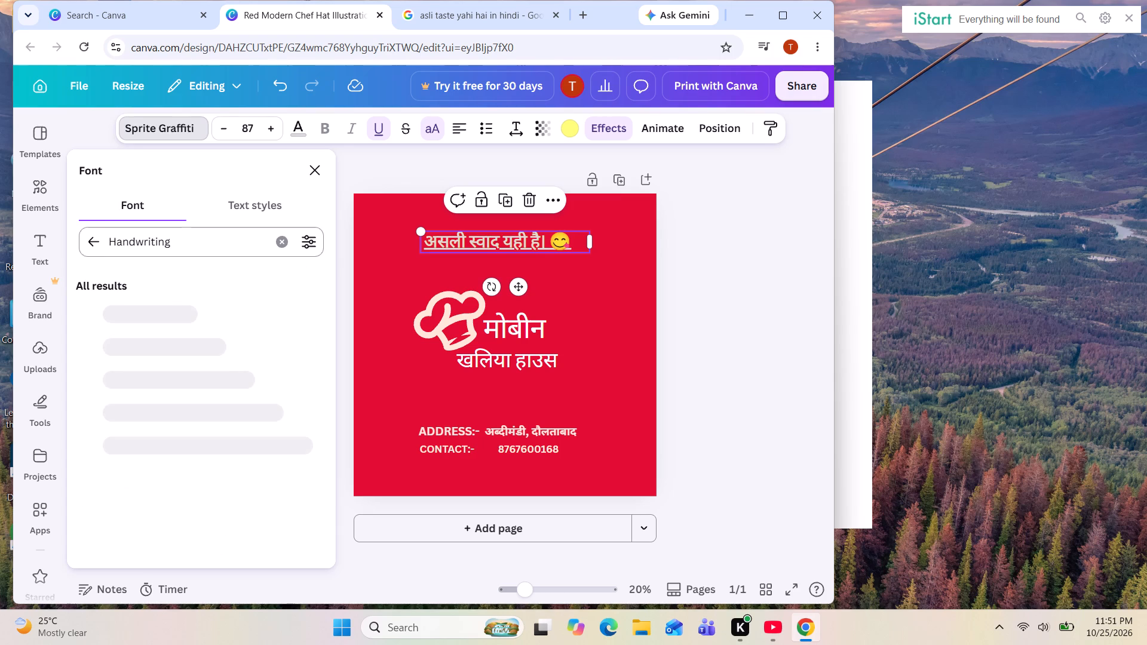
pyautogui.click(90, 244)
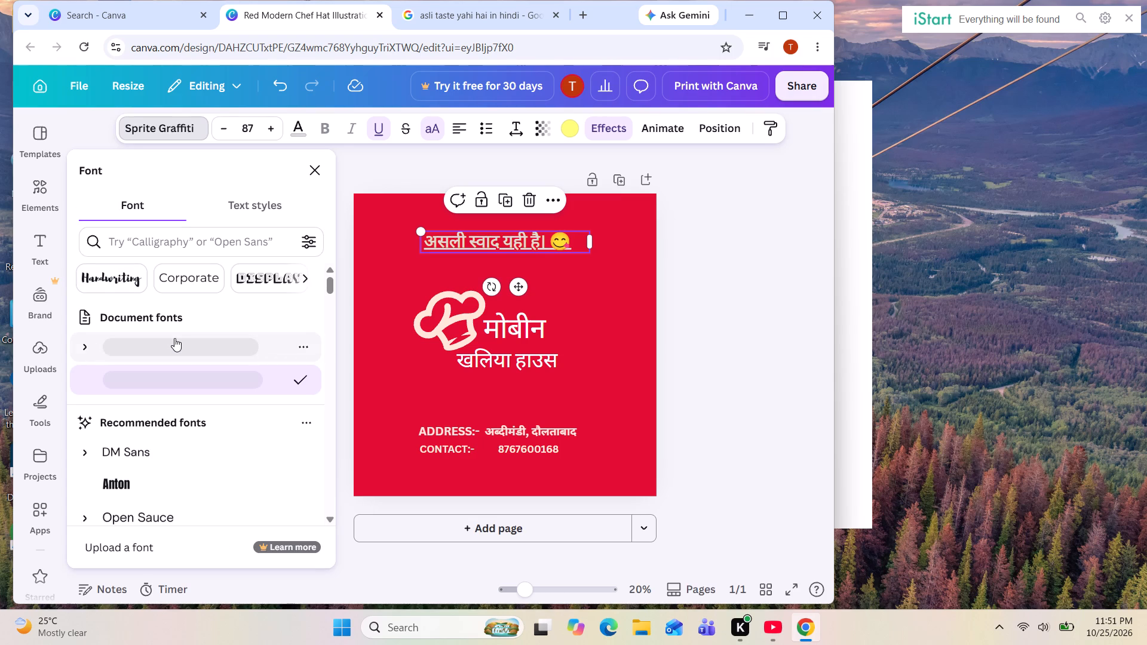
pyautogui.click(133, 456)
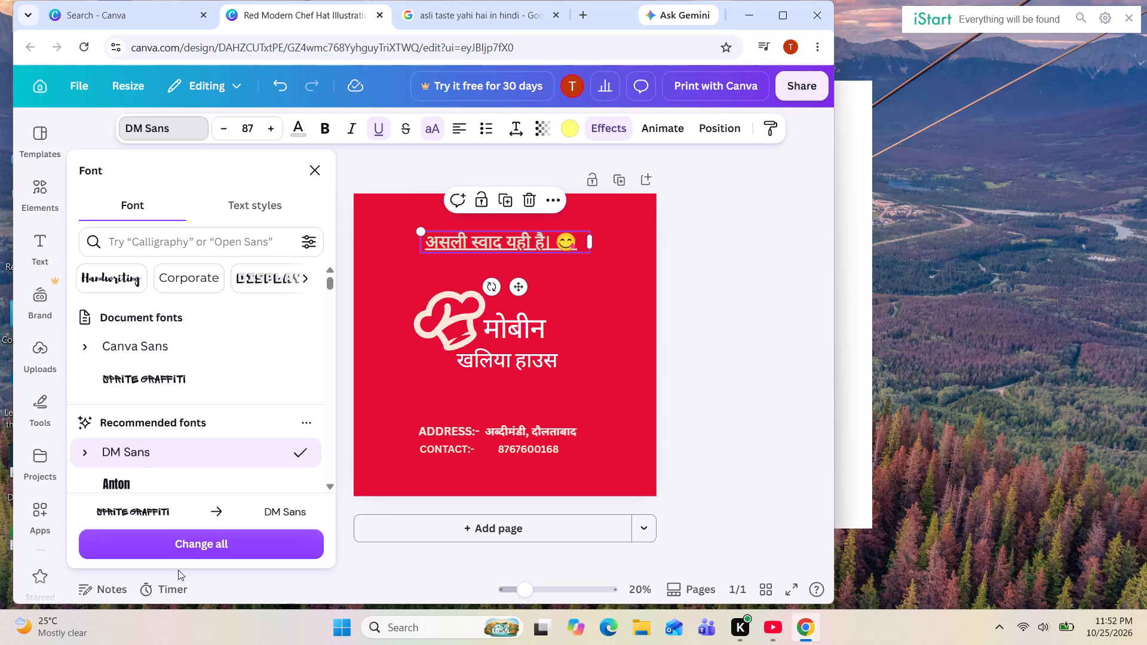
pyautogui.click(228, 546)
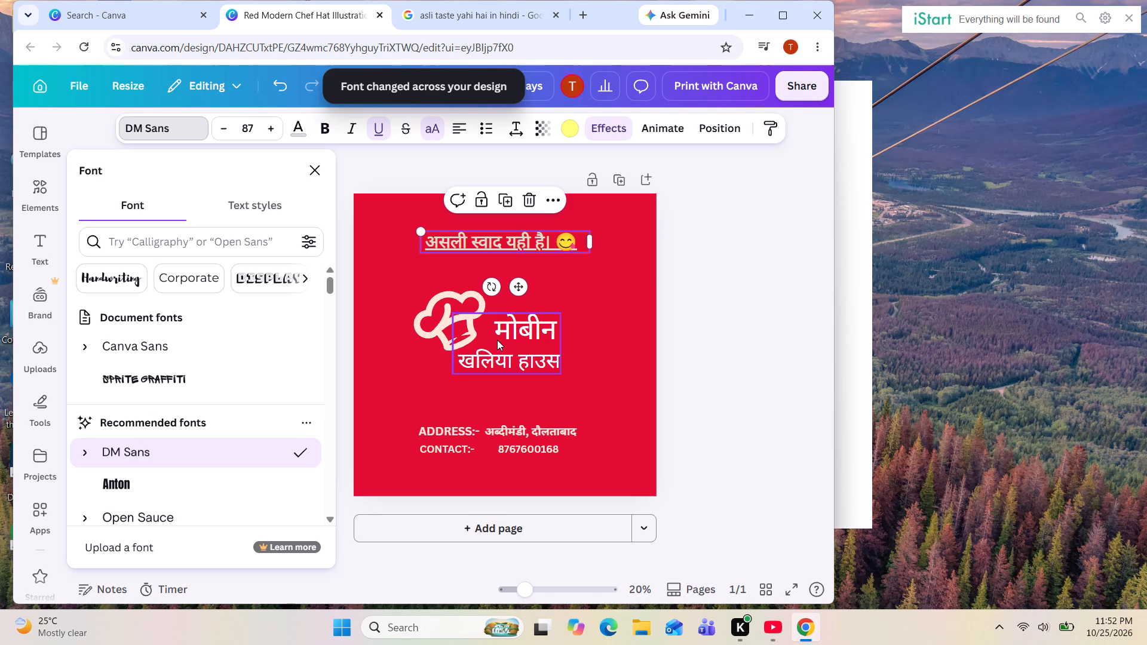
# Apply the Body document text style to the tagline and return to the font list.
pyautogui.scroll(1, 256, 365)
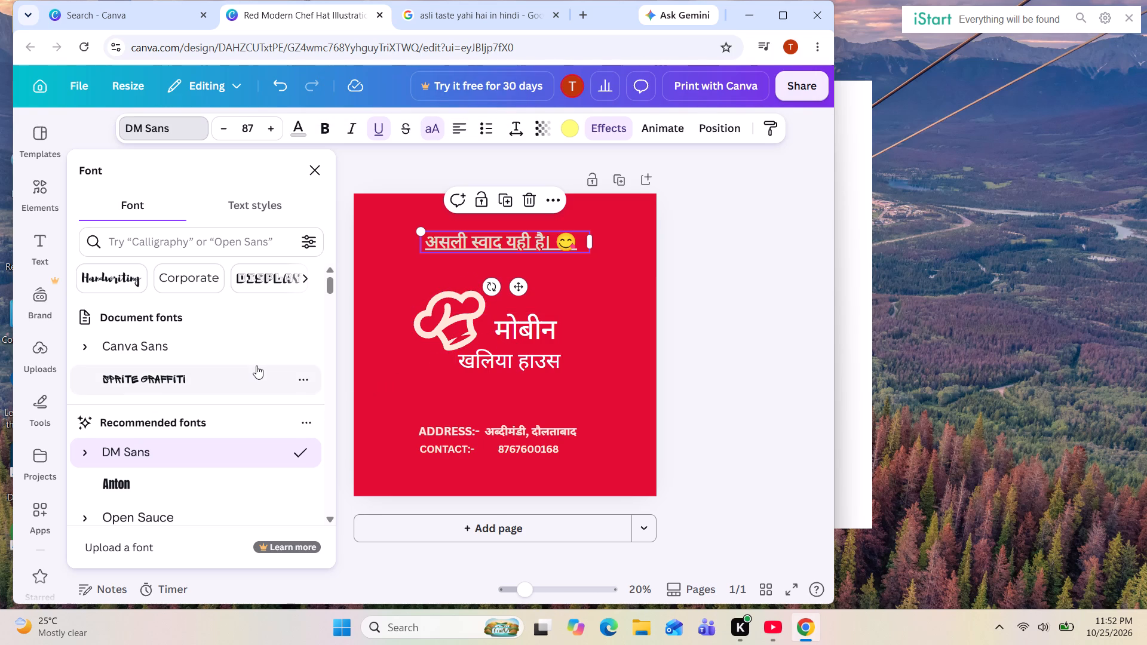
pyautogui.scroll(1, 256, 365)
pyautogui.click(252, 208)
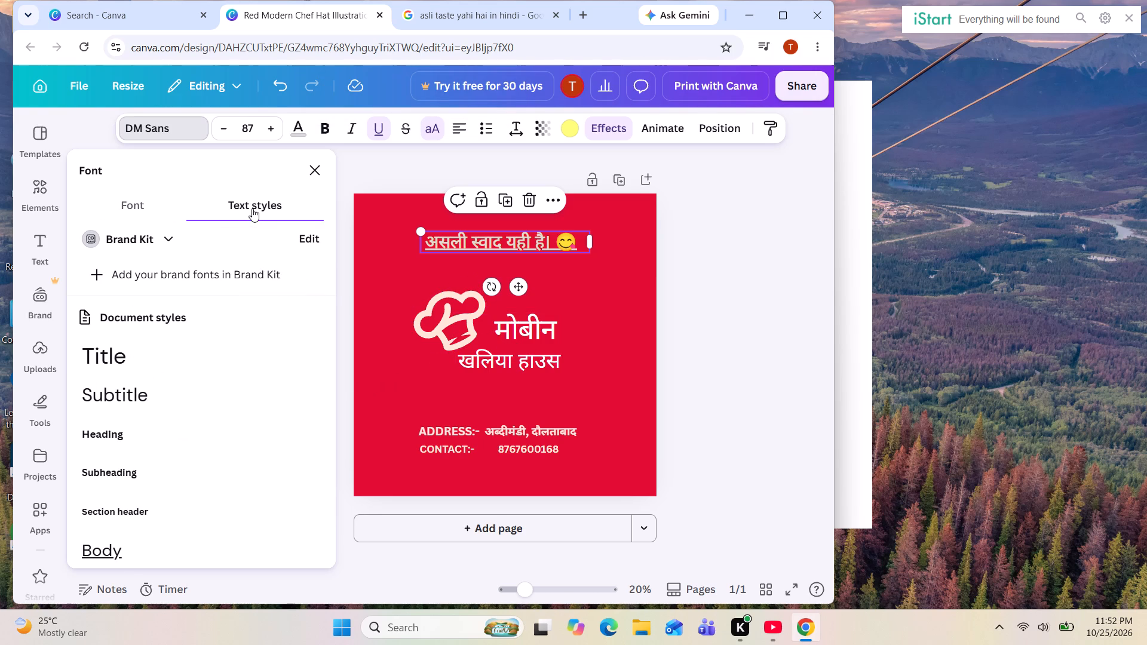
pyautogui.scroll(-2, 109, 451)
pyautogui.click(111, 548)
pyautogui.click(137, 202)
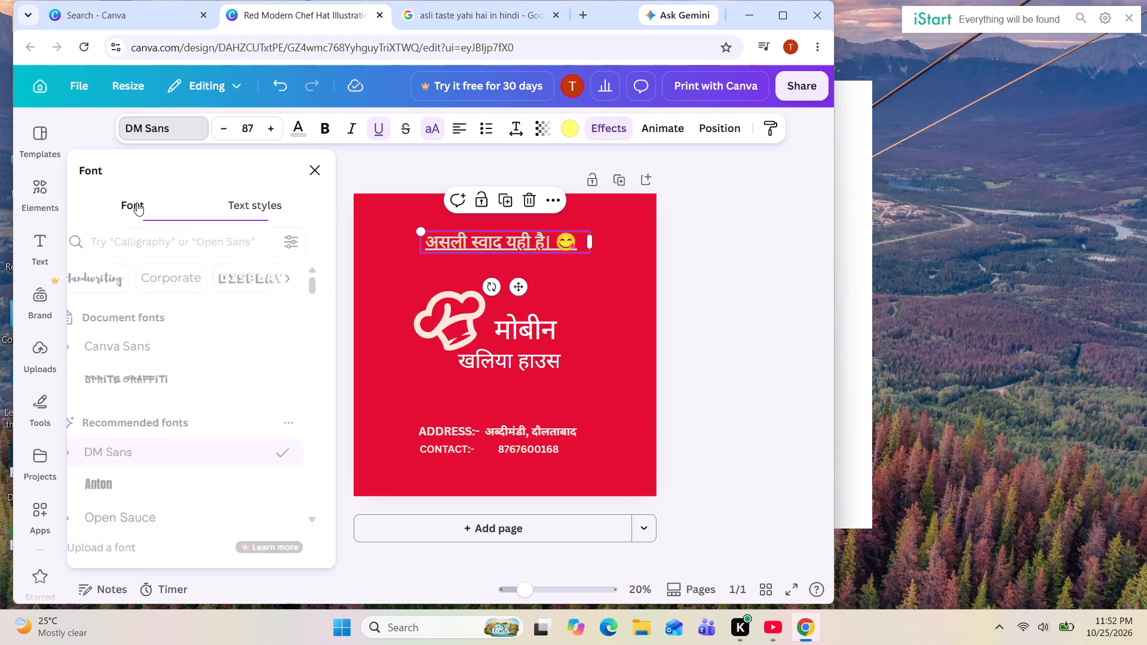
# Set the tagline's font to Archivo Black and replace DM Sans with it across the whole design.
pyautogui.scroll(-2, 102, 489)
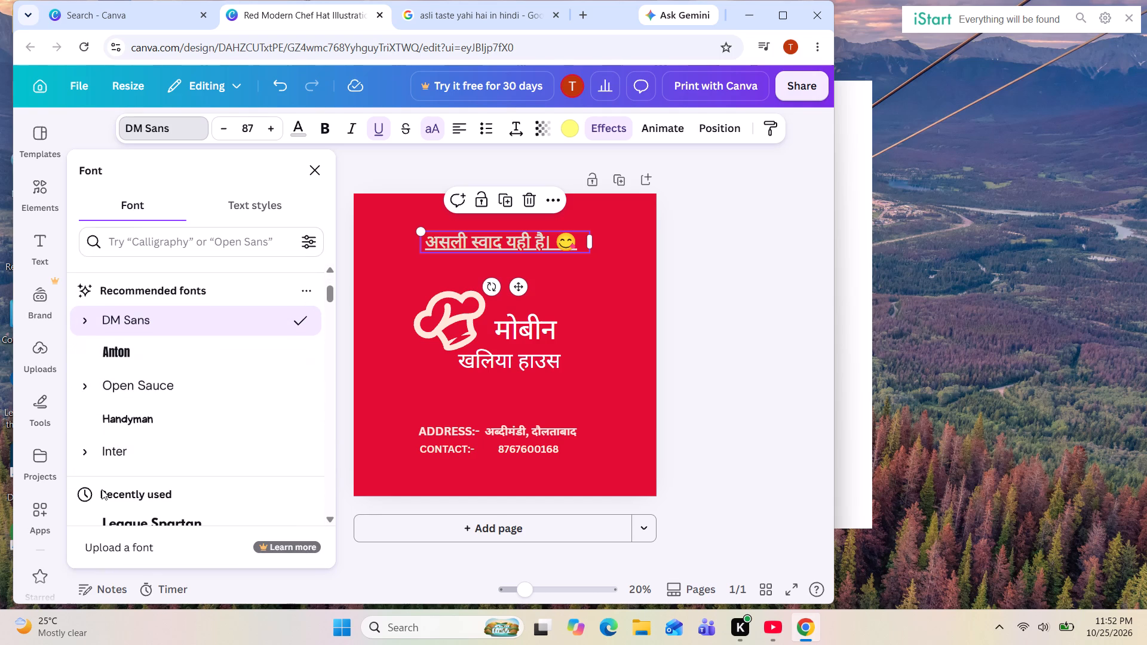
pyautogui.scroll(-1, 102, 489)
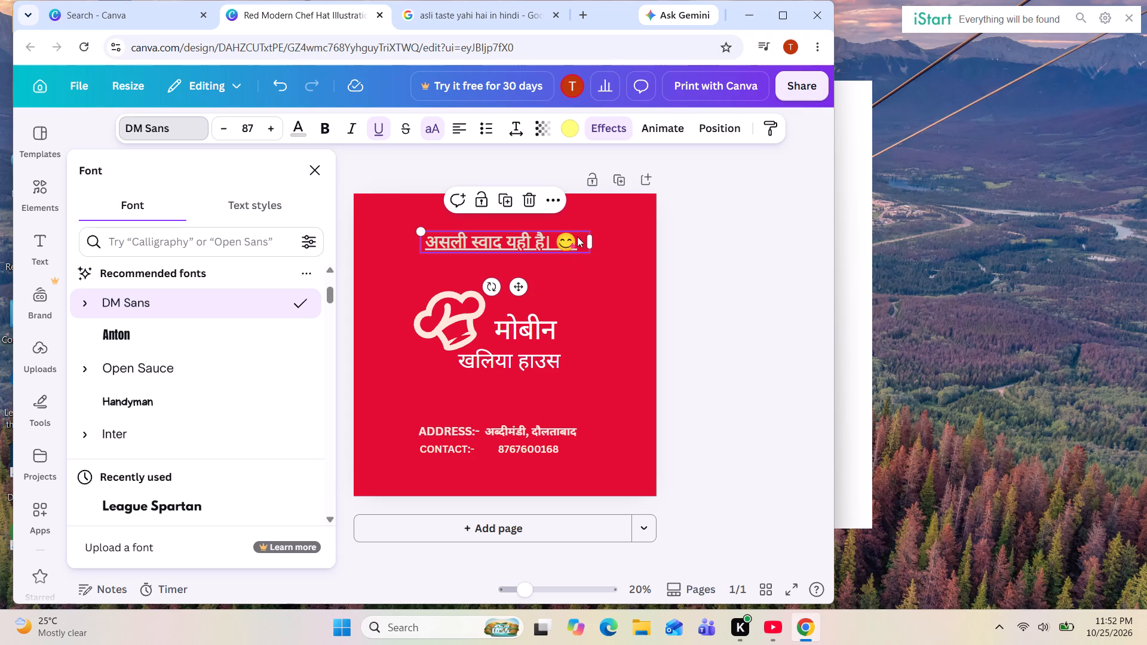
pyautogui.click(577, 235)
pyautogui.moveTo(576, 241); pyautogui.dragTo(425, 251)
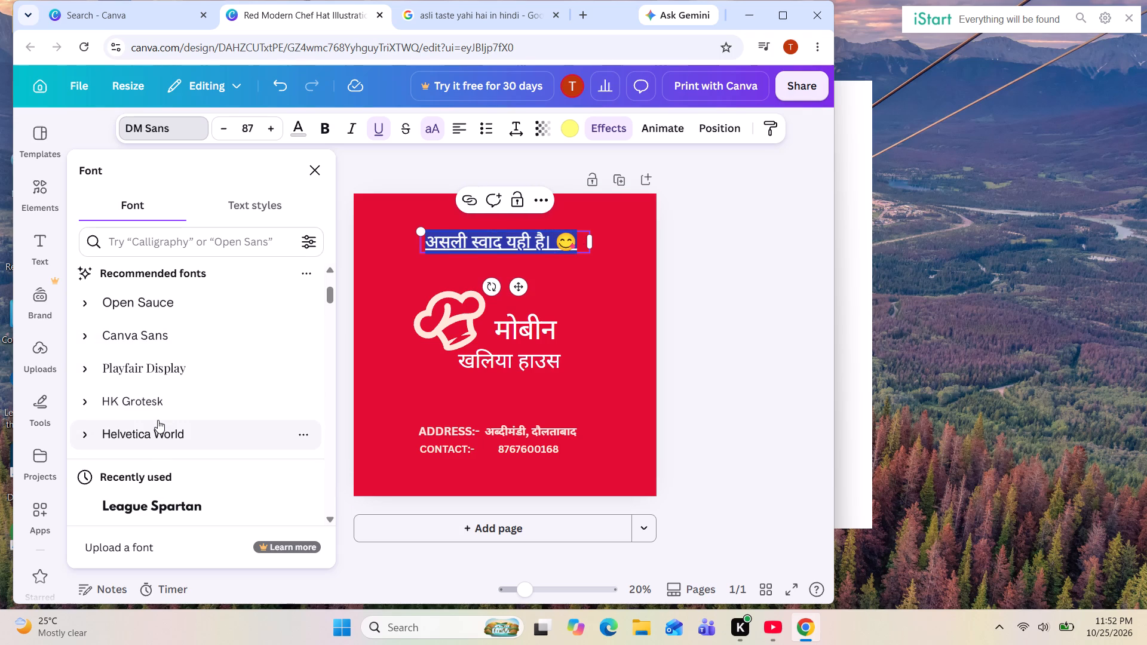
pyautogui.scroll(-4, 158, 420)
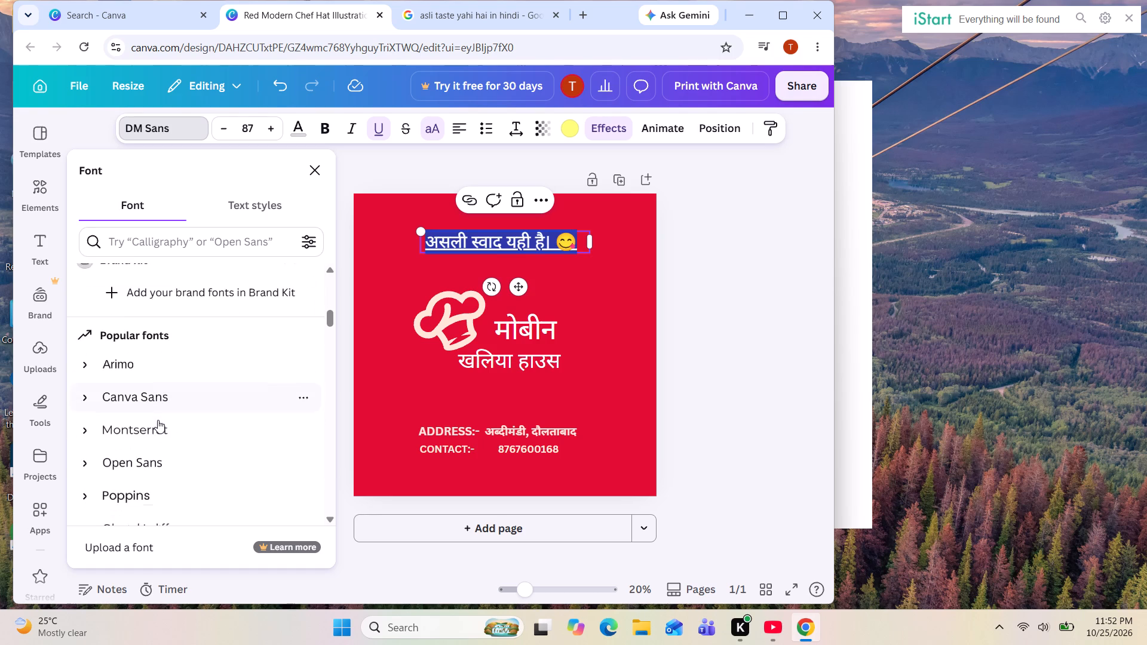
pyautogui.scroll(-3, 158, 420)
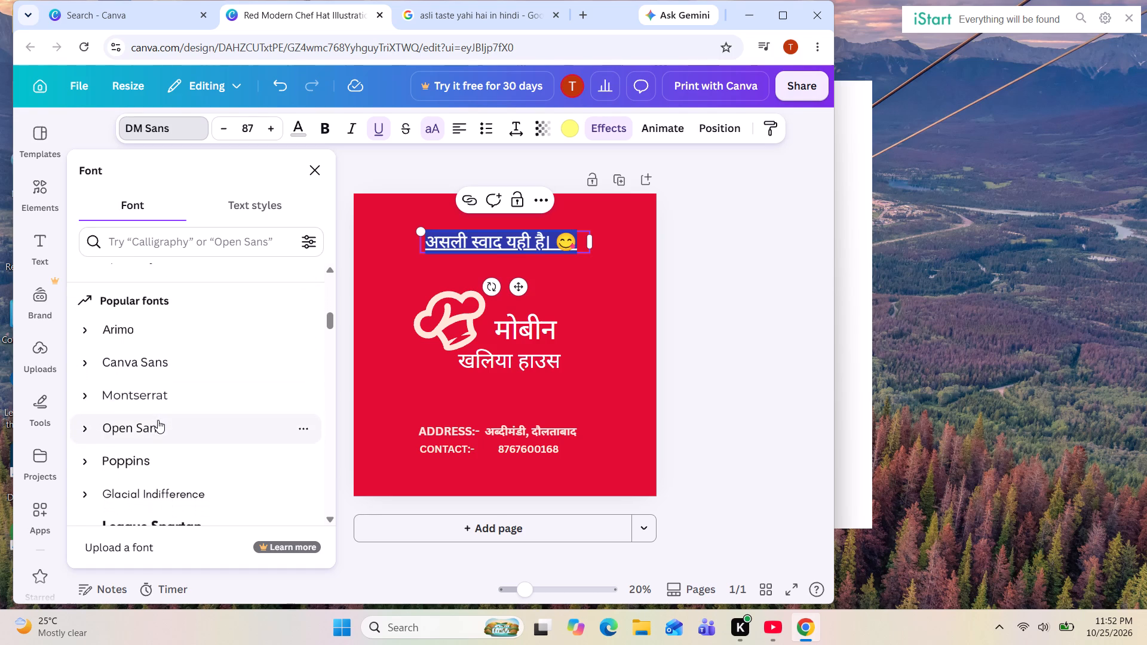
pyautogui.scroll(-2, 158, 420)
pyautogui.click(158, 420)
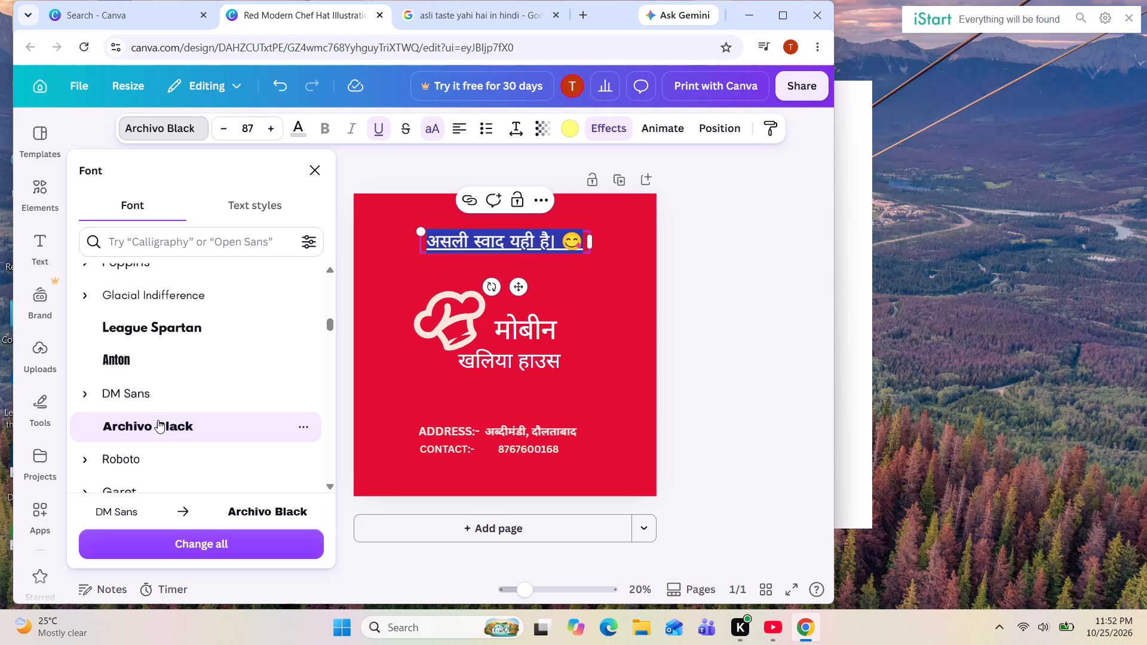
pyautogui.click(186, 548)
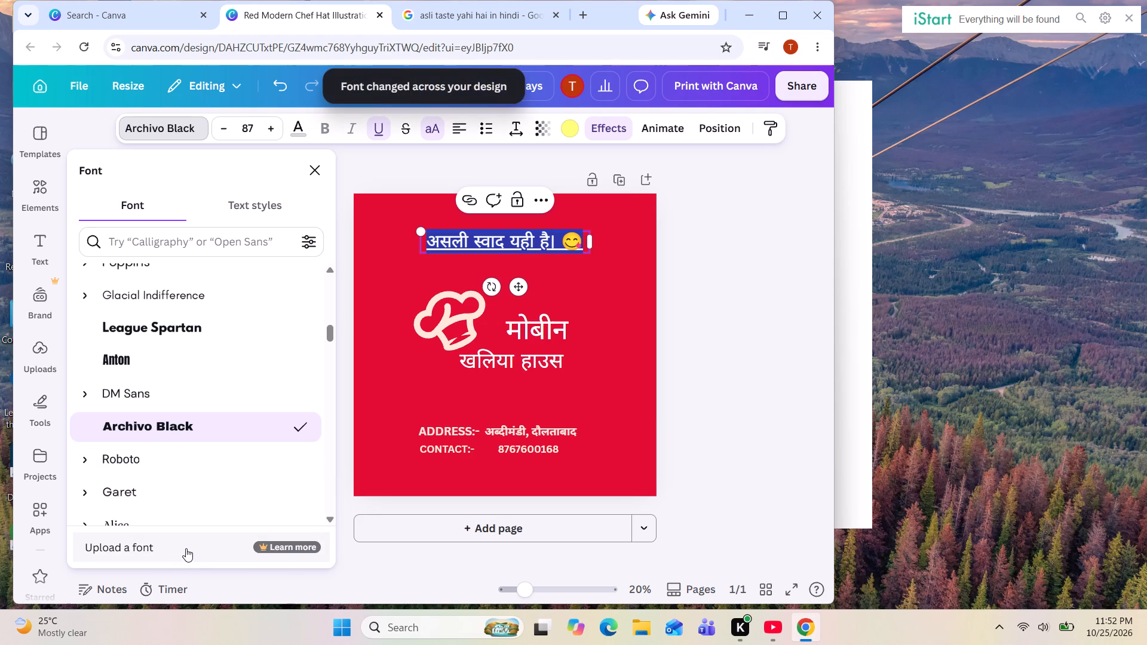
# Change the font of the tagline alone to Anton and deselect it.
pyautogui.click(161, 349)
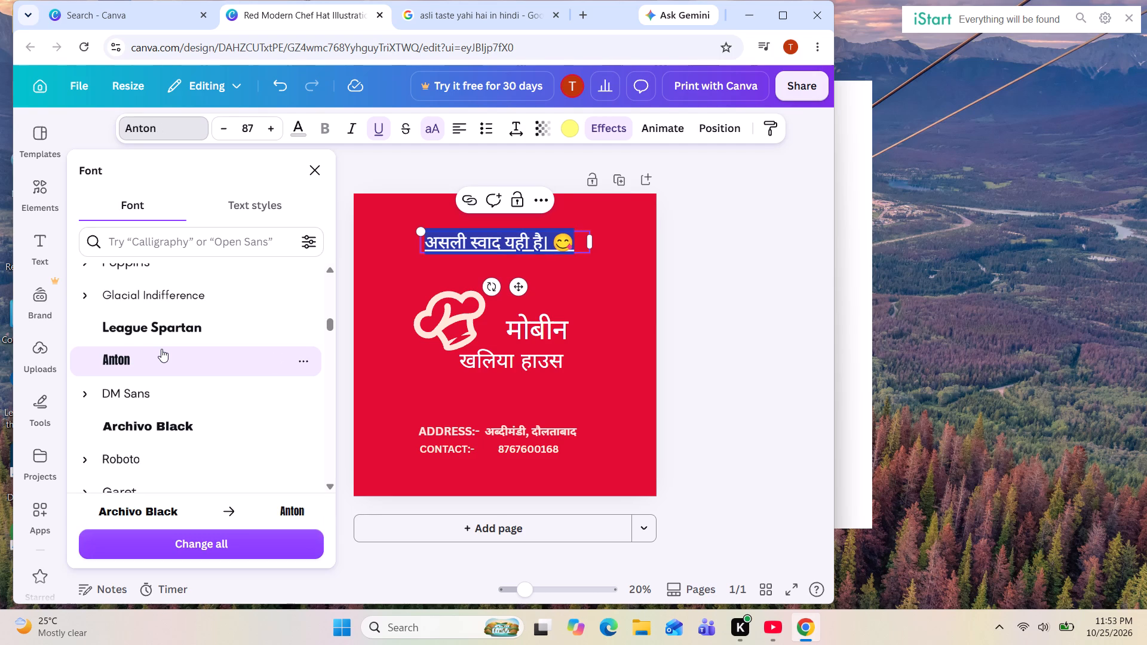
pyautogui.click(762, 306)
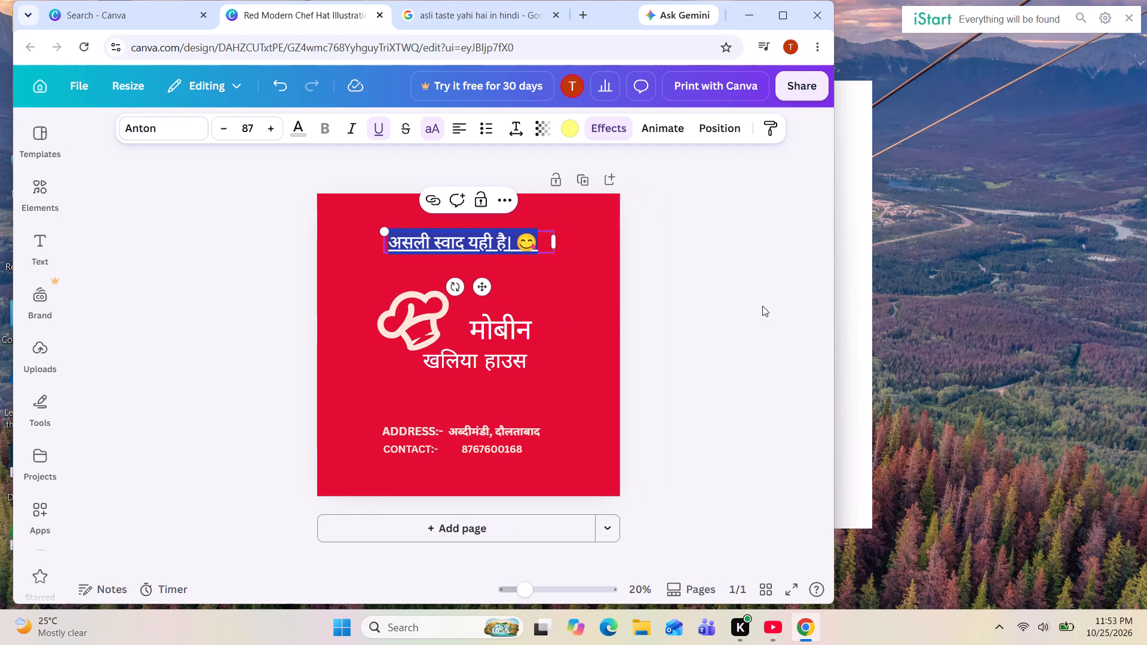
pyautogui.click(762, 306)
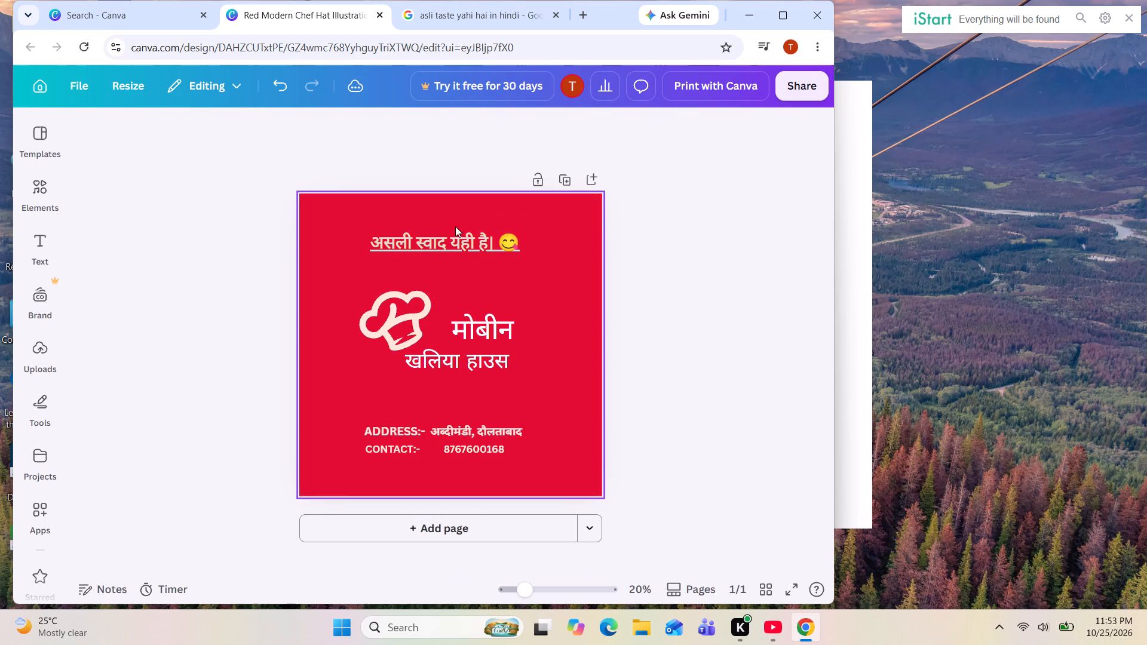
# Recolour the tagline text to light orange #ffe7d5 and deselect it.
pyautogui.click(456, 239)
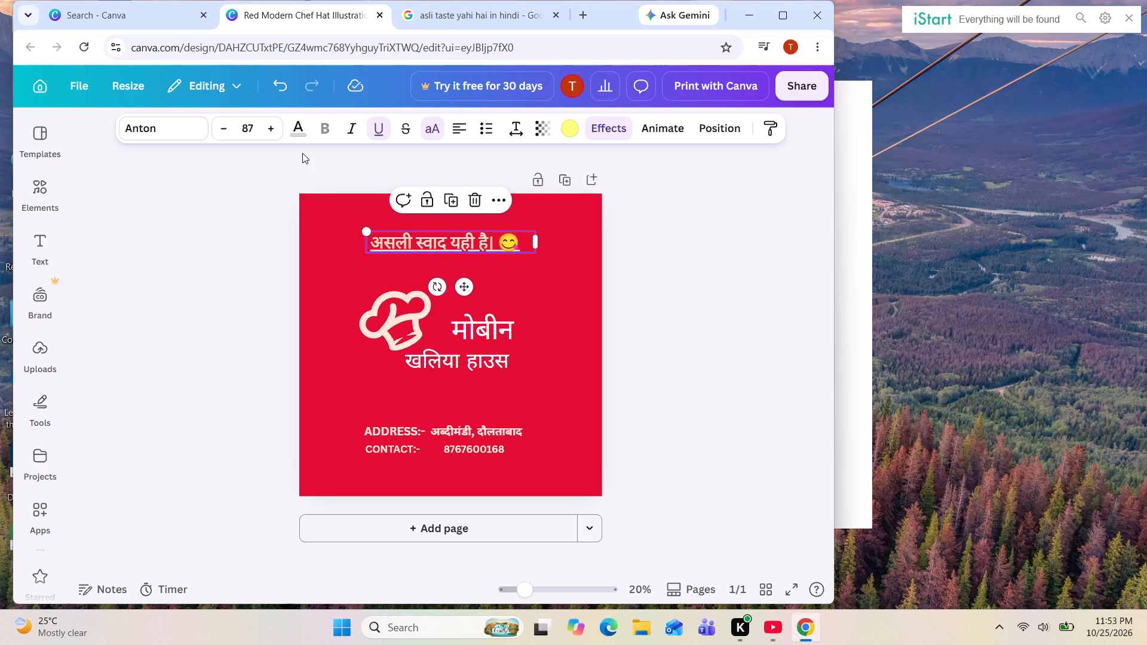
pyautogui.click(298, 132)
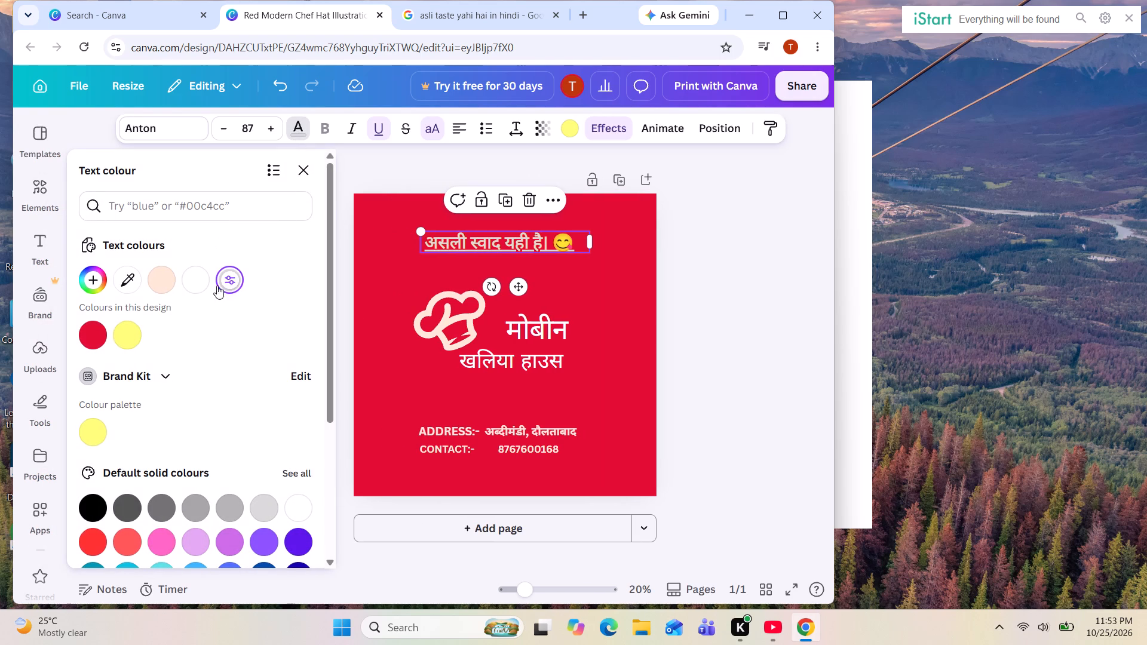
pyautogui.click(163, 281)
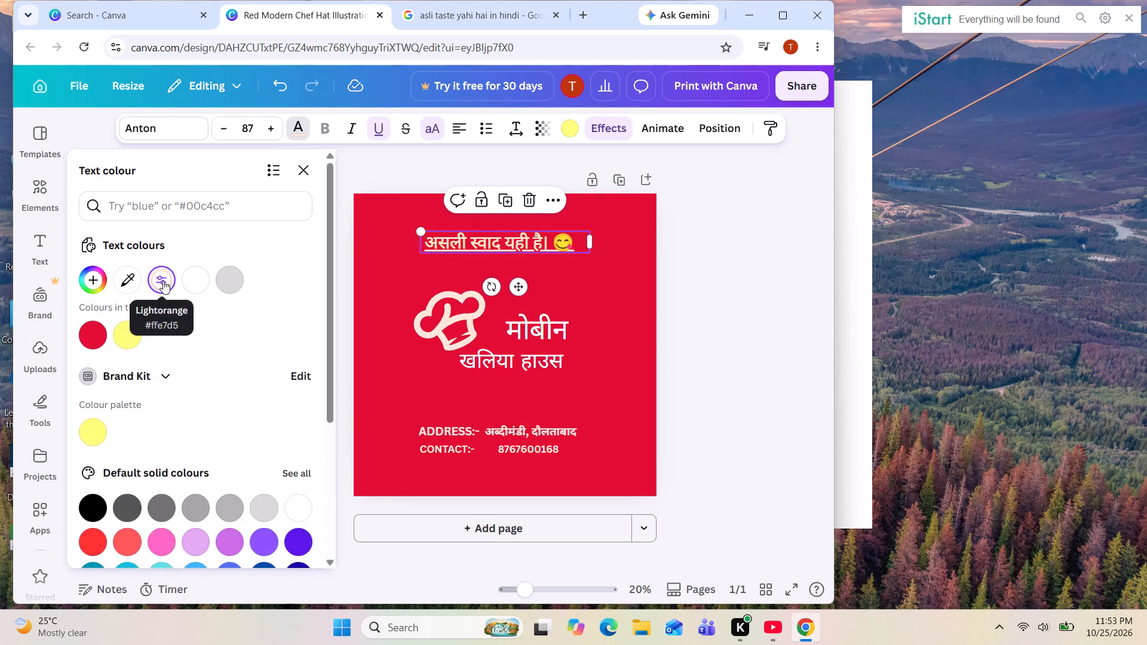
pyautogui.click(718, 314)
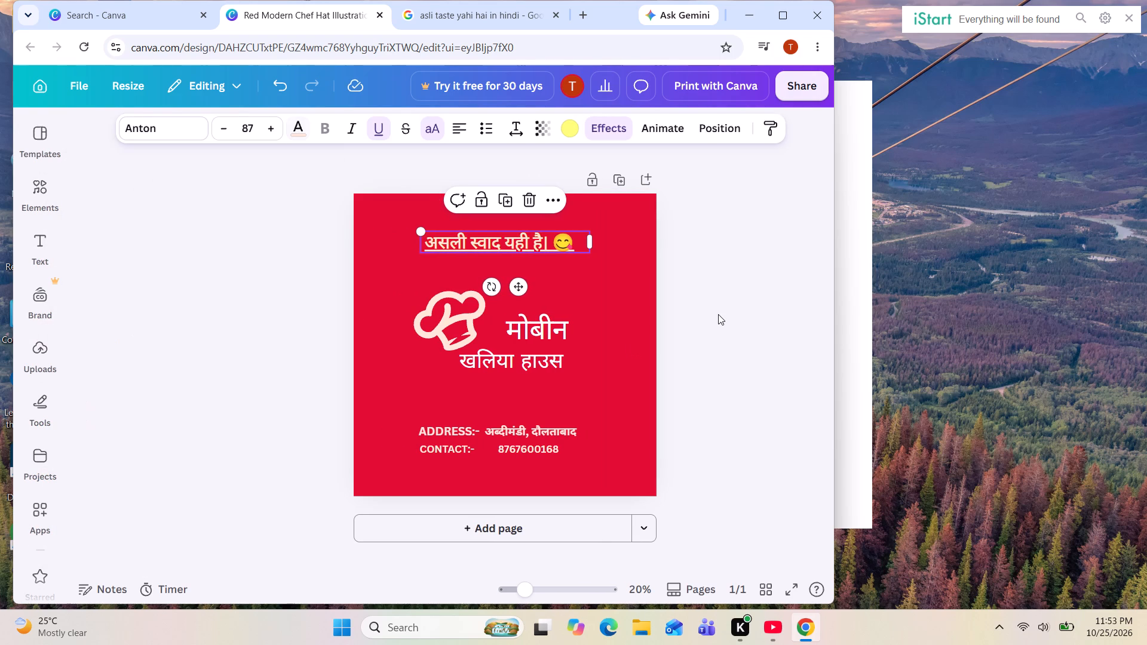
pyautogui.click(718, 314)
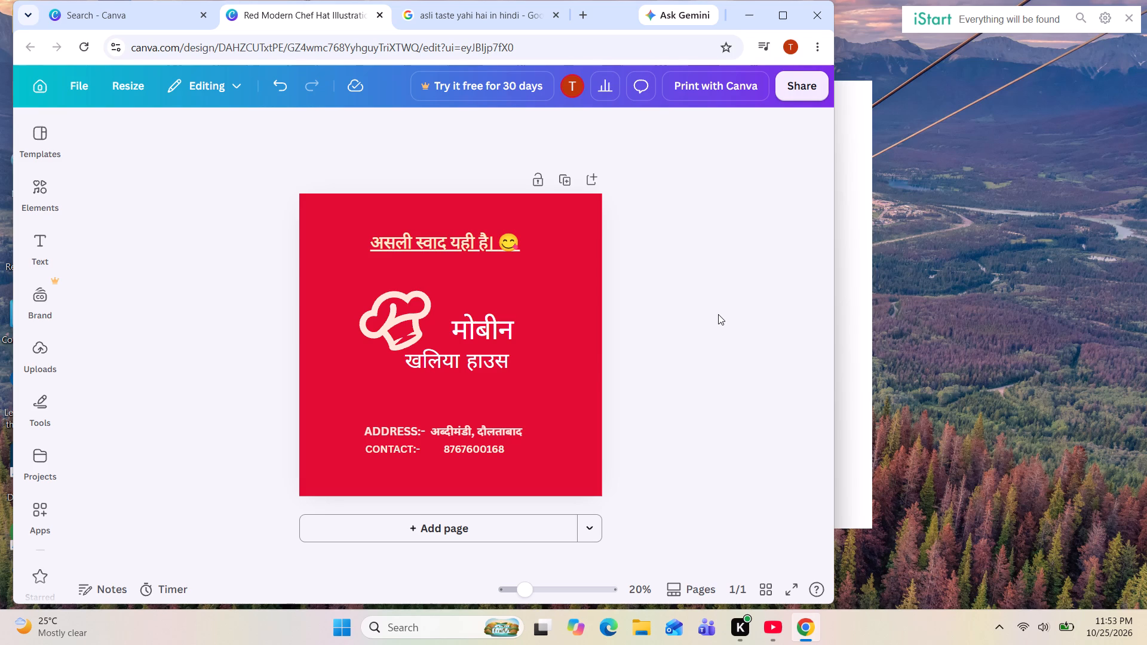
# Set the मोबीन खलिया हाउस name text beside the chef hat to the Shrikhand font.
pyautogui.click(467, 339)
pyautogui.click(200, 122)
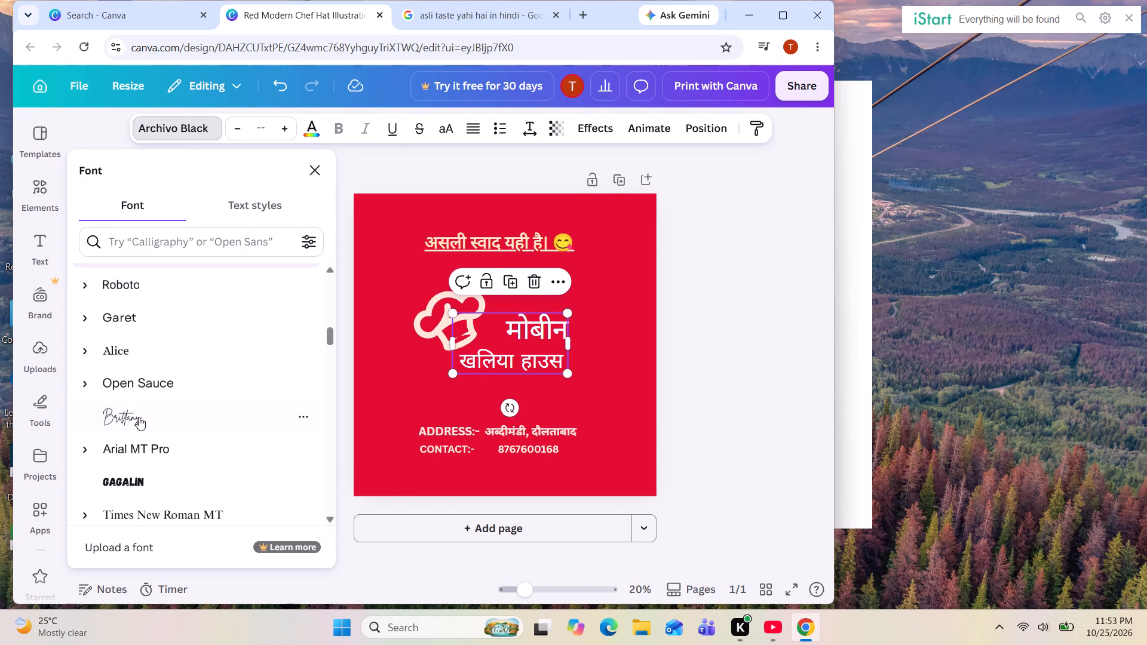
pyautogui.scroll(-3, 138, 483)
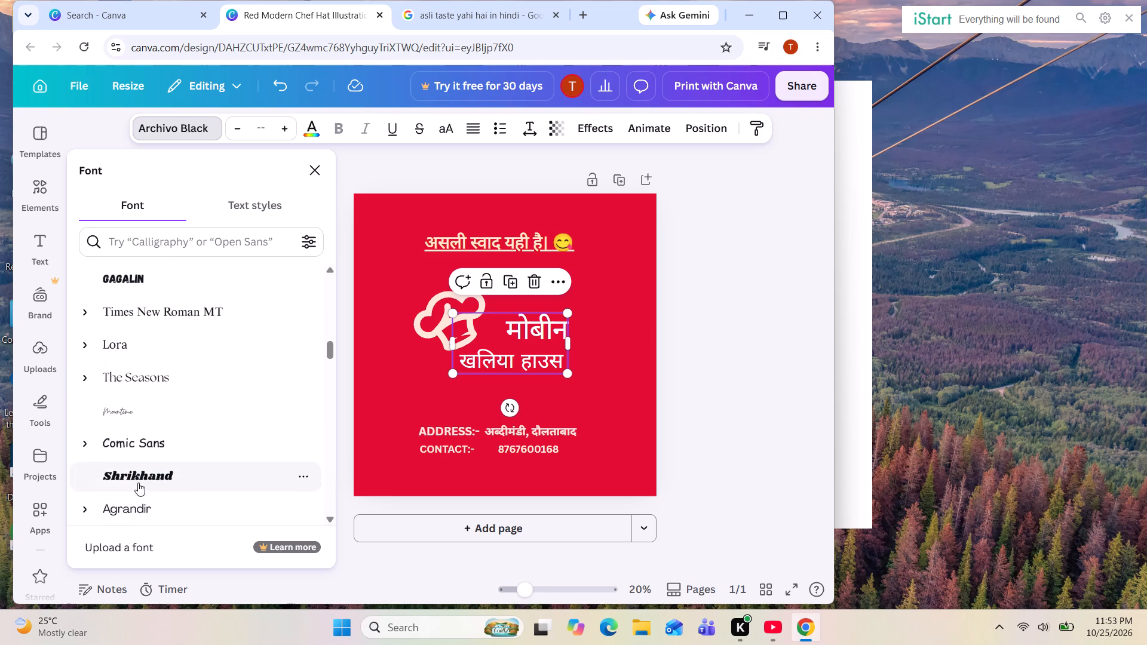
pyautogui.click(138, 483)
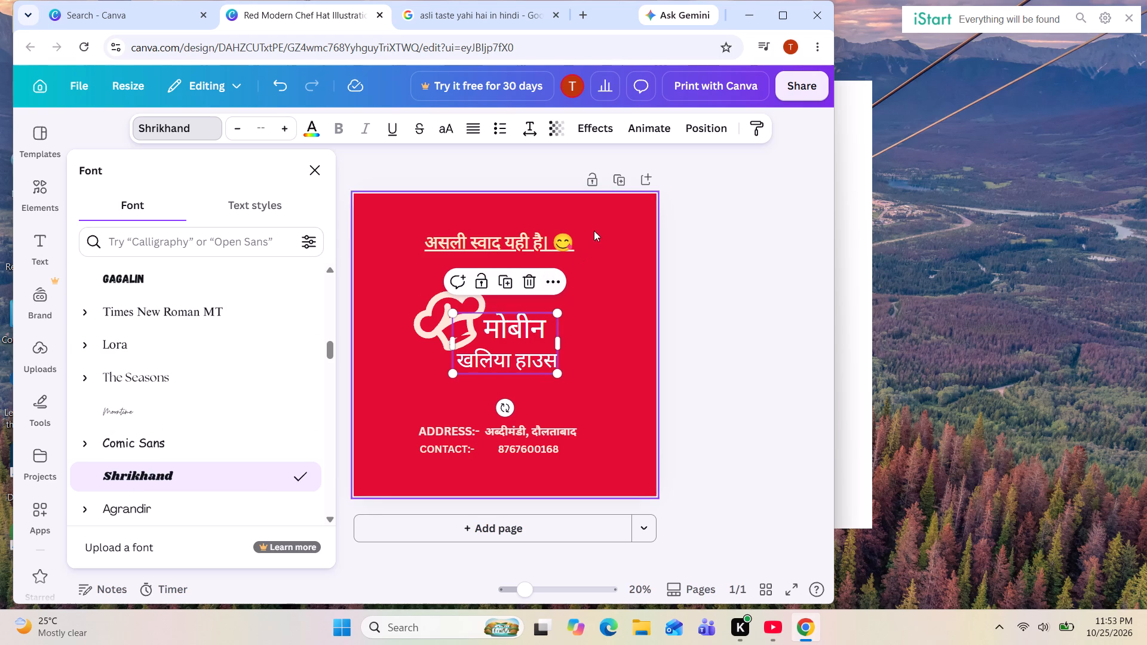
# Delete the smiley emoji at the end of the tagline.
pyautogui.click(572, 232)
pyautogui.click(572, 232)
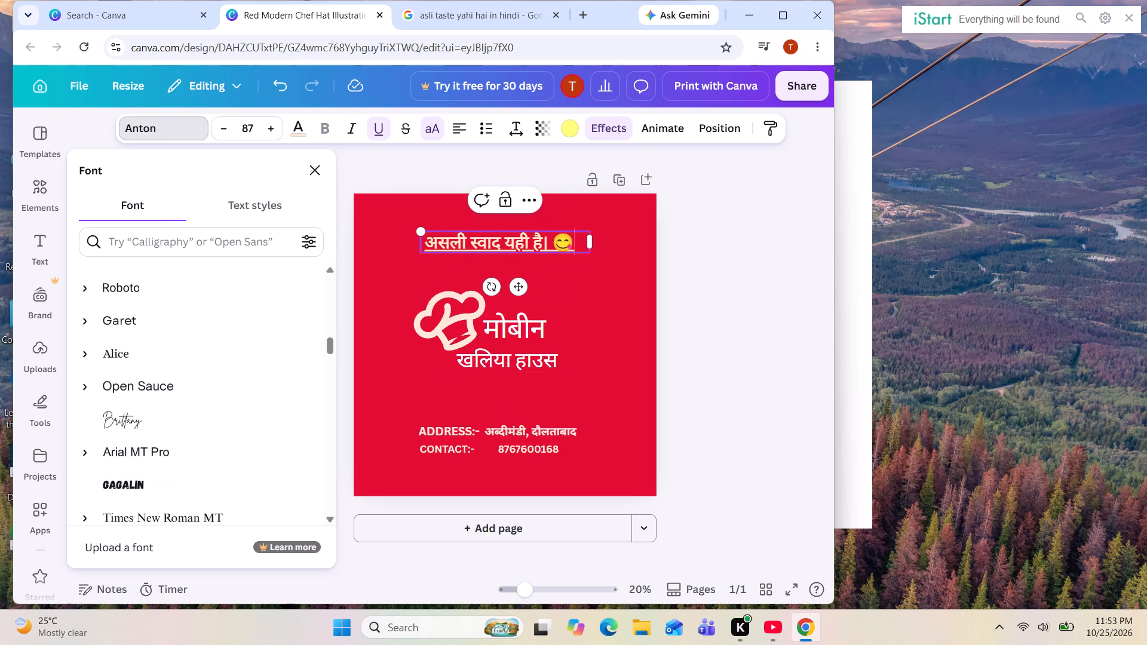
pyautogui.press('BackSpace')
pyautogui.click(508, 354)
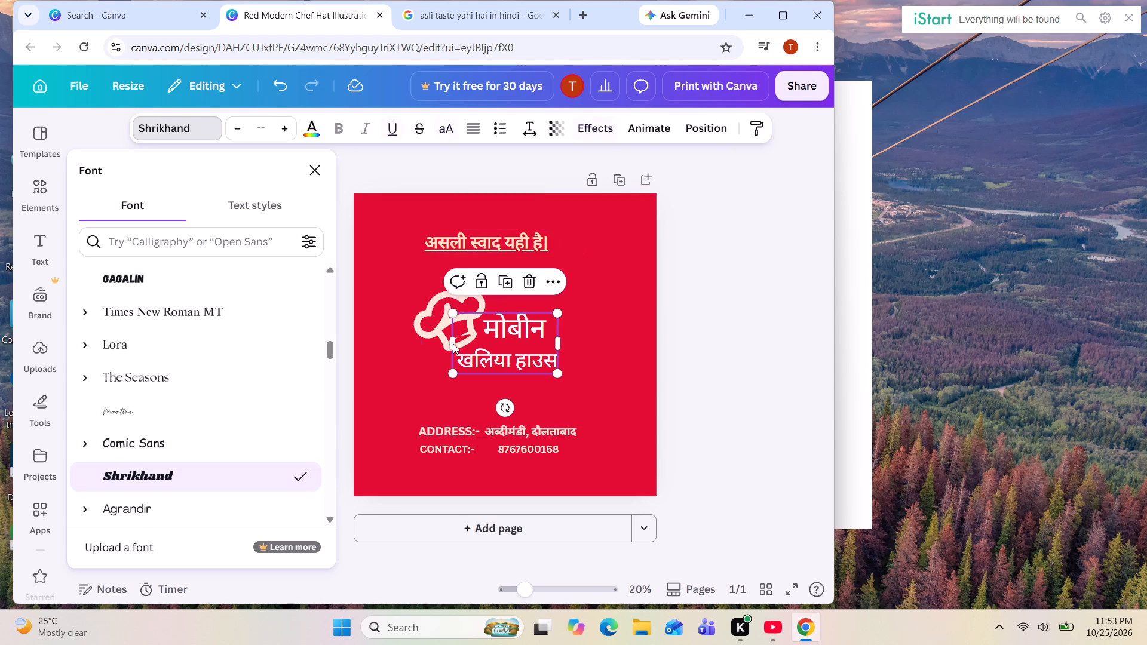
pyautogui.scroll(-4, 190, 380)
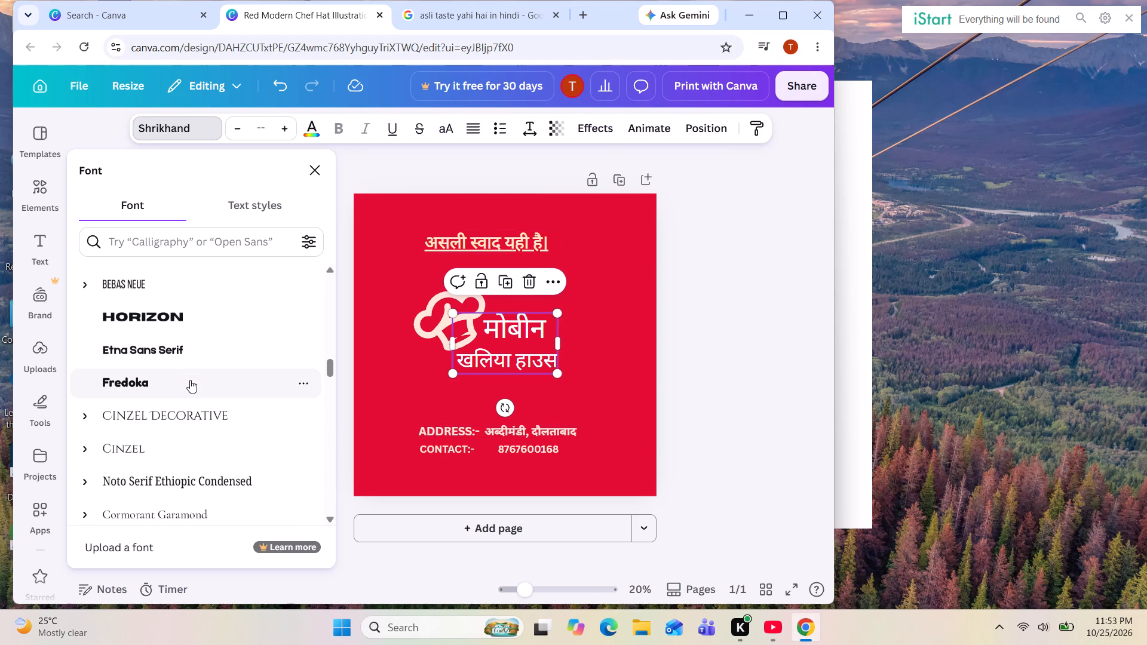
pyautogui.scroll(1, 190, 380)
pyautogui.click(154, 355)
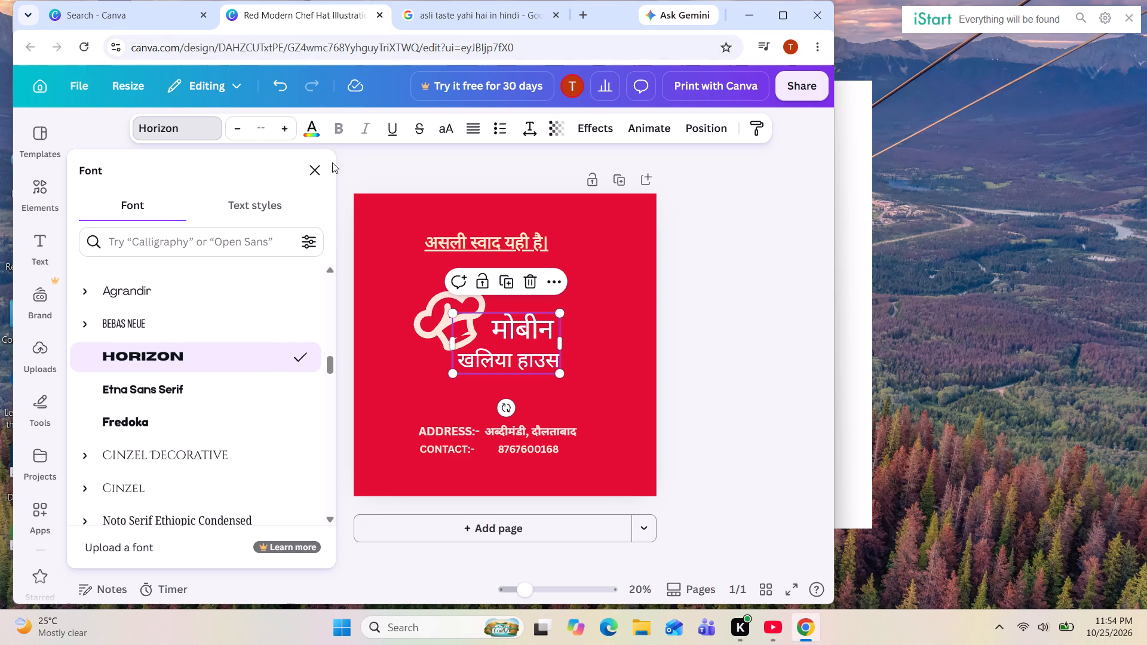
pyautogui.click(314, 132)
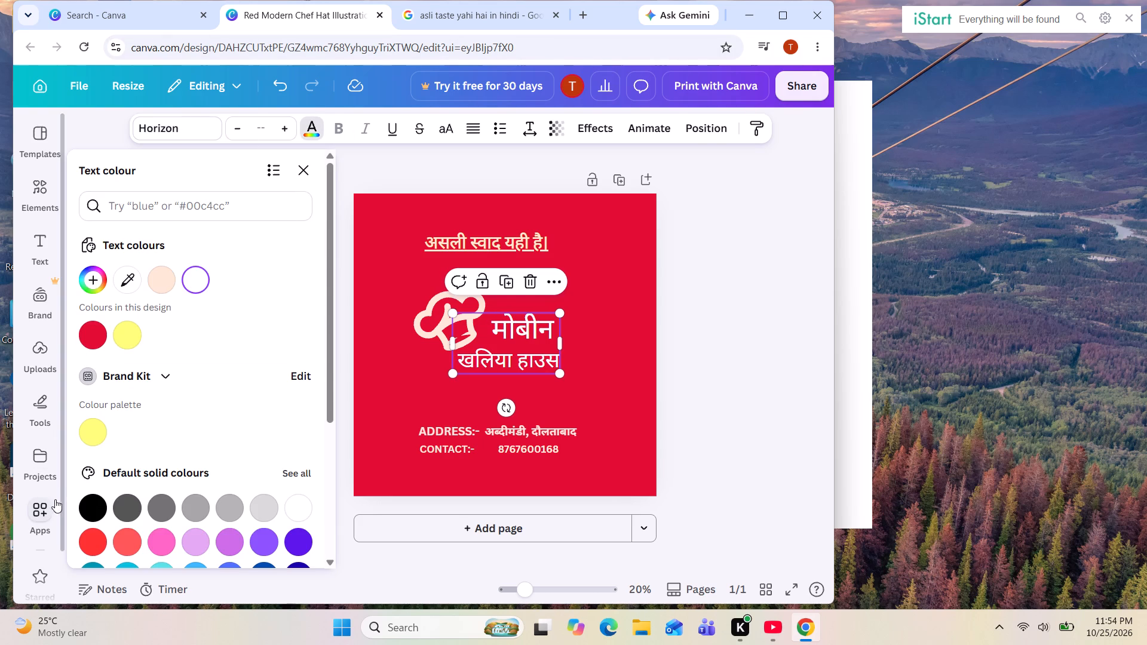
pyautogui.click(91, 508)
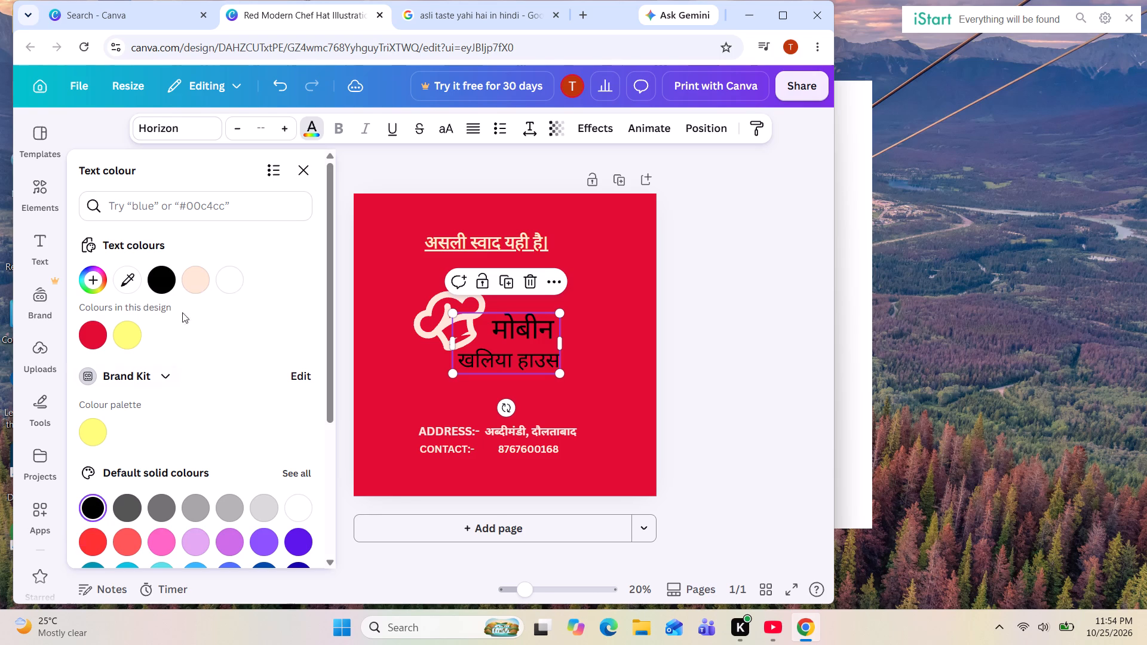
pyautogui.click(308, 169)
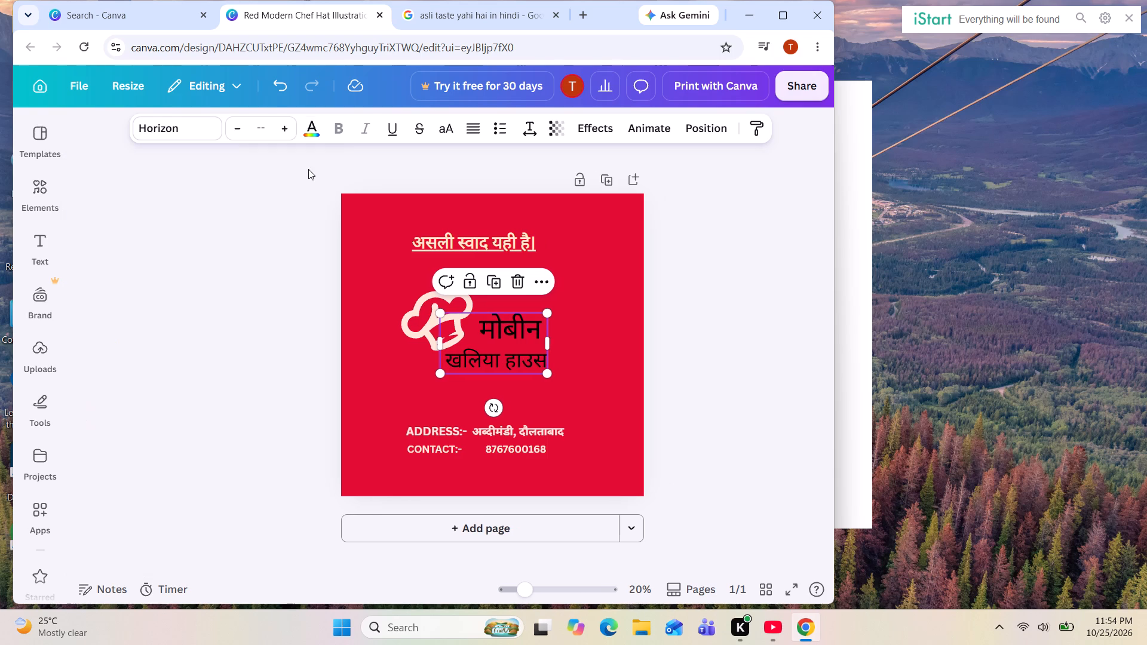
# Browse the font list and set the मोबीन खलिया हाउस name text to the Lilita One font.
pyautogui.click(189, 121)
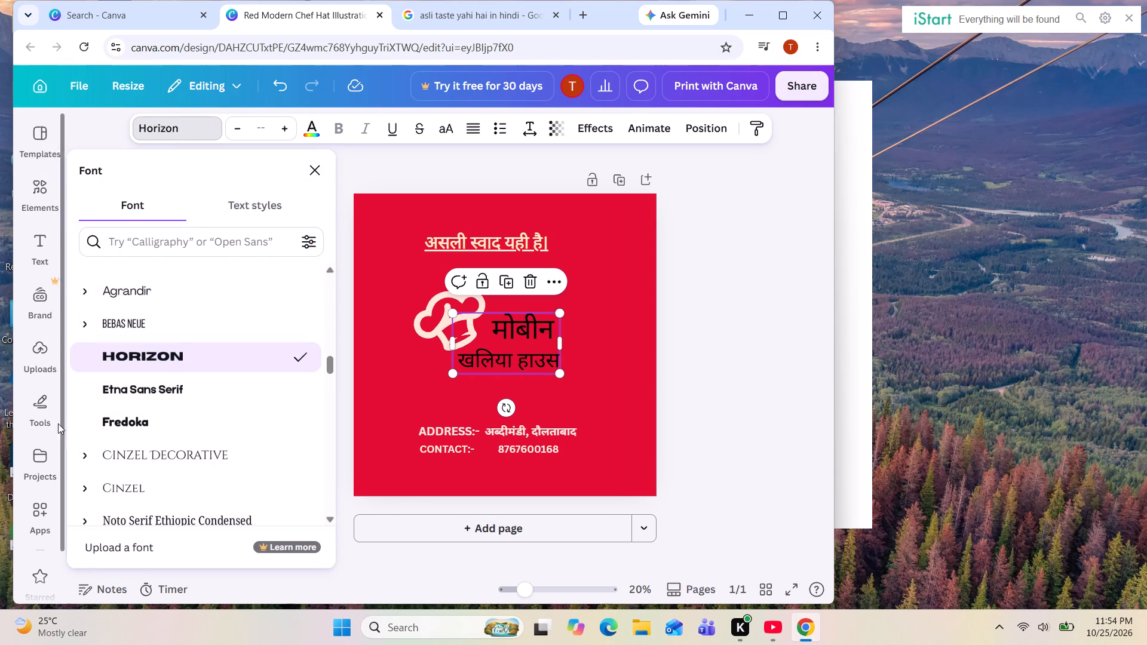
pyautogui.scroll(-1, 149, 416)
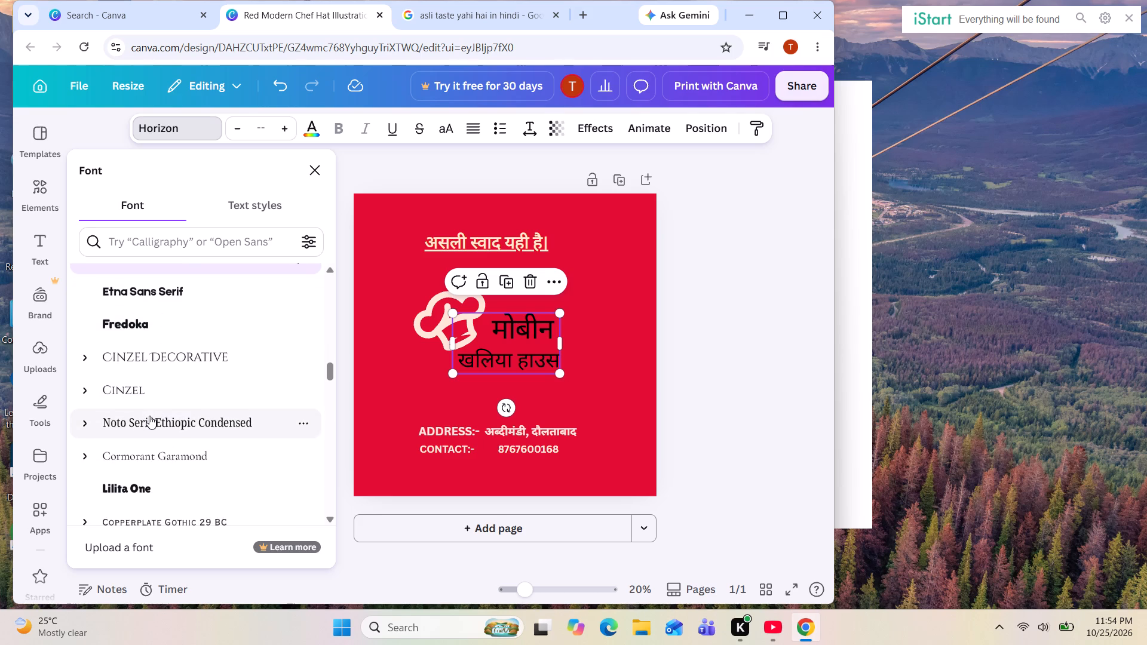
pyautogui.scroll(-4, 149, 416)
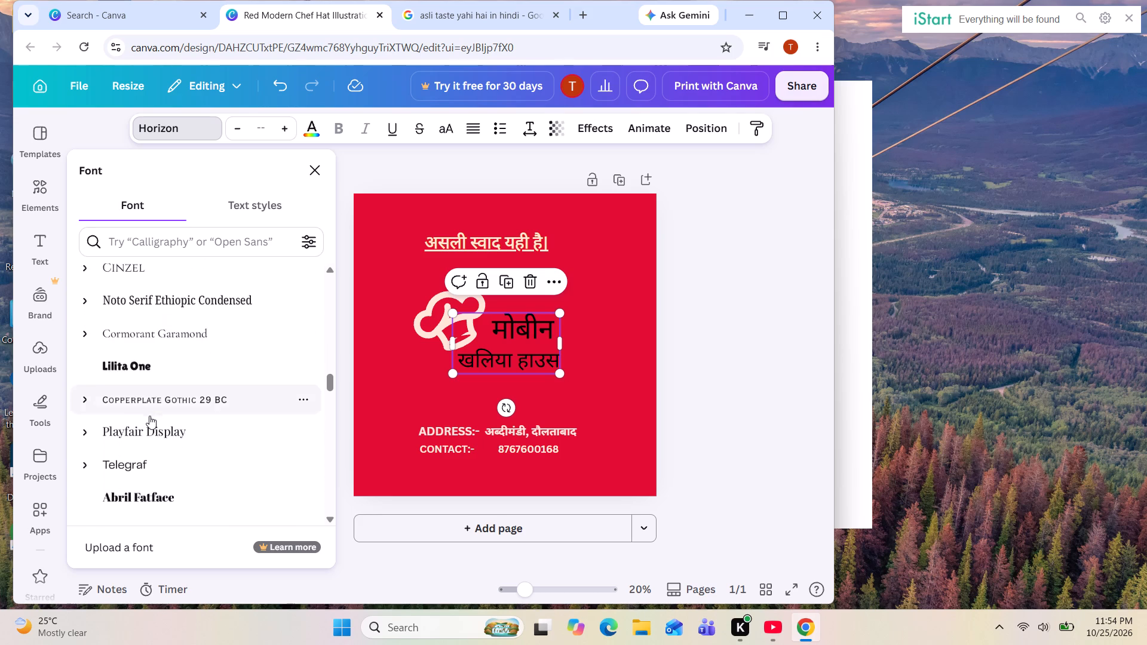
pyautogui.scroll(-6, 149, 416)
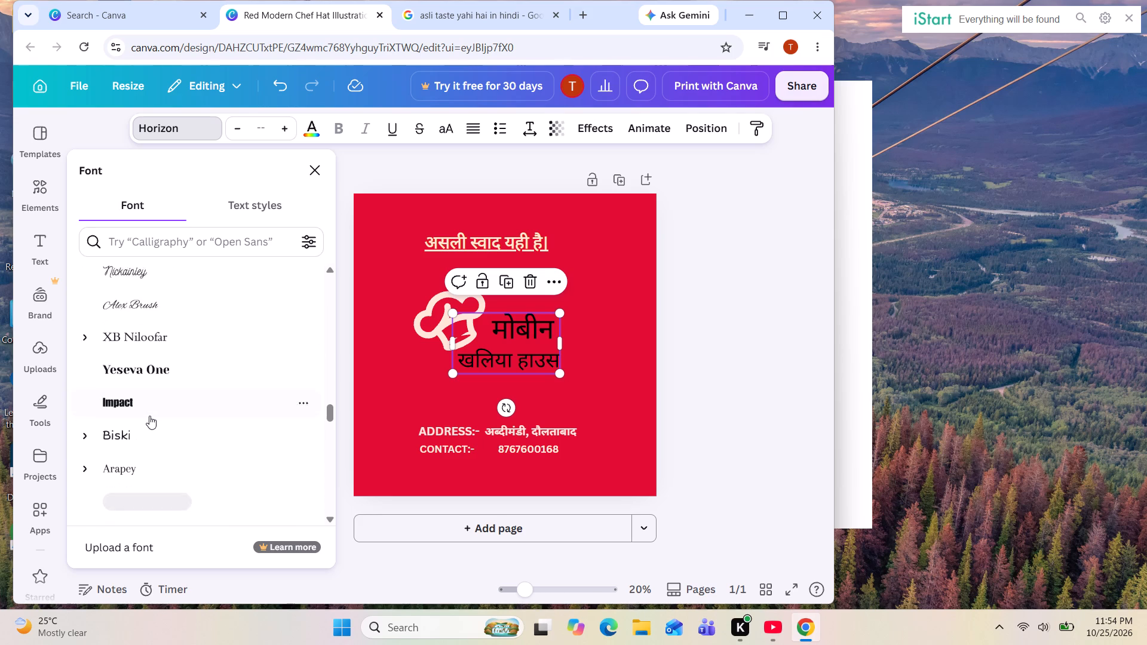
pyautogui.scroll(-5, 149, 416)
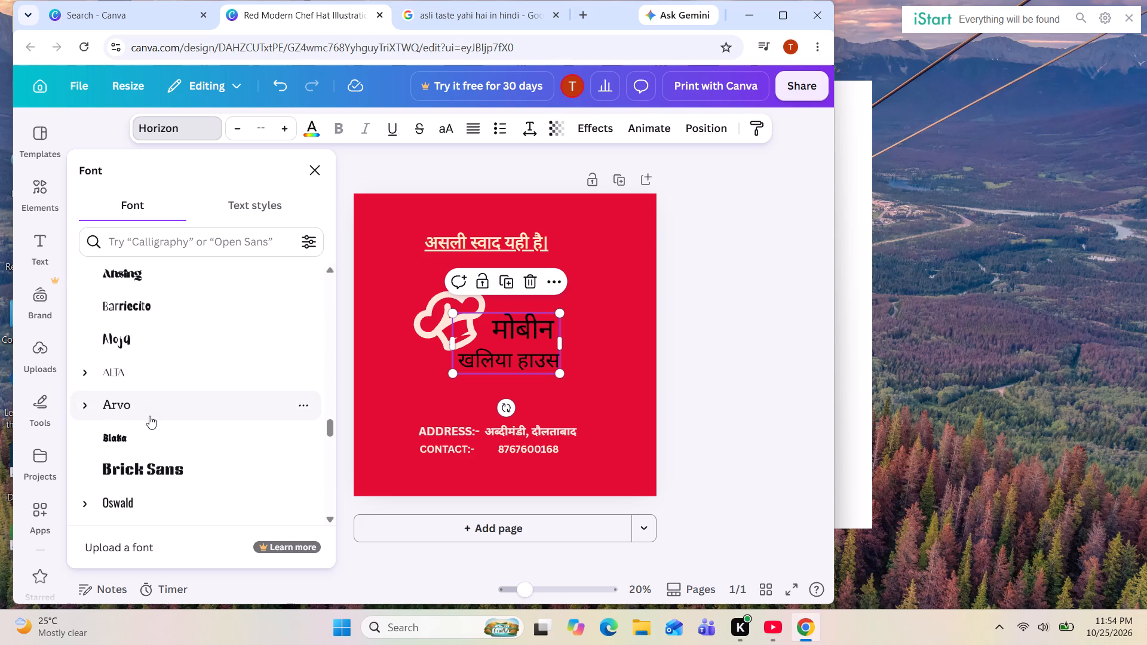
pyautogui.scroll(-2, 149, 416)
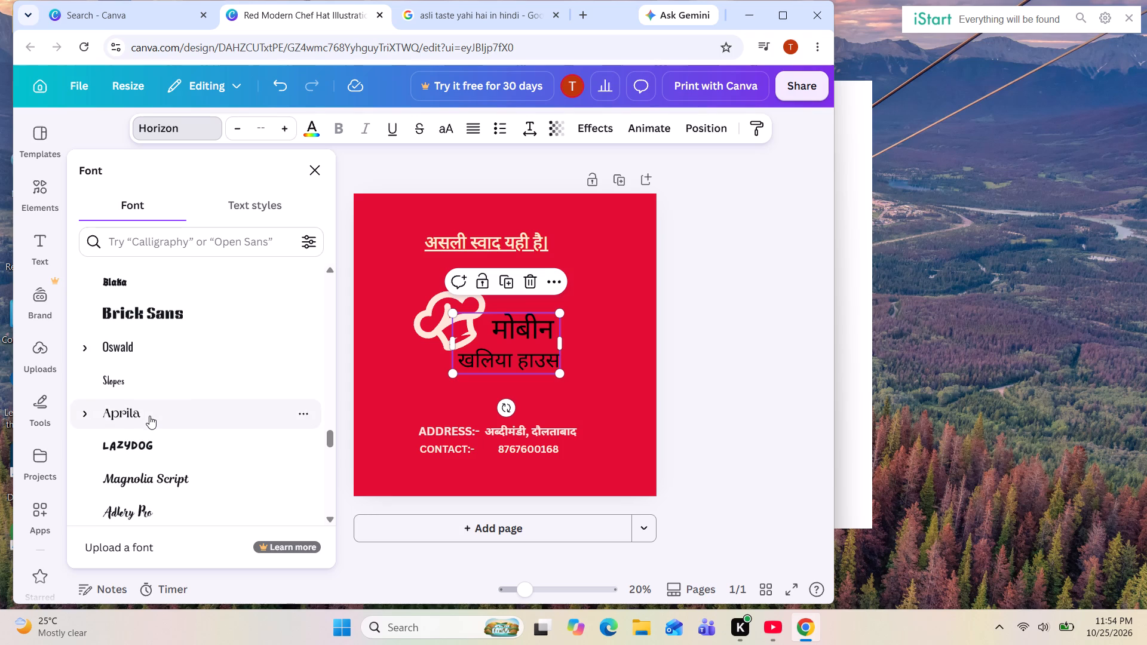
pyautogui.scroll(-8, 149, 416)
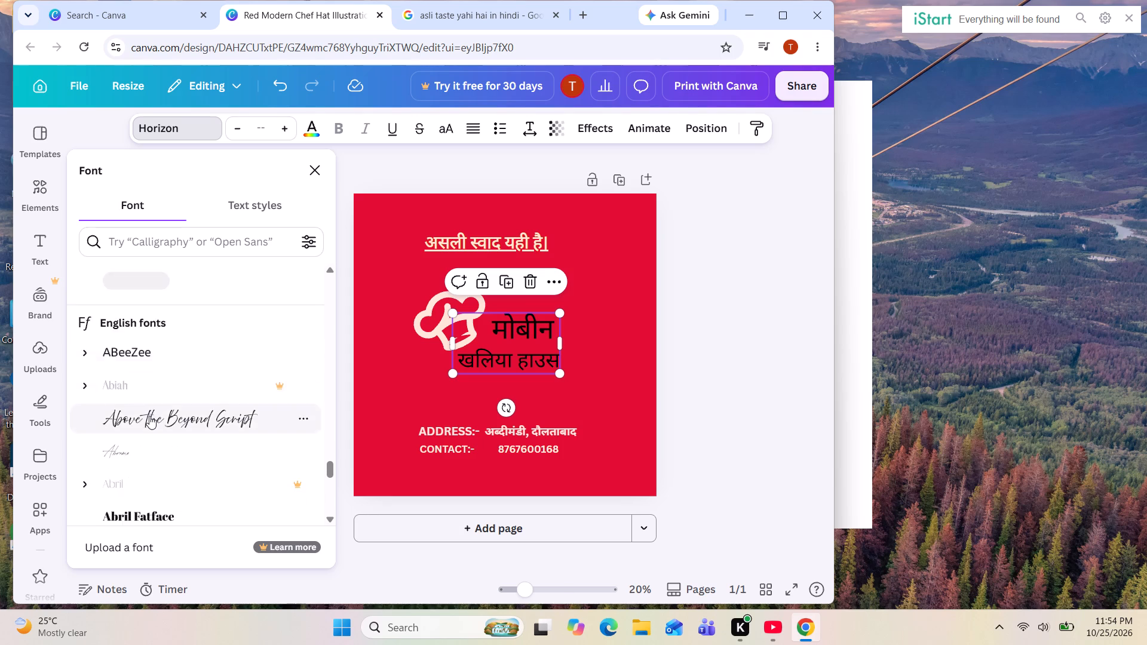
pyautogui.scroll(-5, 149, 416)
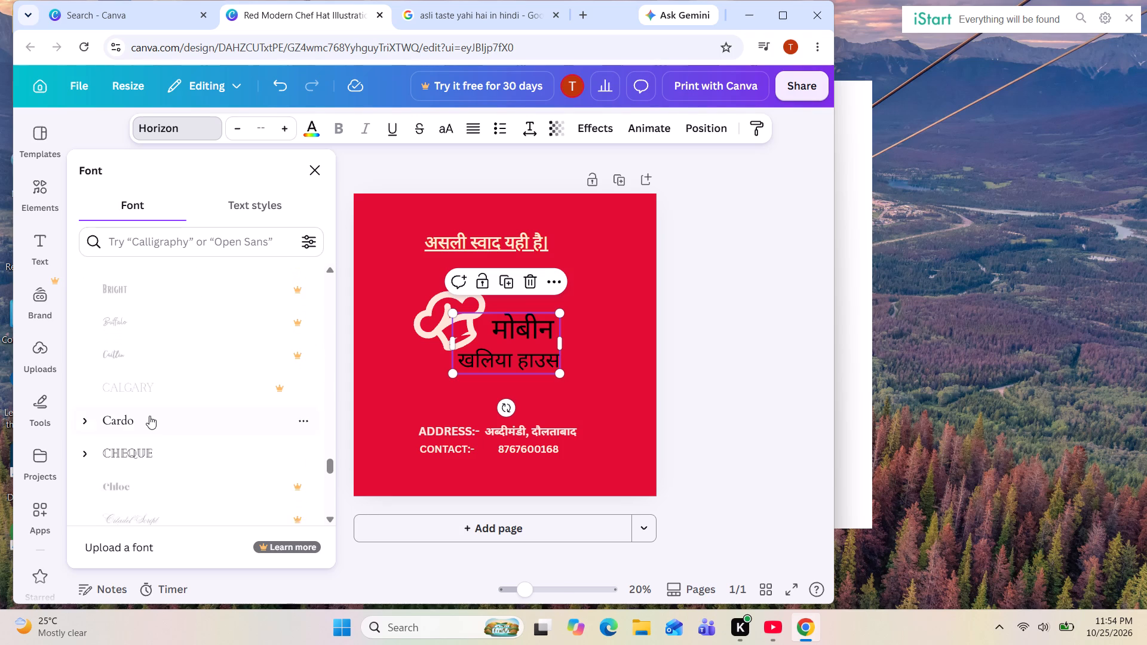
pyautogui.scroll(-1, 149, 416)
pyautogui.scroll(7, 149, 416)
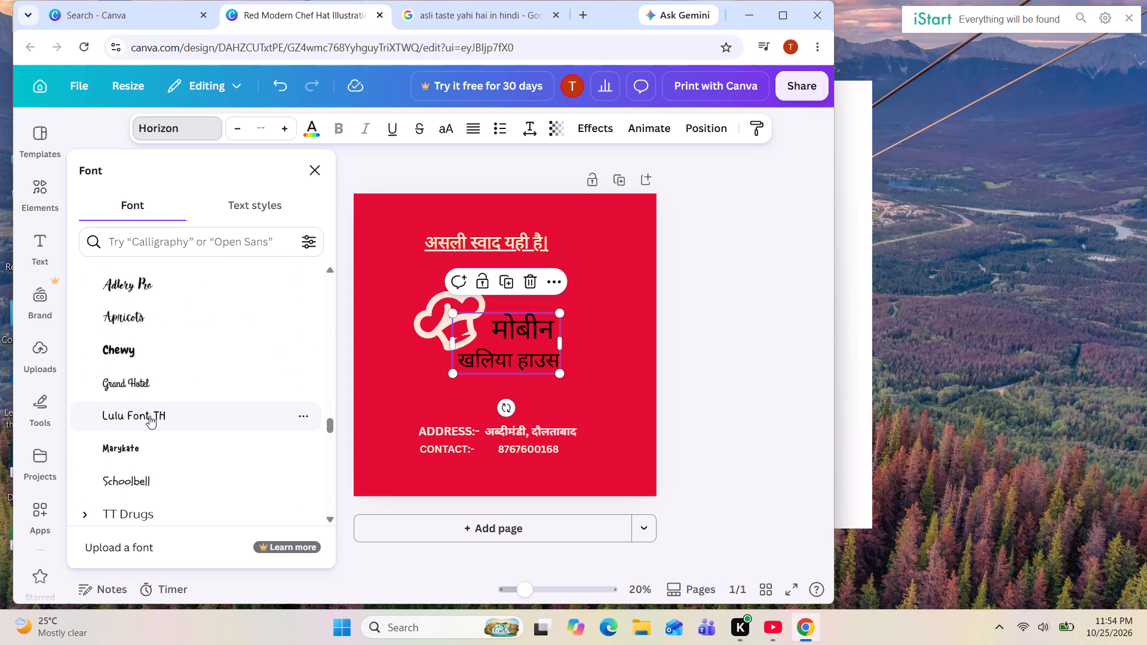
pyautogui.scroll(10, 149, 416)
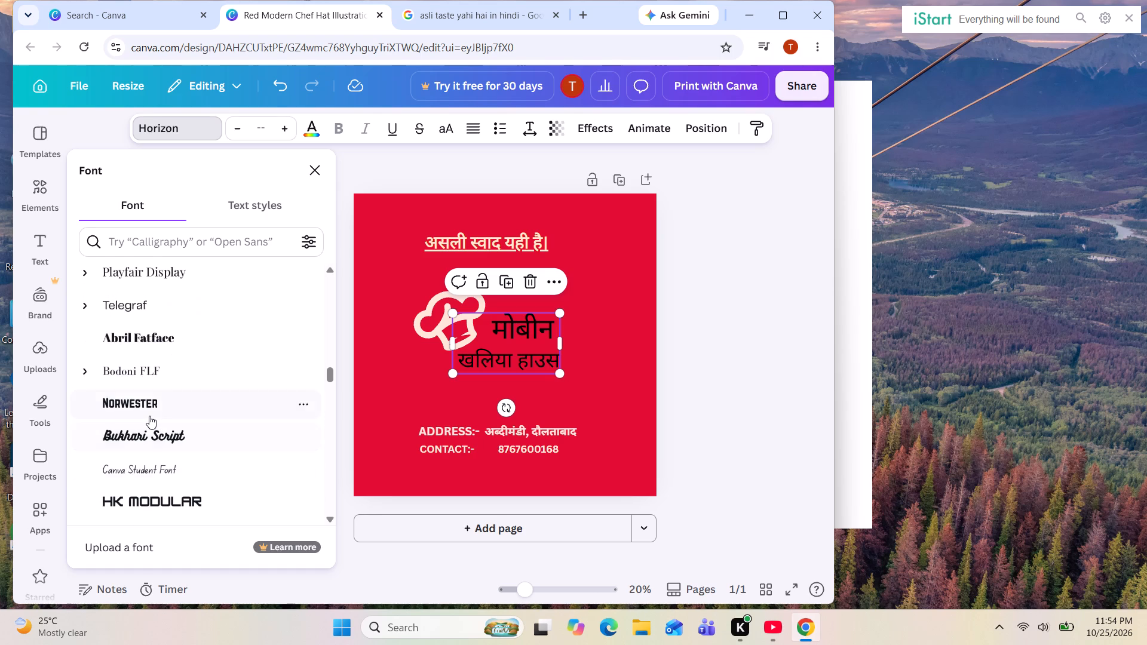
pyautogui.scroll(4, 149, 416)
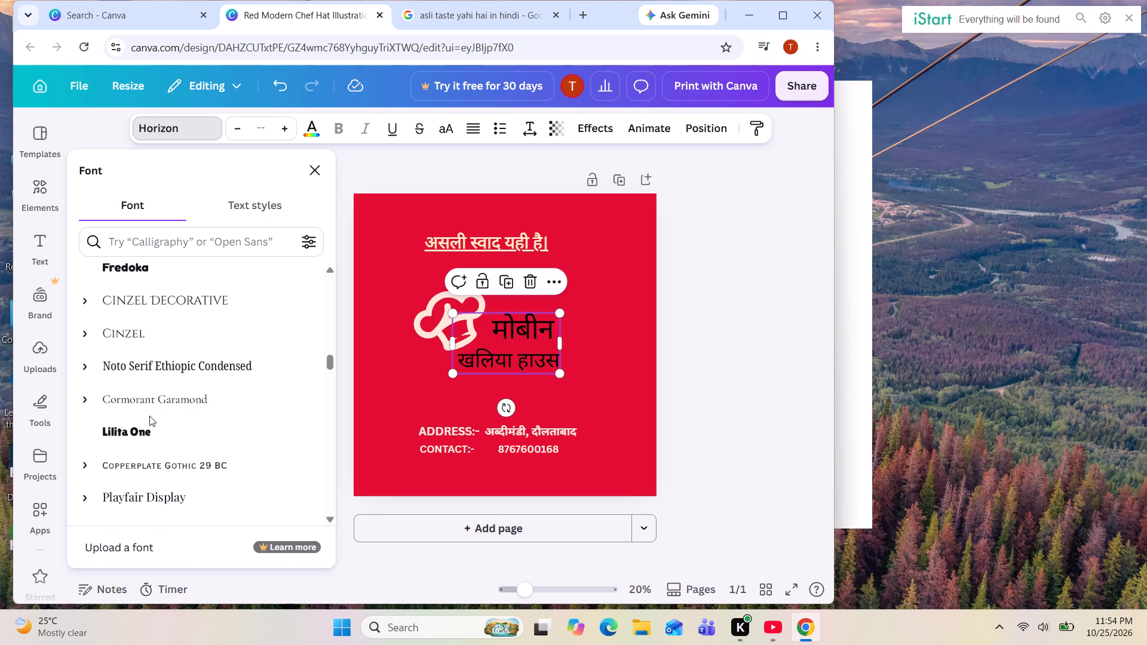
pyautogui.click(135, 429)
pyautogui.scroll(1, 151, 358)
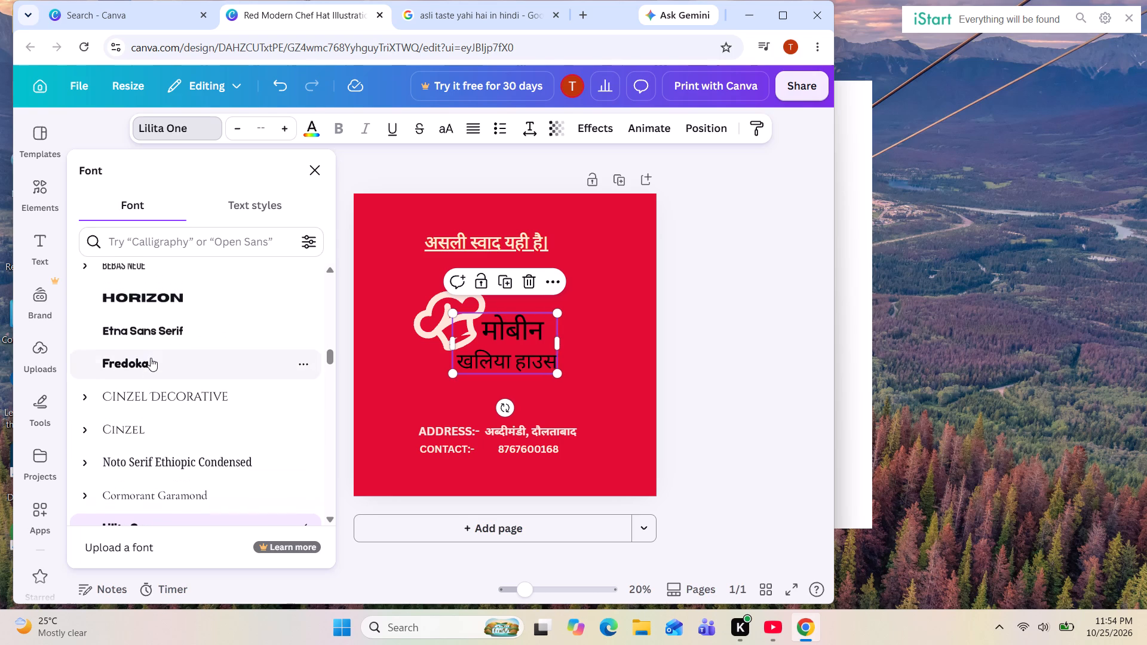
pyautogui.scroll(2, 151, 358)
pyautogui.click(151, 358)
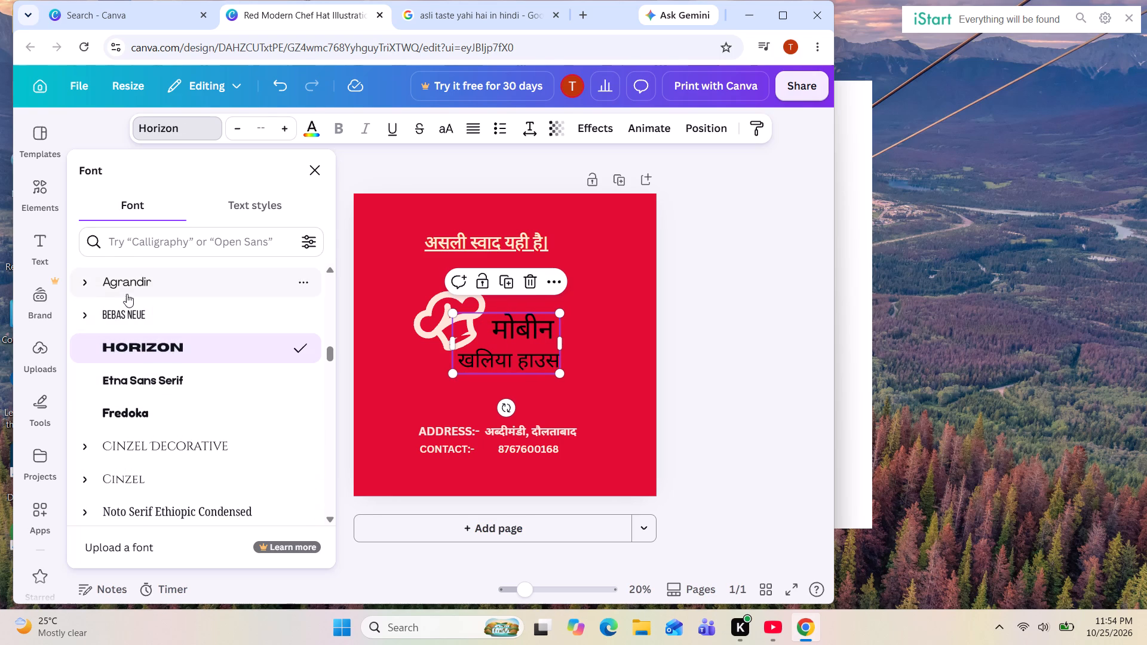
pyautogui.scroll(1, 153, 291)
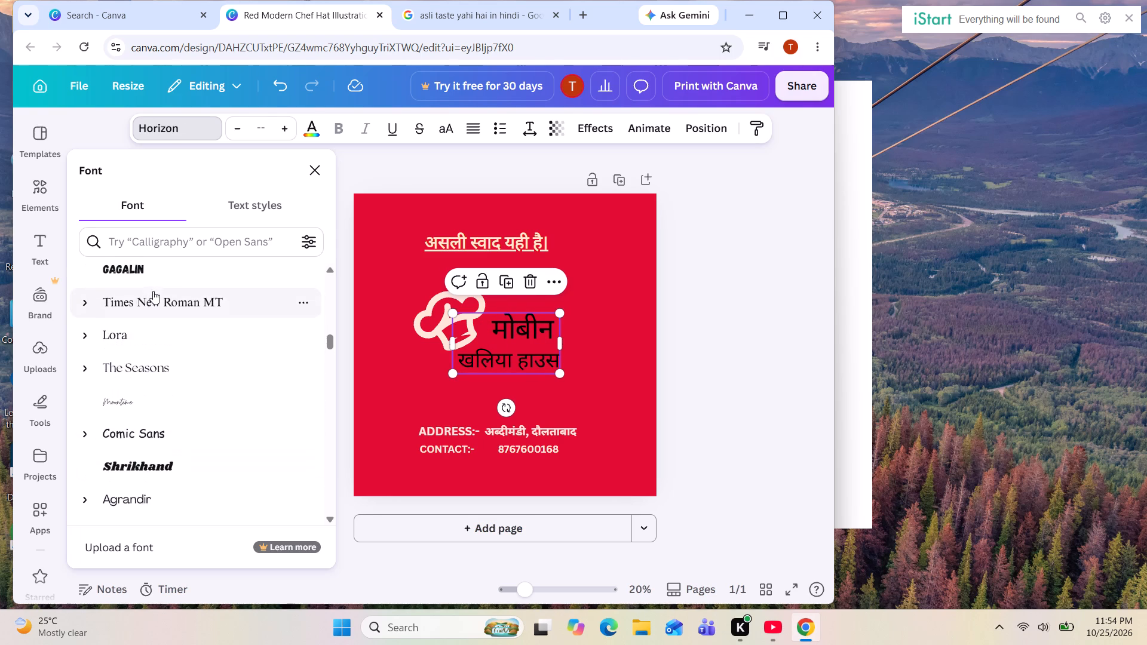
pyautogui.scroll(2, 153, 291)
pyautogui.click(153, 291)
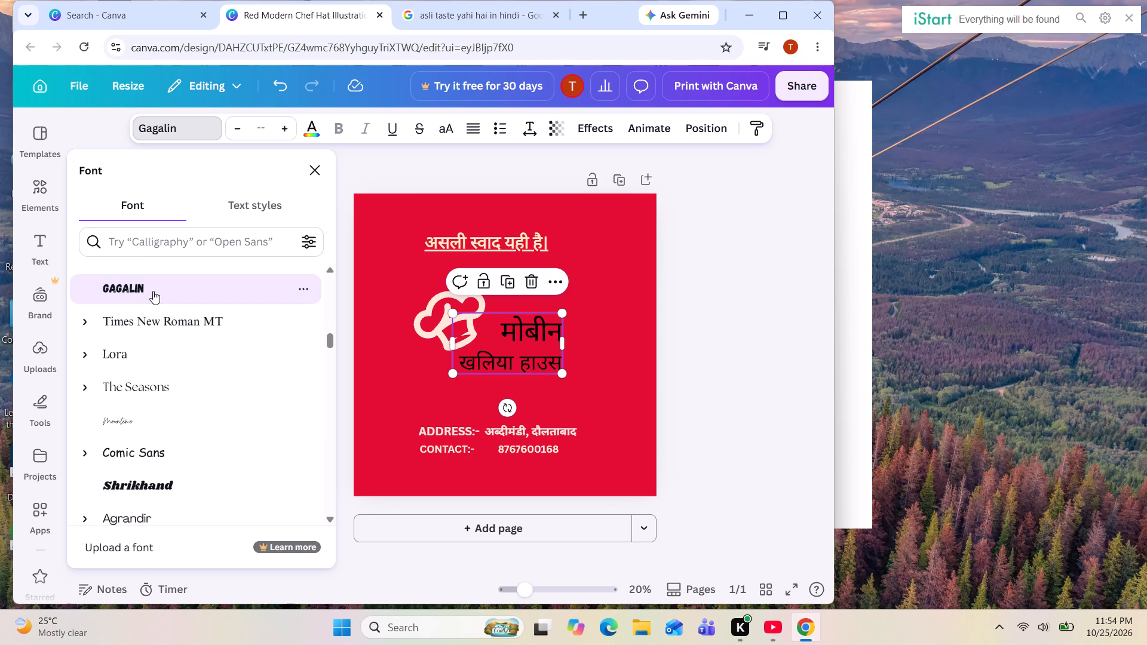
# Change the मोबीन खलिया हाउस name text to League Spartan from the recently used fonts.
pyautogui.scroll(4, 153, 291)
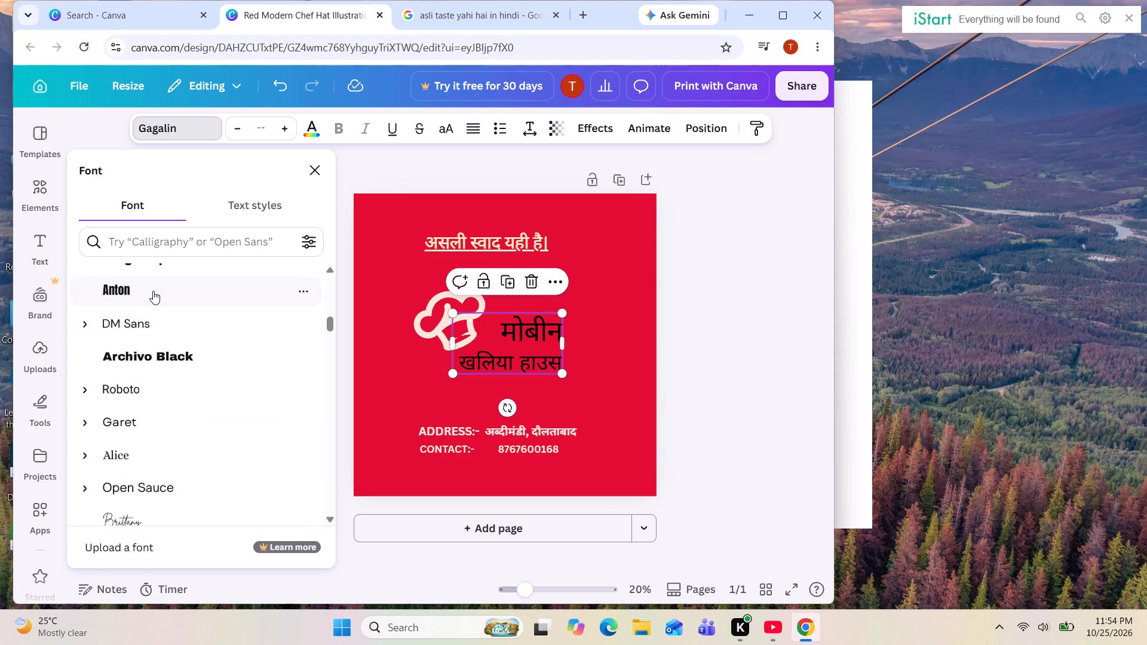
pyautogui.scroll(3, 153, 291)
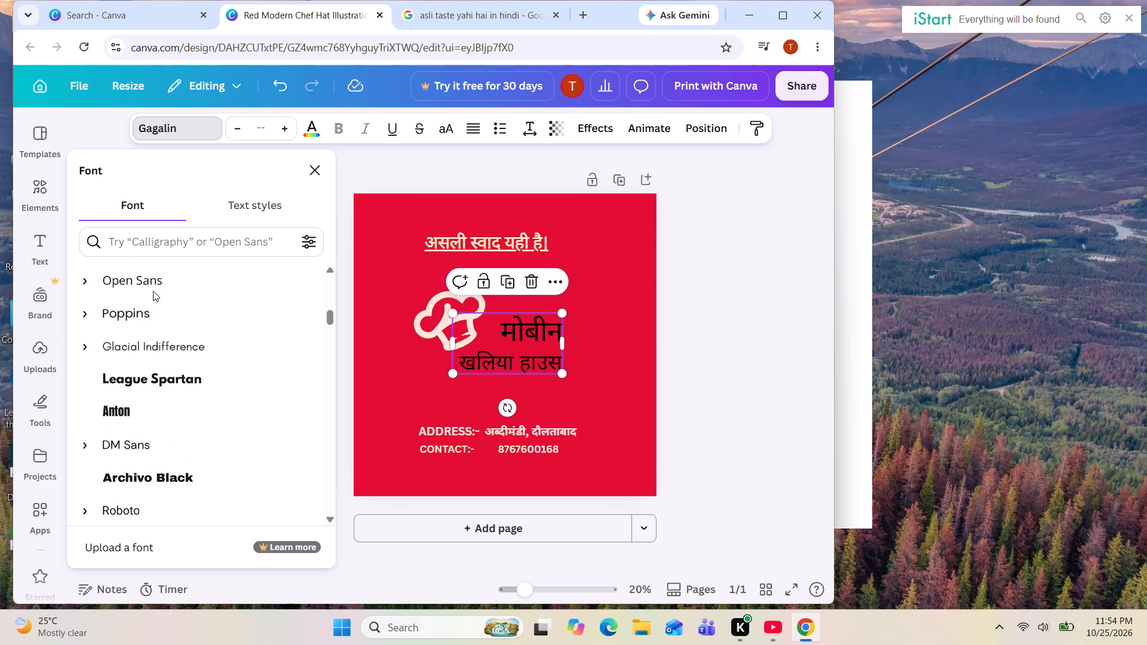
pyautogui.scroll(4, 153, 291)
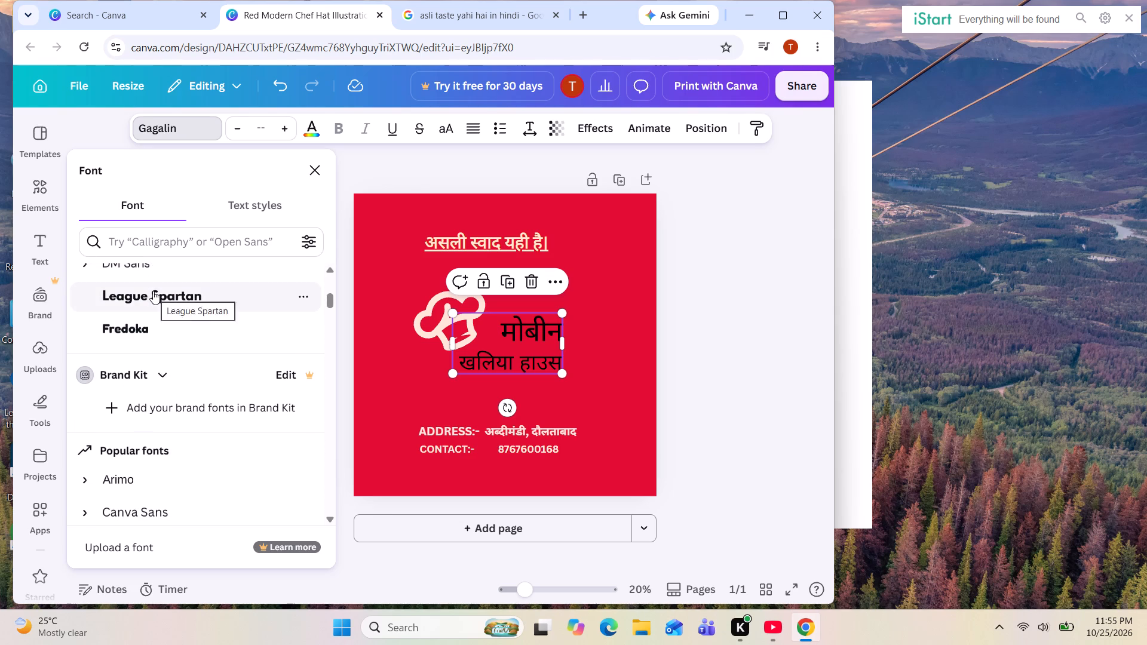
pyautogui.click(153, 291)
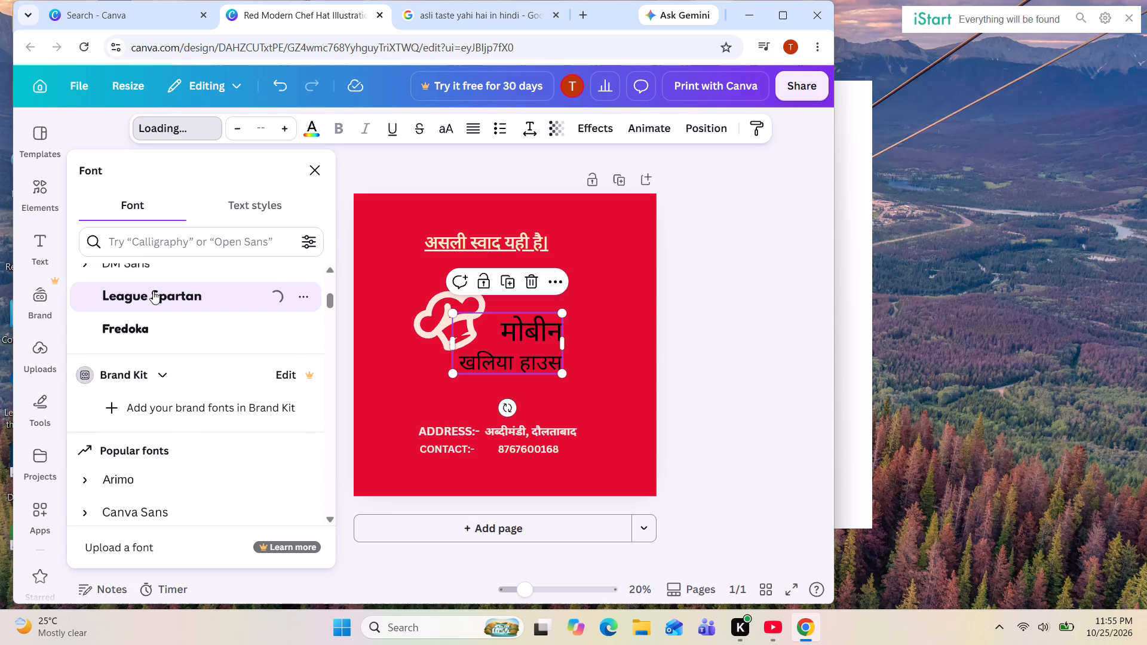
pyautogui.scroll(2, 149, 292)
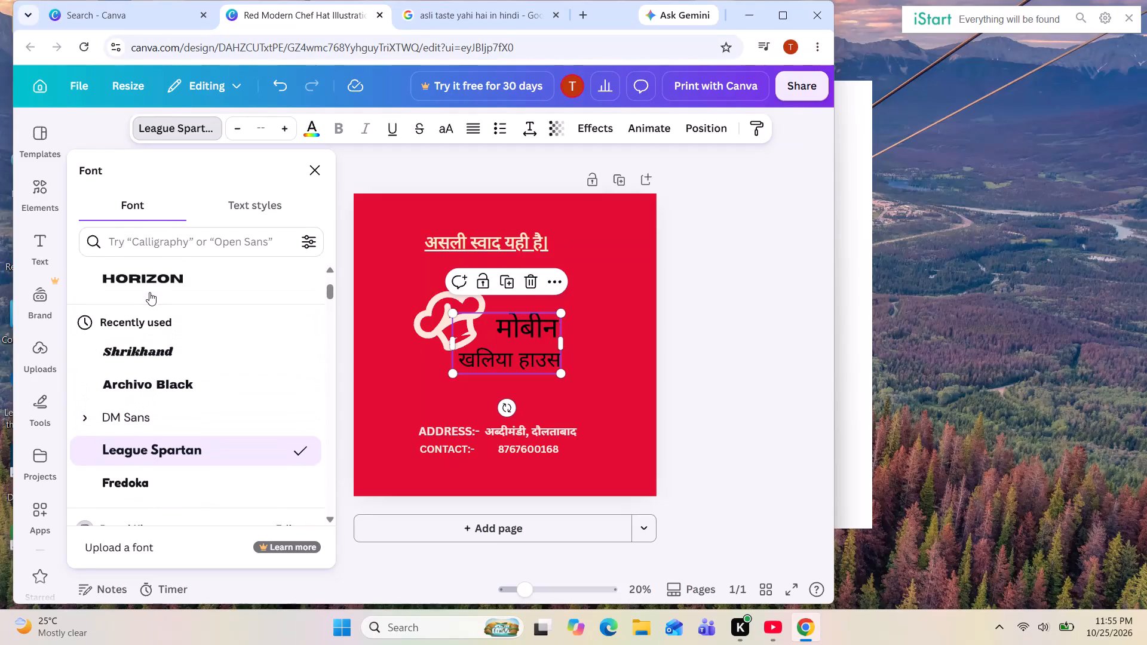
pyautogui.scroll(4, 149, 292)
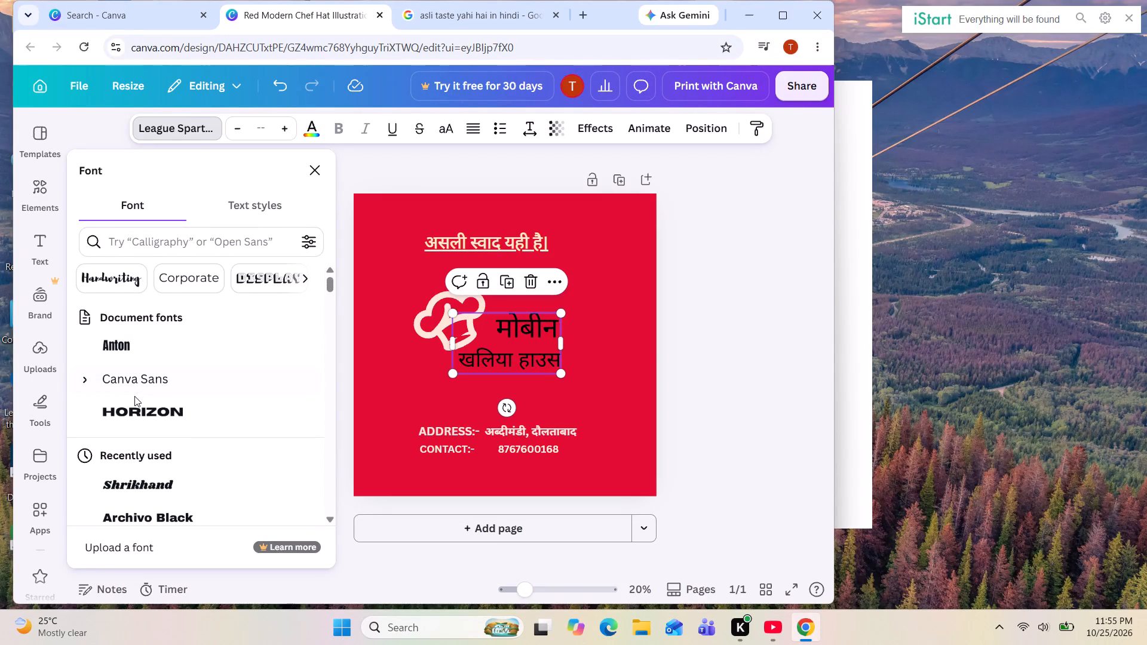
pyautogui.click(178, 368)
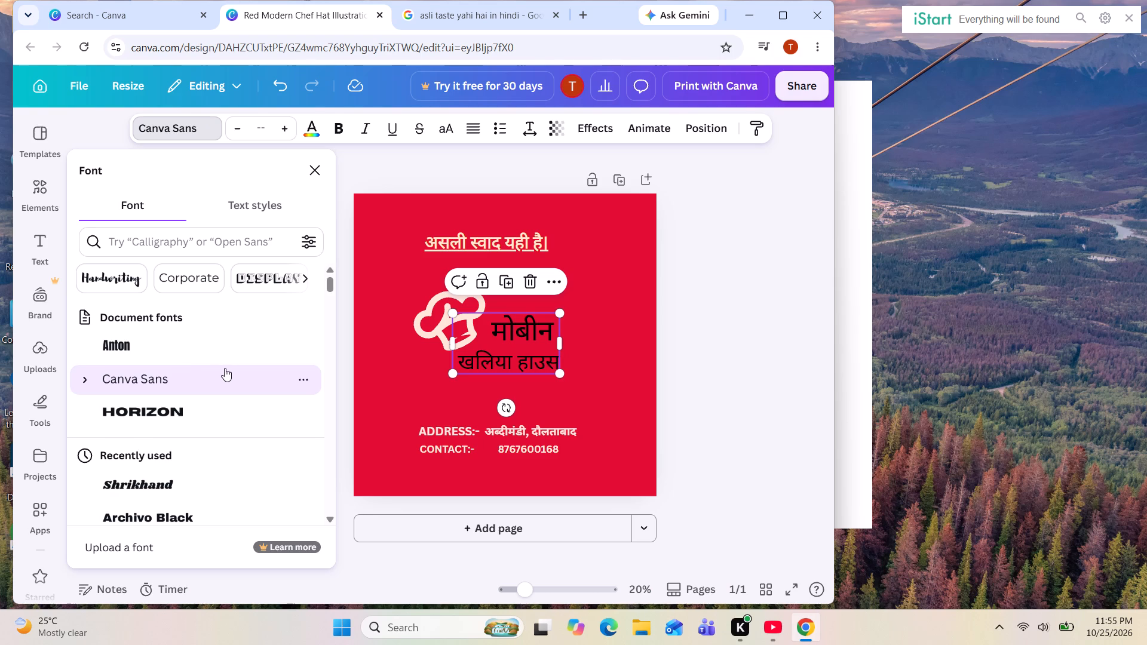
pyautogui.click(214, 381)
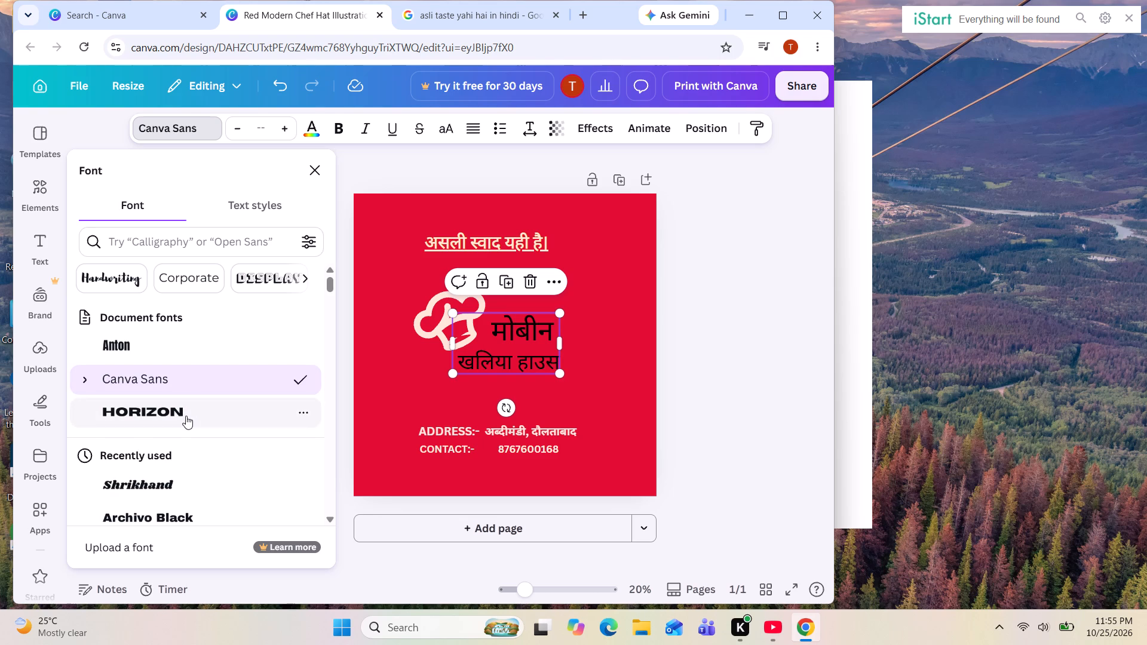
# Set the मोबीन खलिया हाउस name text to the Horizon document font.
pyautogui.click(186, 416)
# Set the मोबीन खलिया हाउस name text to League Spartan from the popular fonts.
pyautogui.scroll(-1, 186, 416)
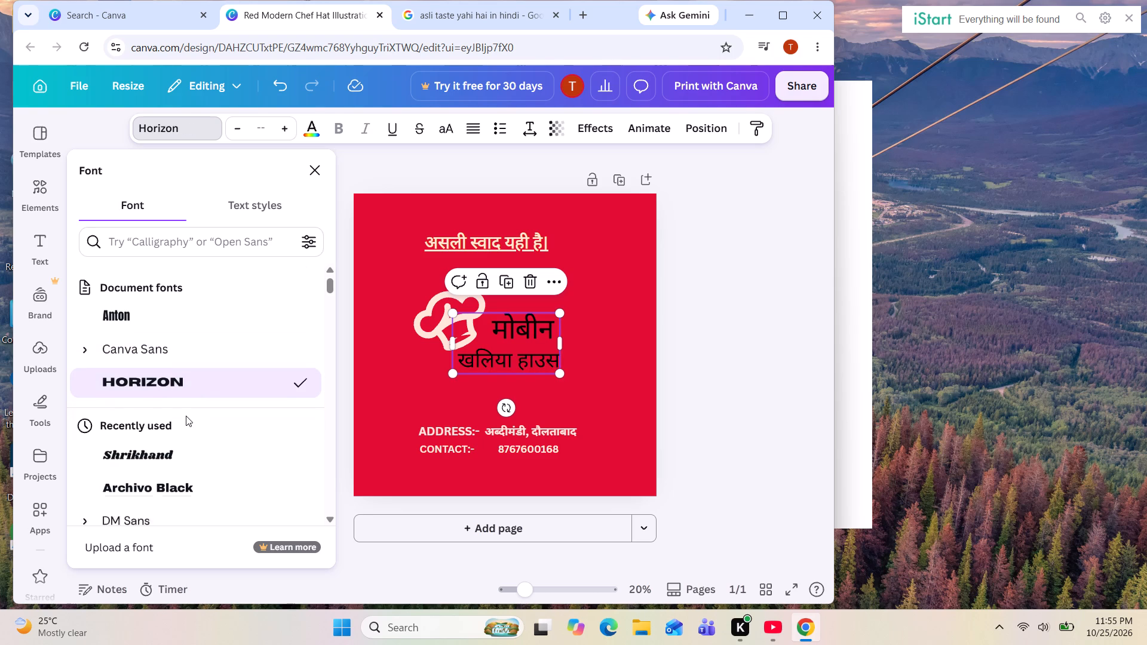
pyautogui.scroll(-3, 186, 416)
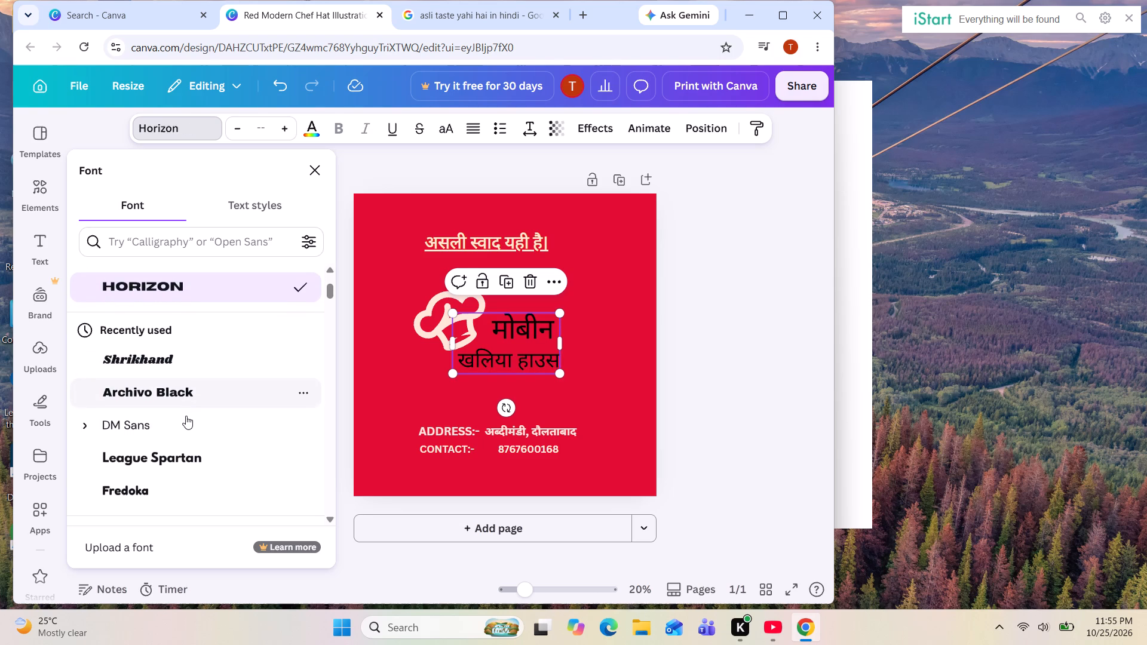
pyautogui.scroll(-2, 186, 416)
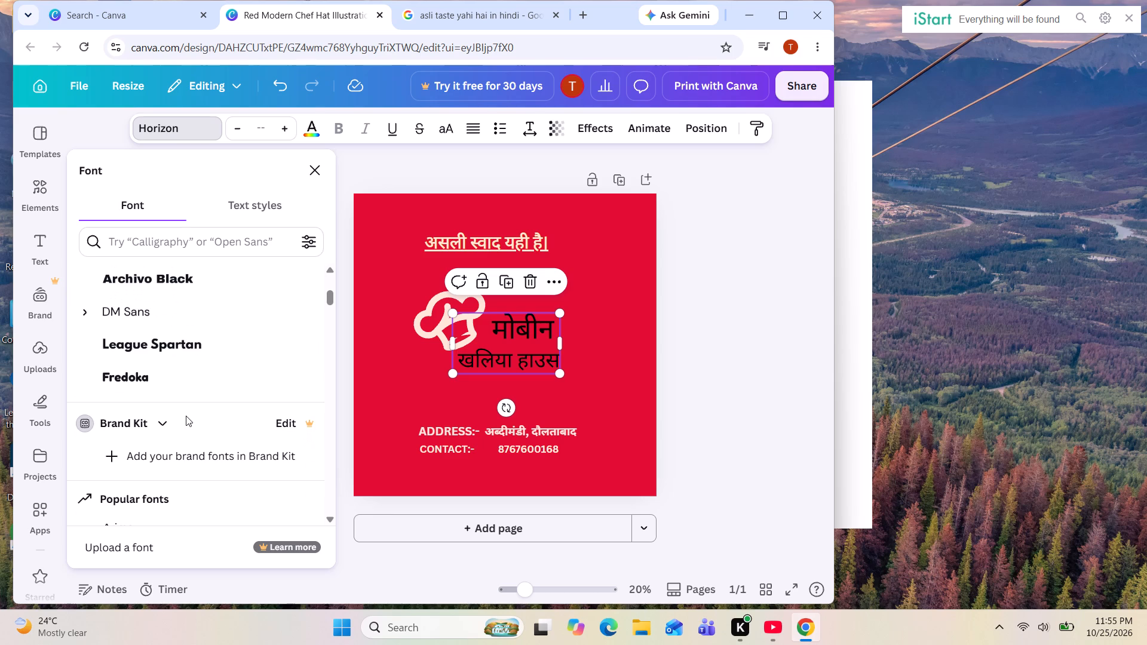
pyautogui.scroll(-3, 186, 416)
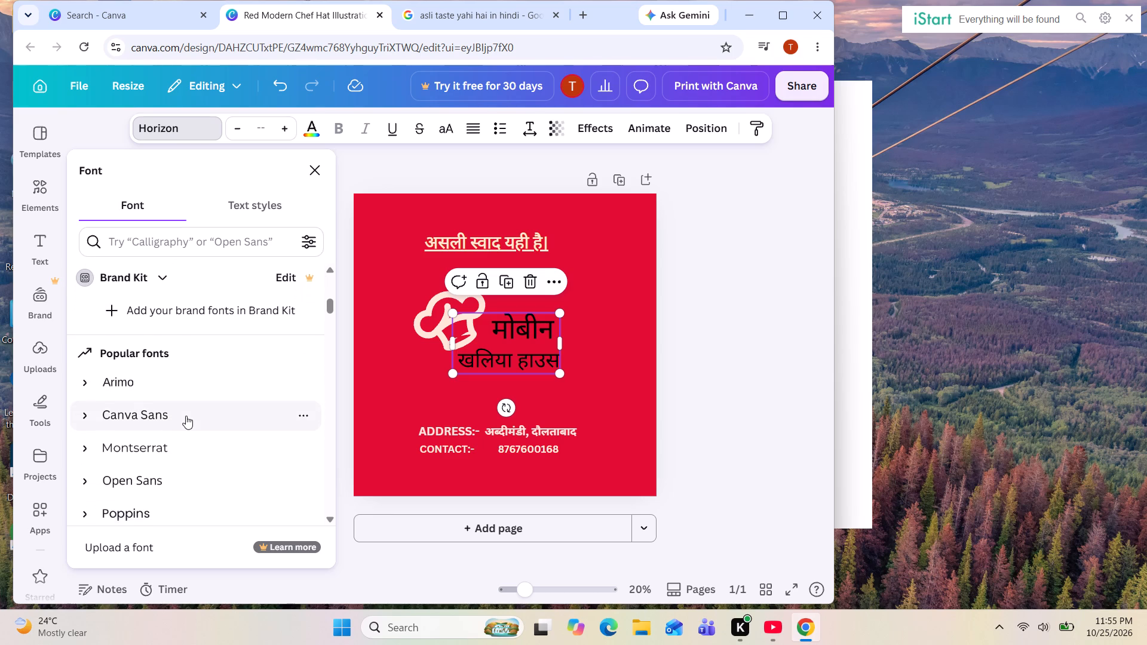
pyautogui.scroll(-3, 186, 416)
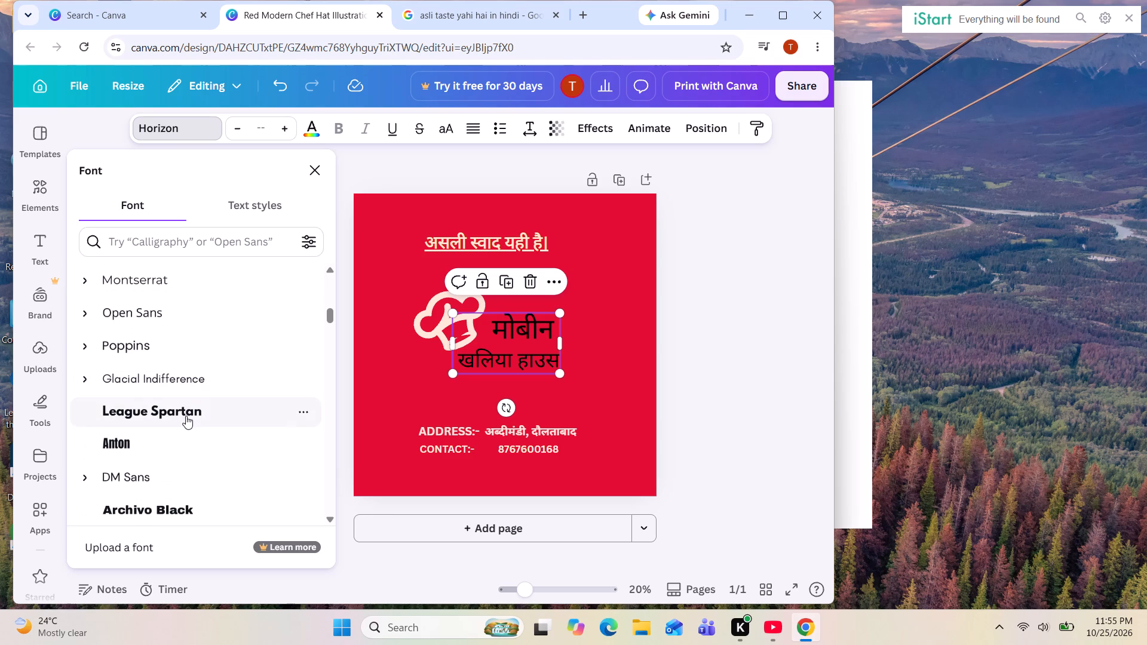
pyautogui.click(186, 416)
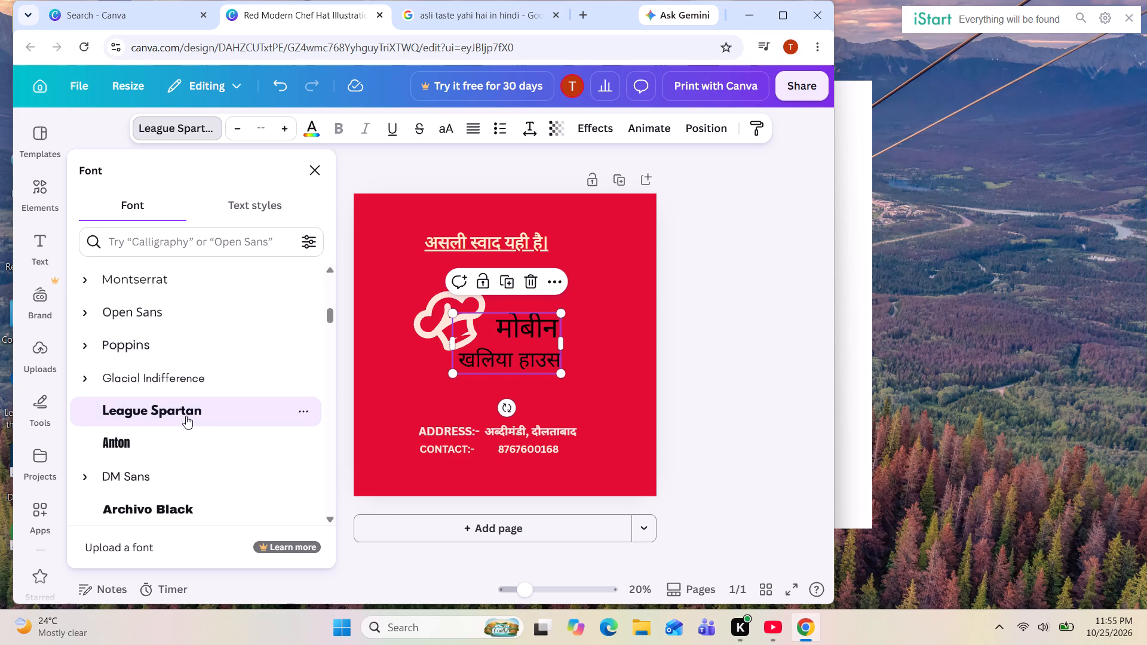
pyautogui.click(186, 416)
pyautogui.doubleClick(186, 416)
# Recolour the मोबीन खलिया हाउस name text to white from the default solid colours.
pyautogui.click(308, 123)
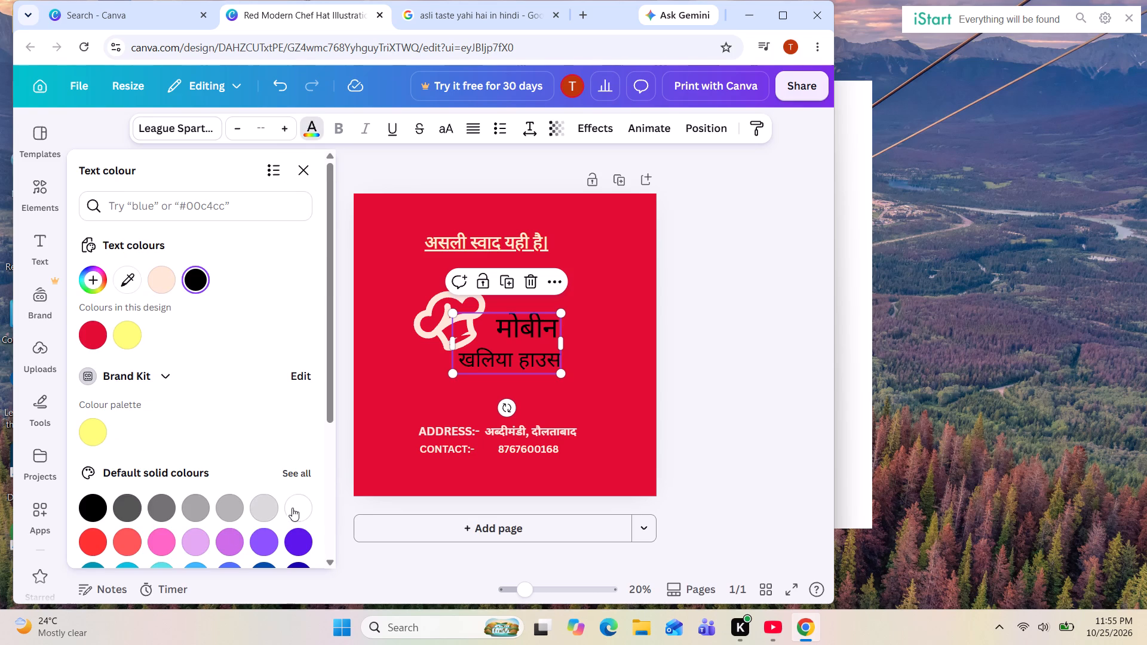
pyautogui.click(294, 506)
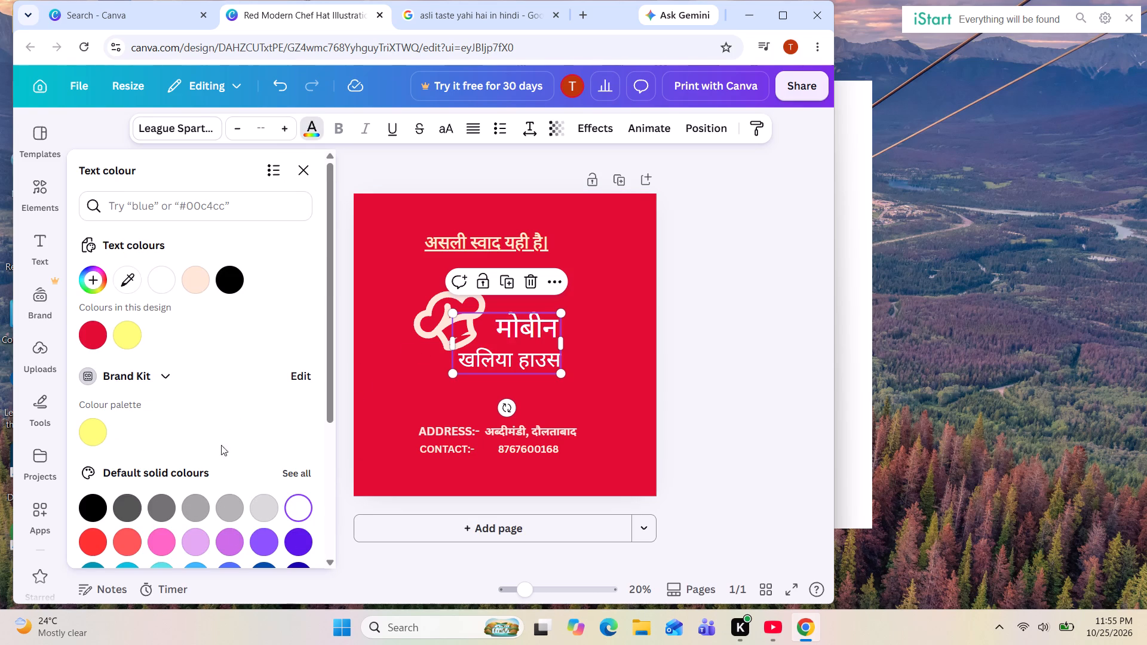
pyautogui.click(201, 133)
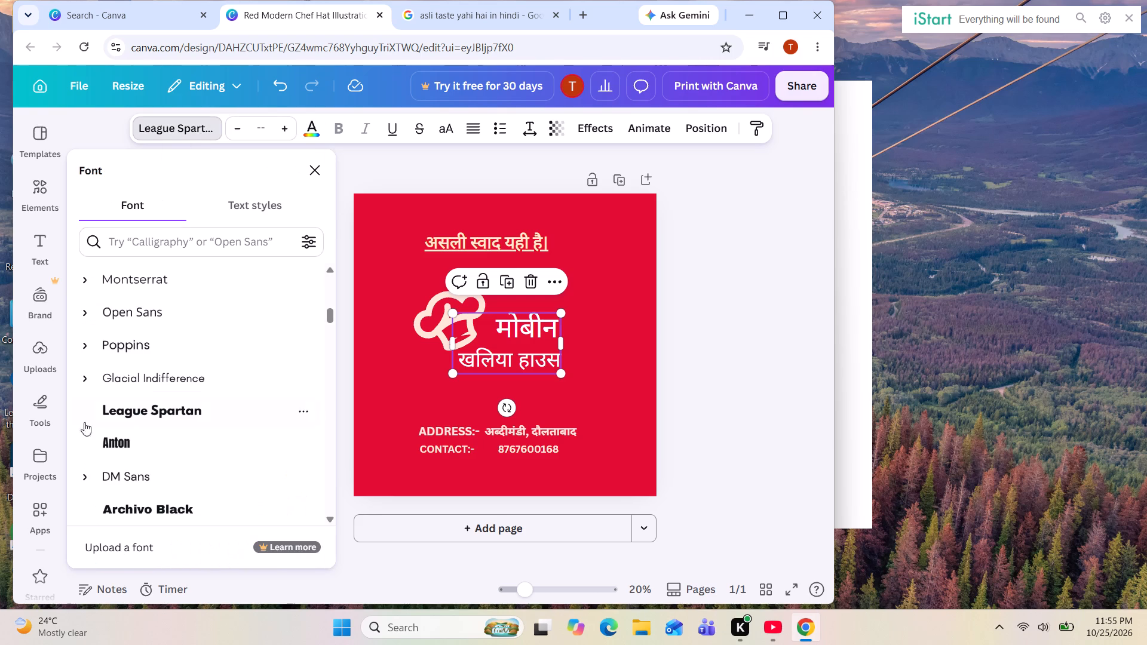
pyautogui.click(102, 443)
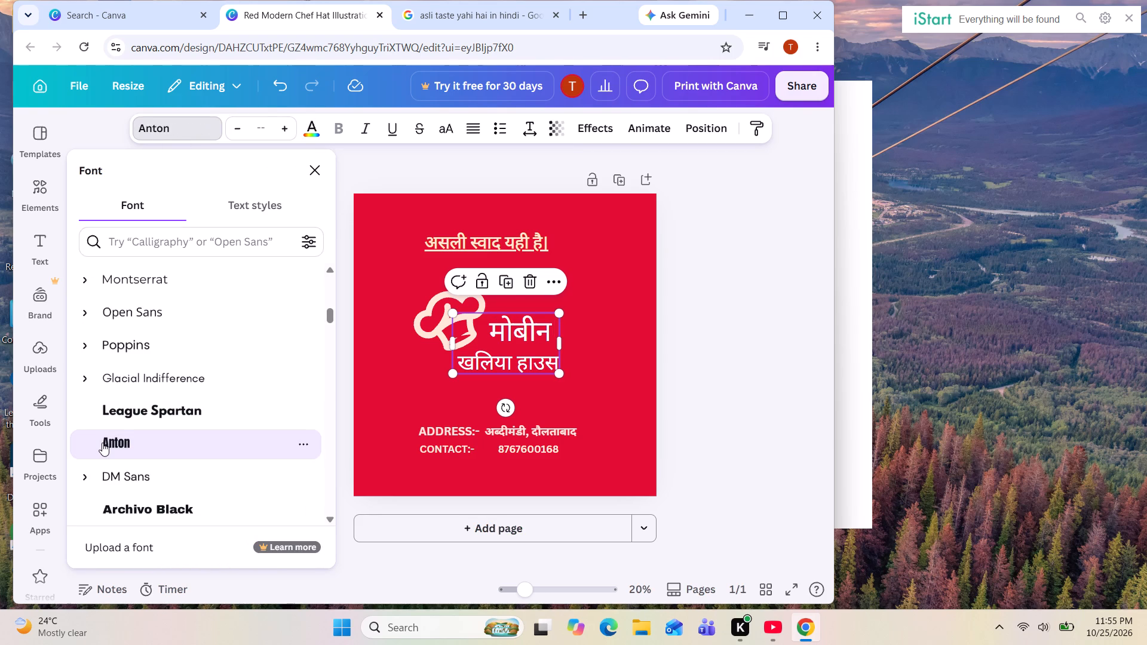
# Set the whole मोबीन खलिया हाउस name text to a uniform font size of 104.
pyautogui.click(778, 245)
pyautogui.click(778, 245)
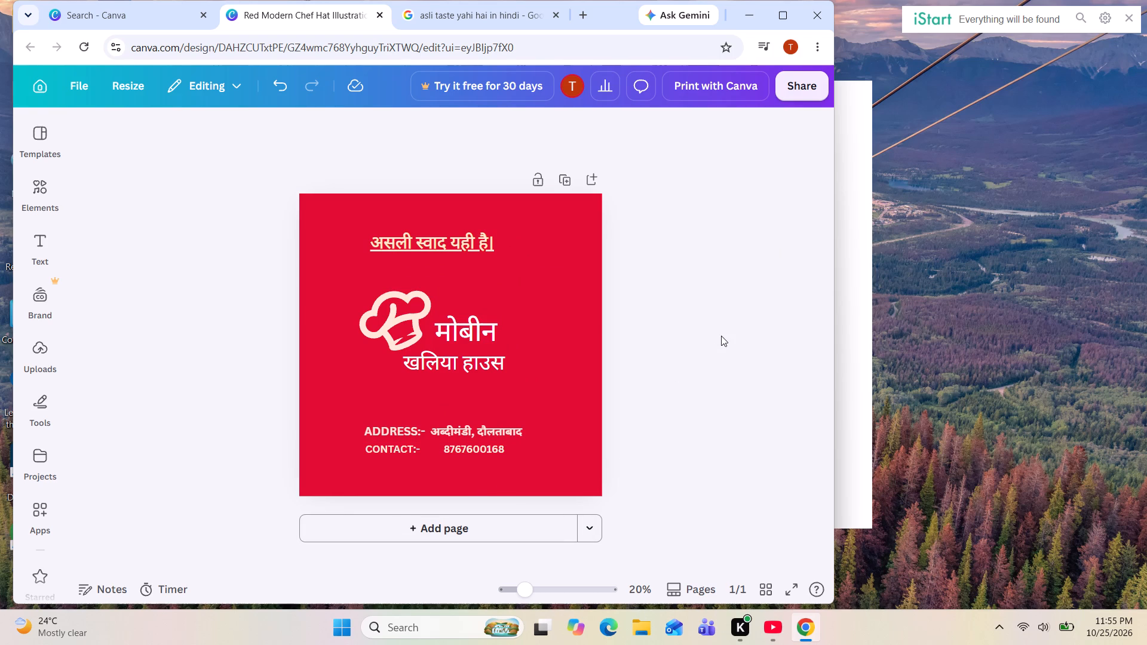
pyautogui.click(435, 336)
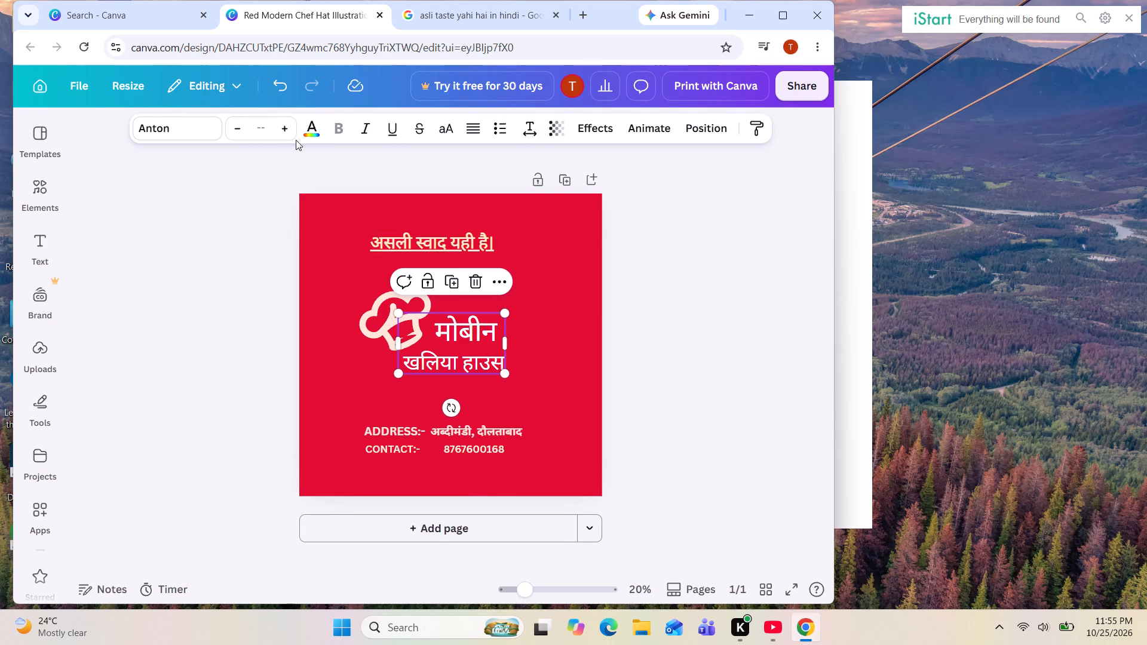
pyautogui.click(289, 131)
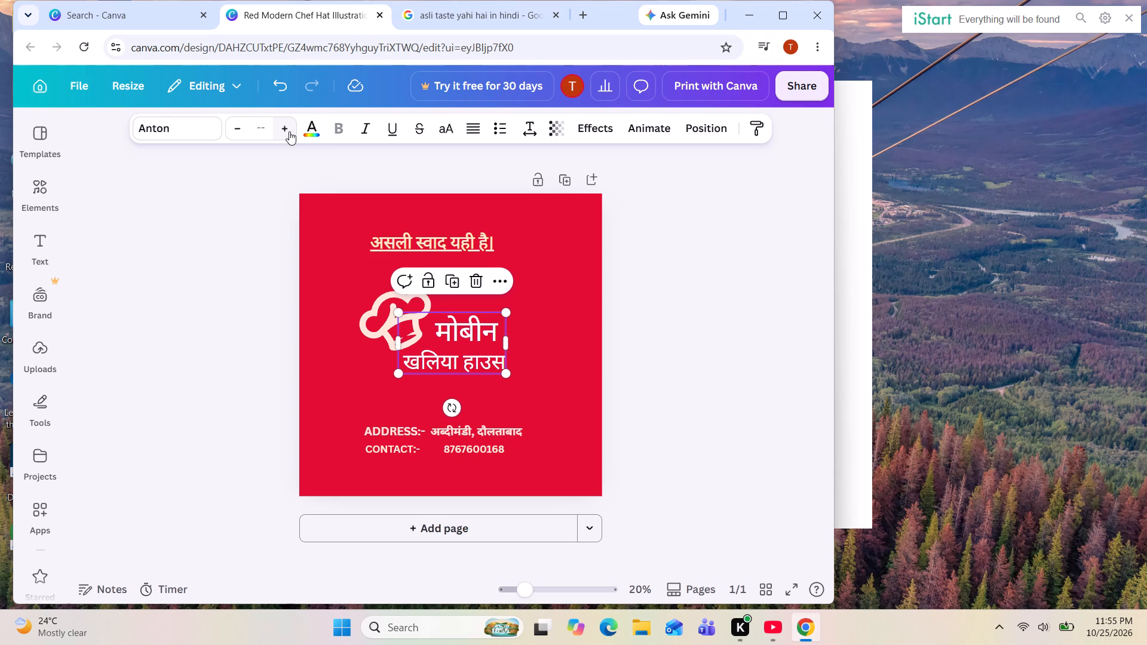
pyautogui.doubleClick(289, 131)
pyautogui.moveTo(289, 131); pyautogui.dragTo(263, 127)
pyautogui.click(263, 127)
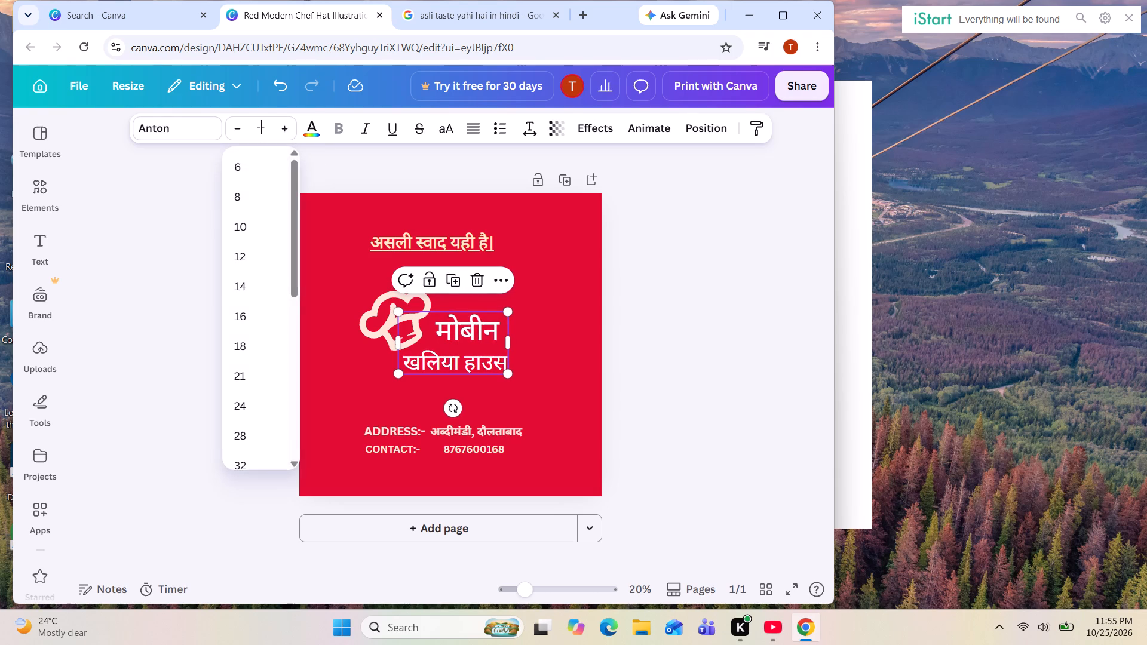
pyautogui.scroll(-9, 266, 285)
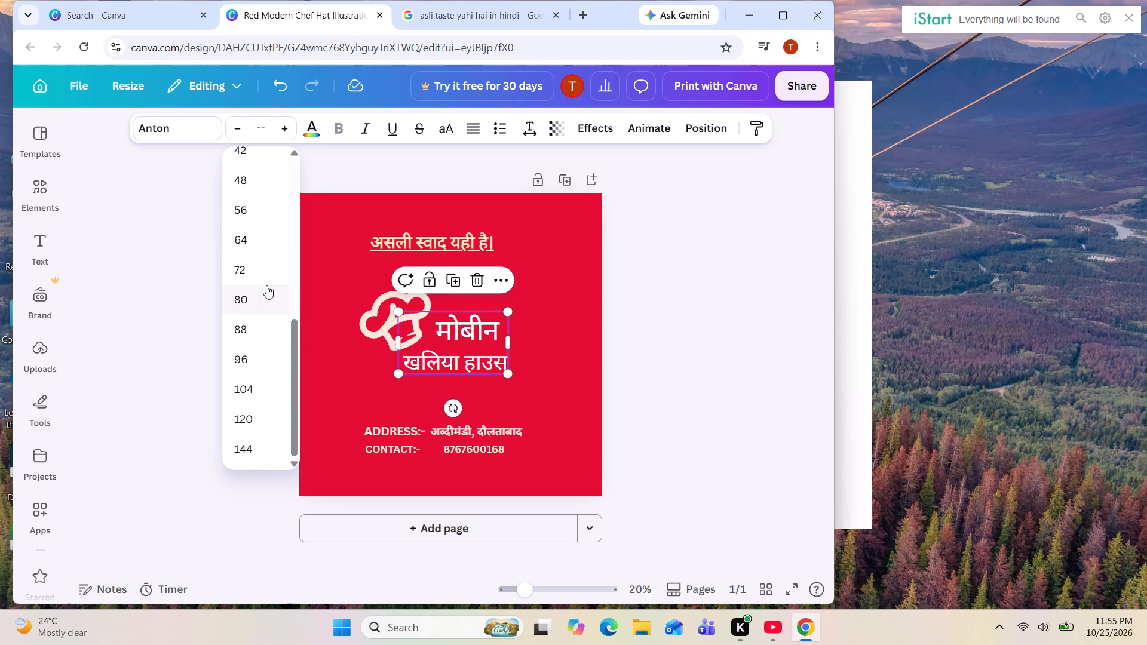
pyautogui.click(247, 381)
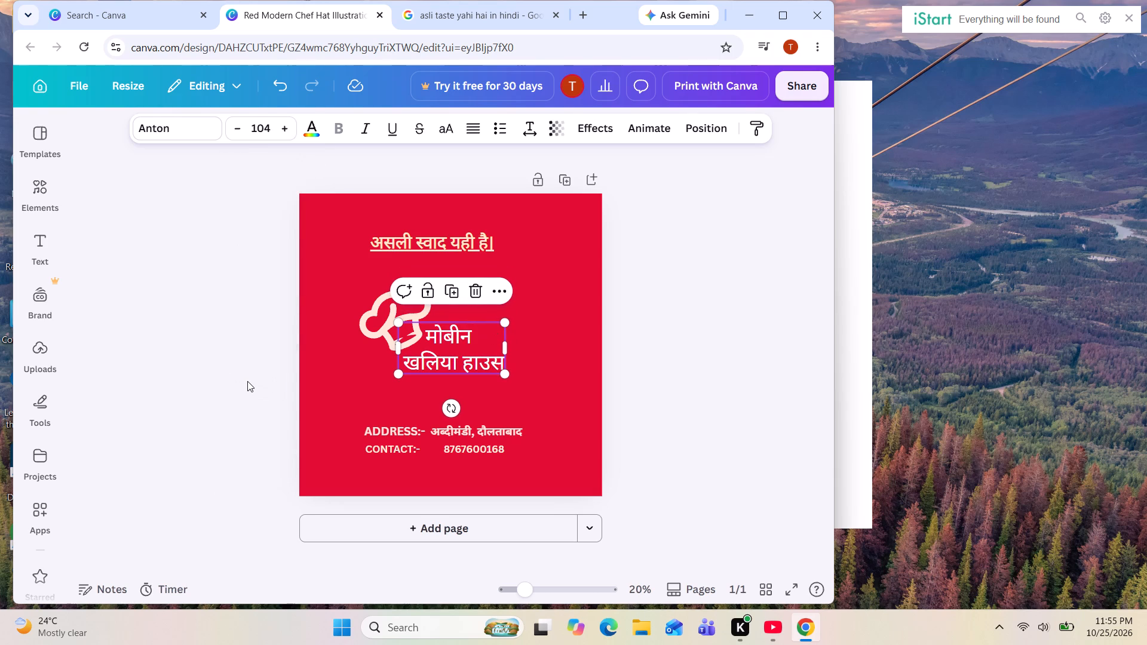
# Enlarge the मोबीन खलिया हाउस name text to font size 160.
pyautogui.tripleClick(287, 131)
pyautogui.tripleClick(287, 131)
pyautogui.tripleClick(287, 131)
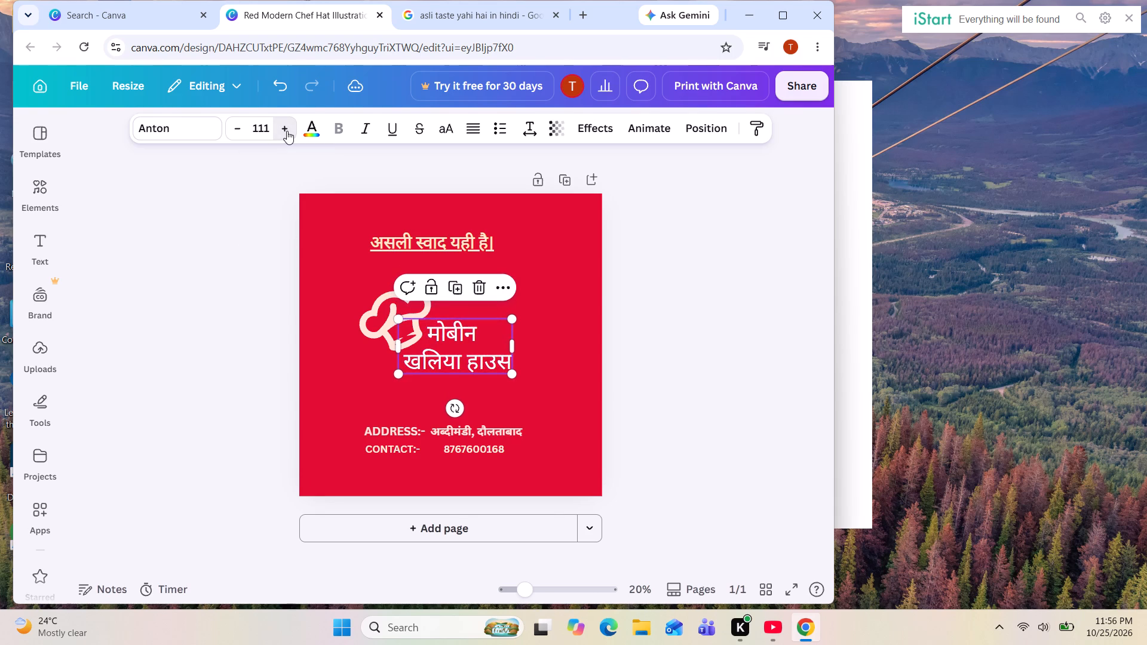
pyautogui.tripleClick(287, 131)
pyautogui.tripleClick(287, 131)
pyautogui.doubleClick(287, 131)
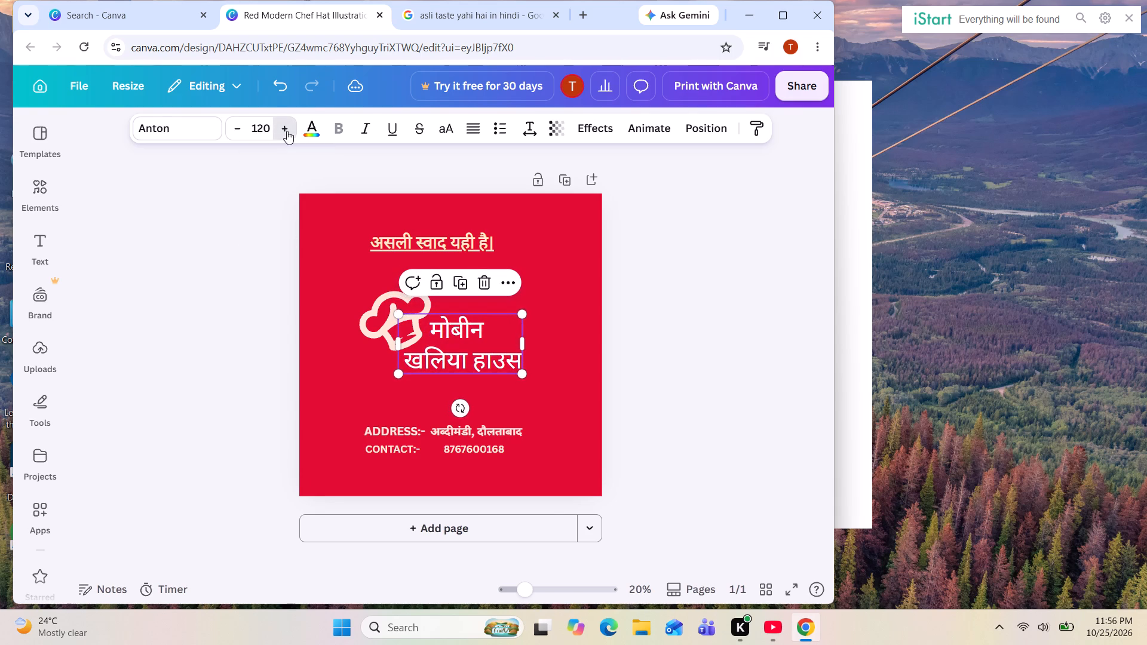
pyautogui.tripleClick(287, 131)
pyautogui.tripleClick(287, 131)
pyautogui.tripleClick(287, 131)
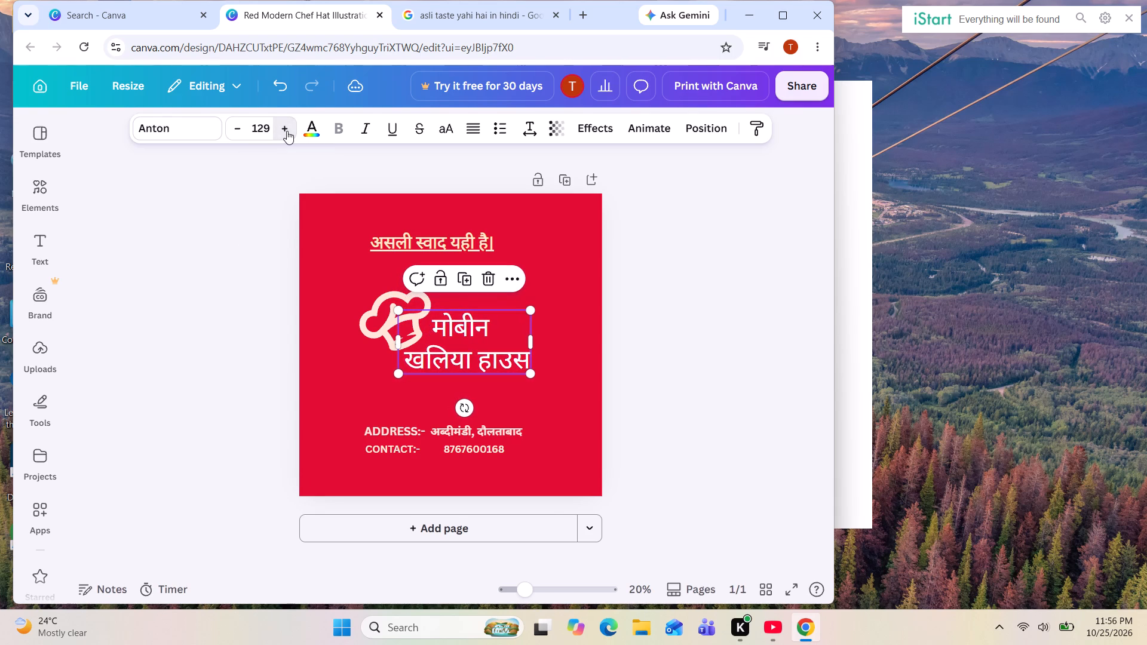
pyautogui.tripleClick(287, 131)
pyautogui.tripleClick(287, 131)
pyautogui.tripleClick(287, 131)
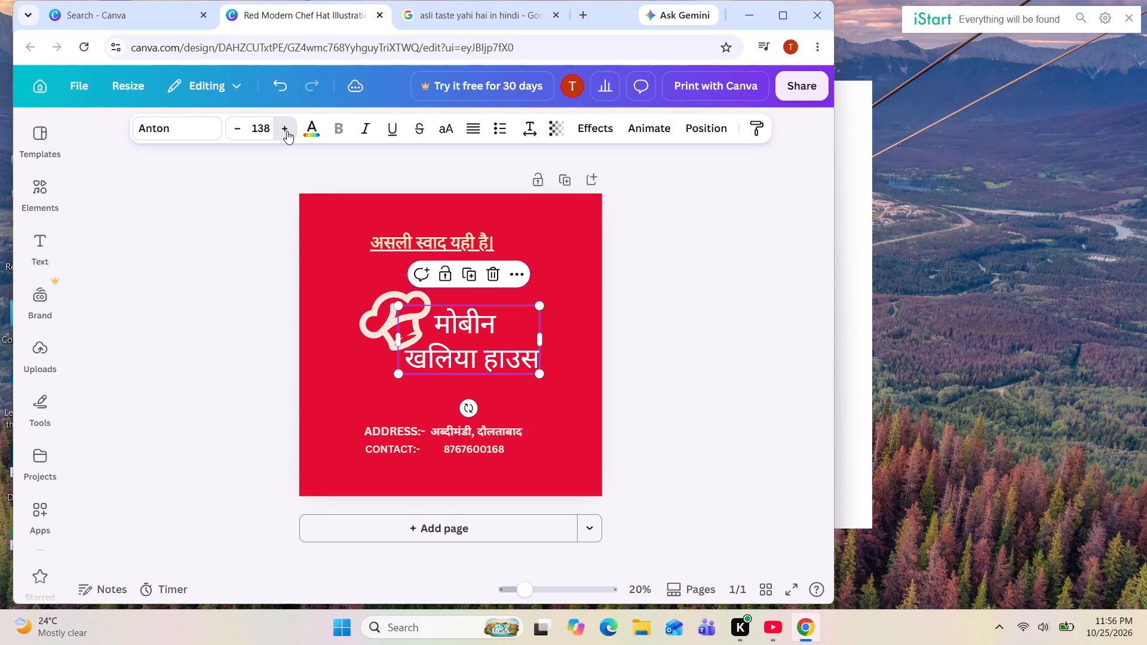
pyautogui.tripleClick(287, 131)
pyautogui.tripleClick(287, 131)
pyautogui.tripleClick(287, 131)
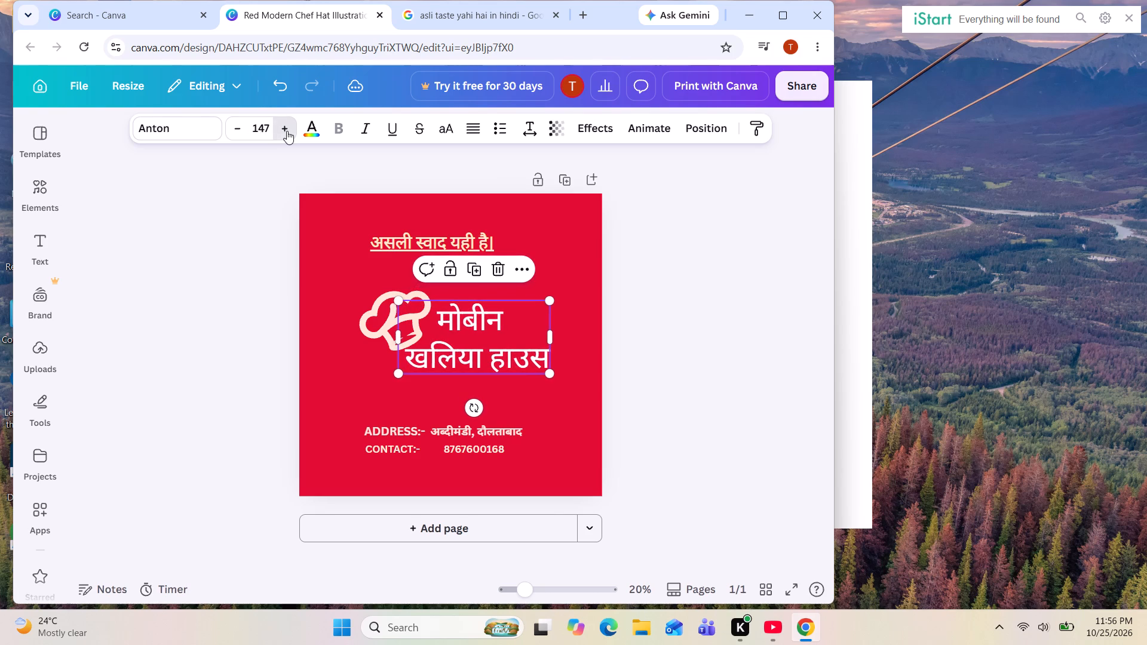
pyautogui.tripleClick(287, 131)
pyautogui.tripleClick(287, 131)
pyautogui.click(287, 131)
pyautogui.click(287, 131)
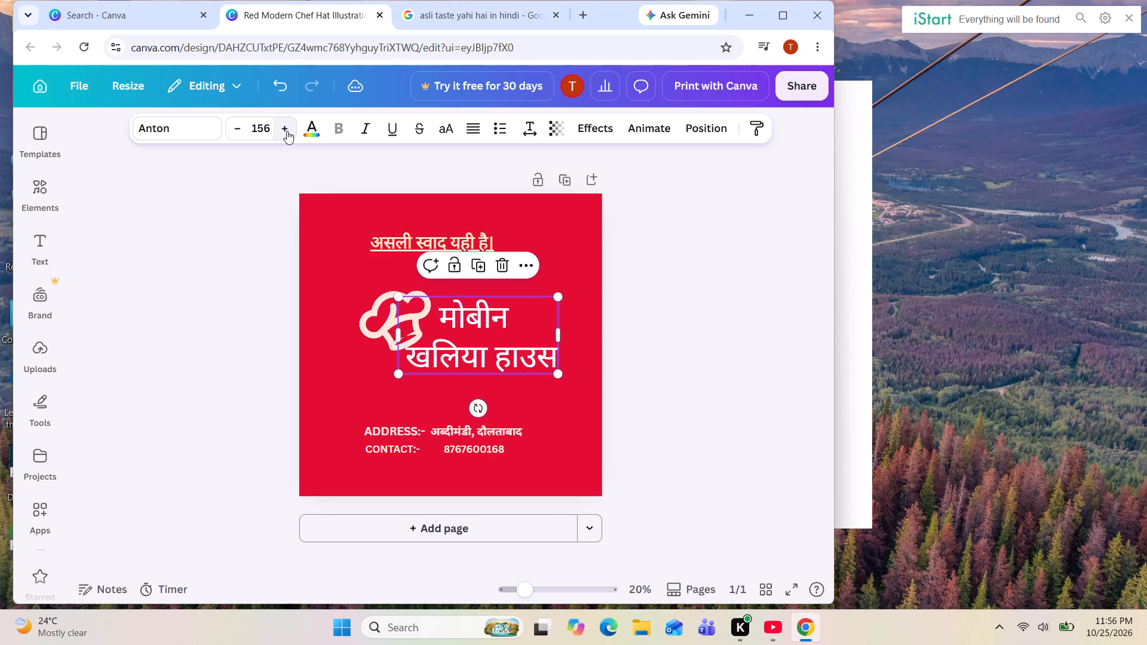
pyautogui.doubleClick(287, 131)
pyautogui.click(287, 131)
pyautogui.click(287, 131)
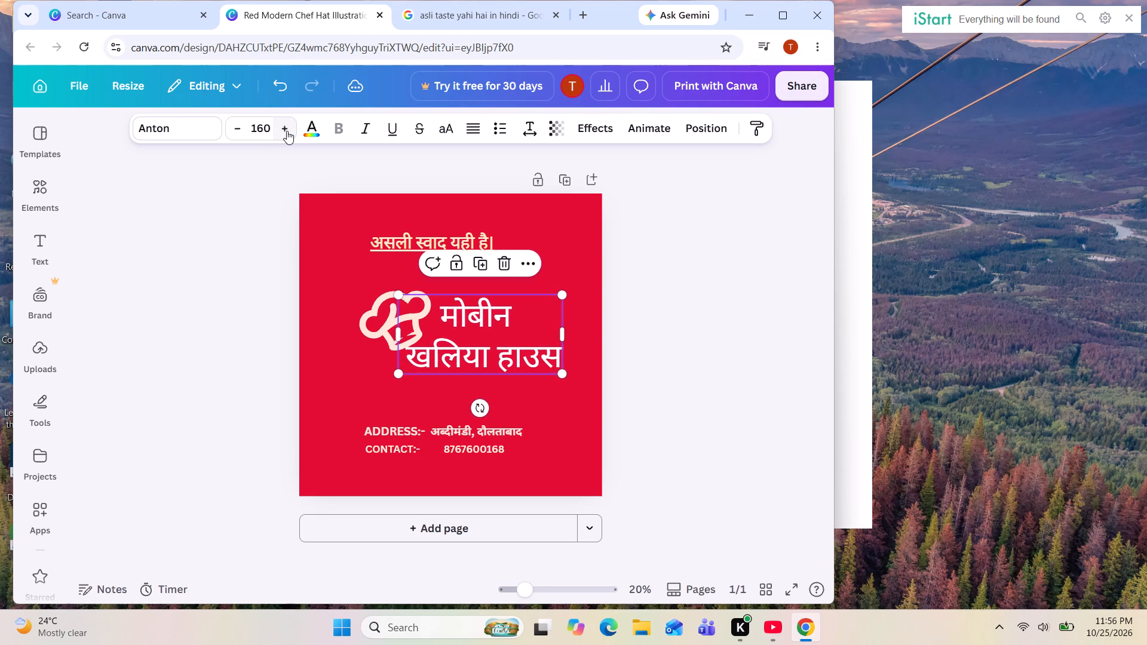
pyautogui.click(194, 331)
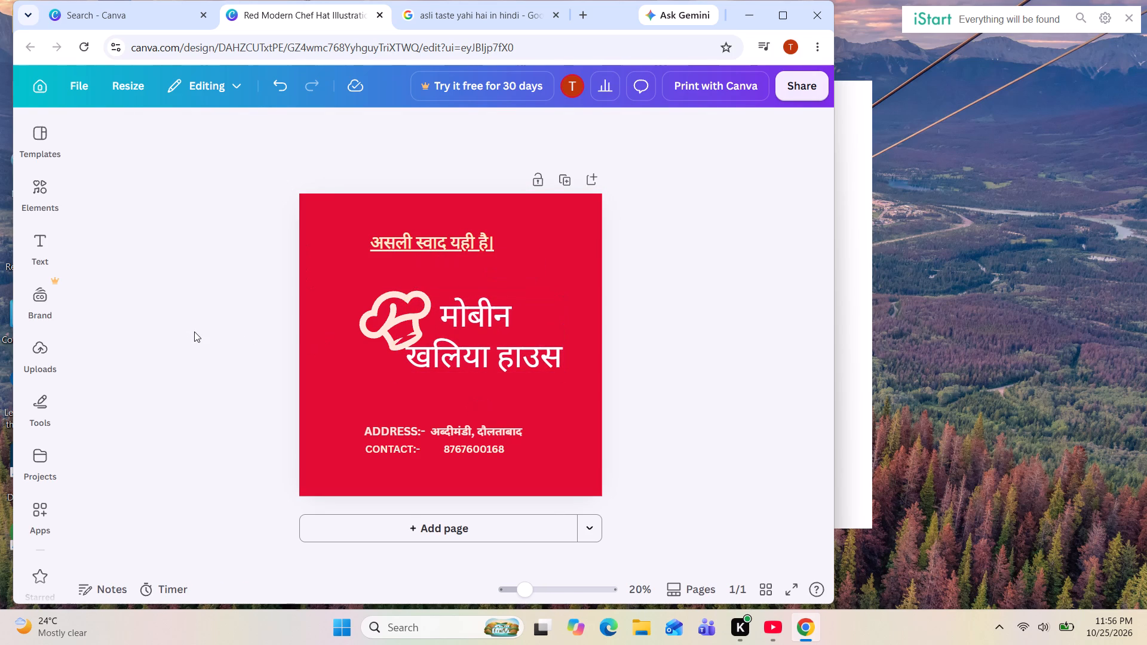
# Move the chef hat graphic up and to the left, away from the name text.
pyautogui.moveTo(386, 324); pyautogui.dragTo(384, 324)
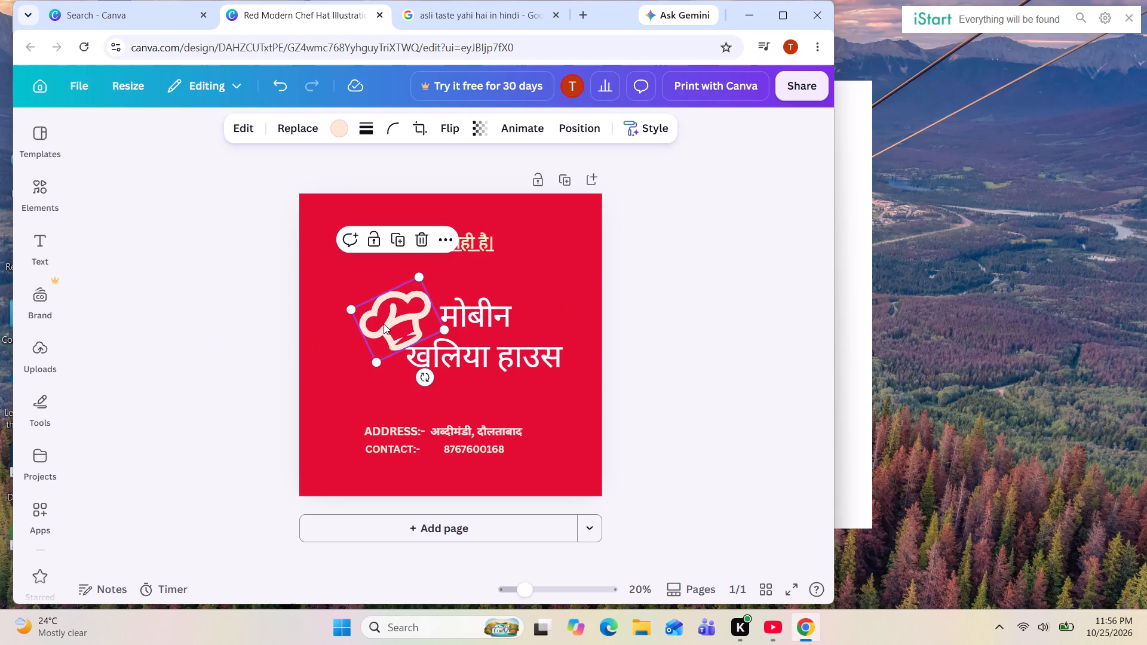
pyautogui.moveTo(384, 324); pyautogui.dragTo(354, 308)
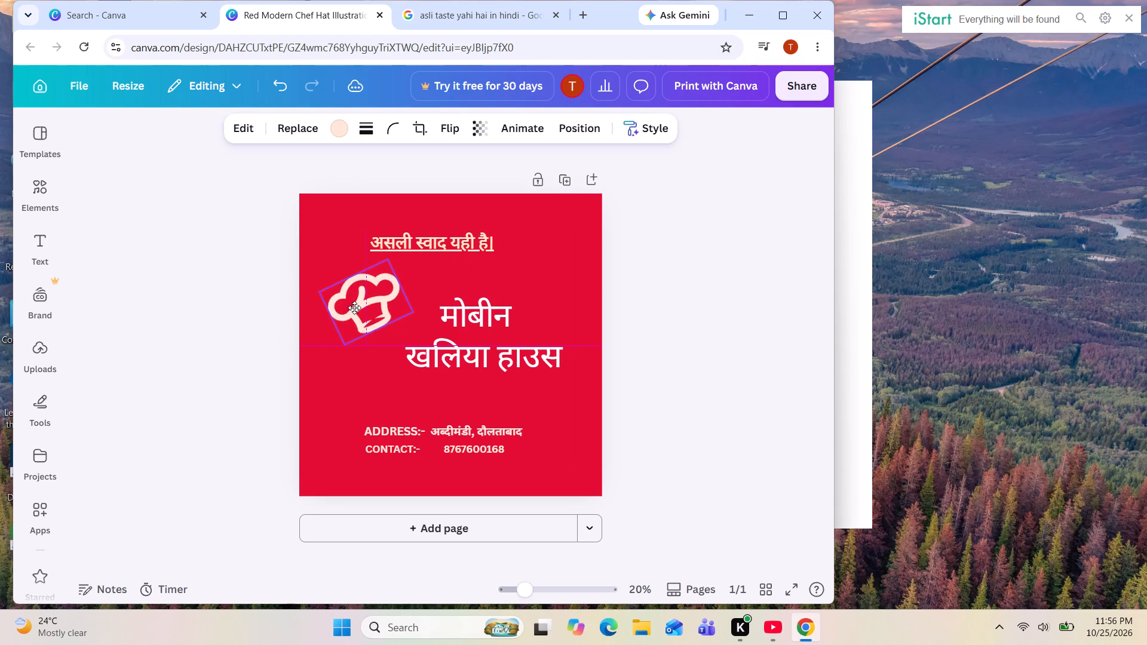
pyautogui.moveTo(354, 308); pyautogui.dragTo(355, 308)
# Move the मोबीन खलिया हाउस name text left and slightly up so it sits against the chef hat.
pyautogui.moveTo(474, 335); pyautogui.dragTo(443, 334)
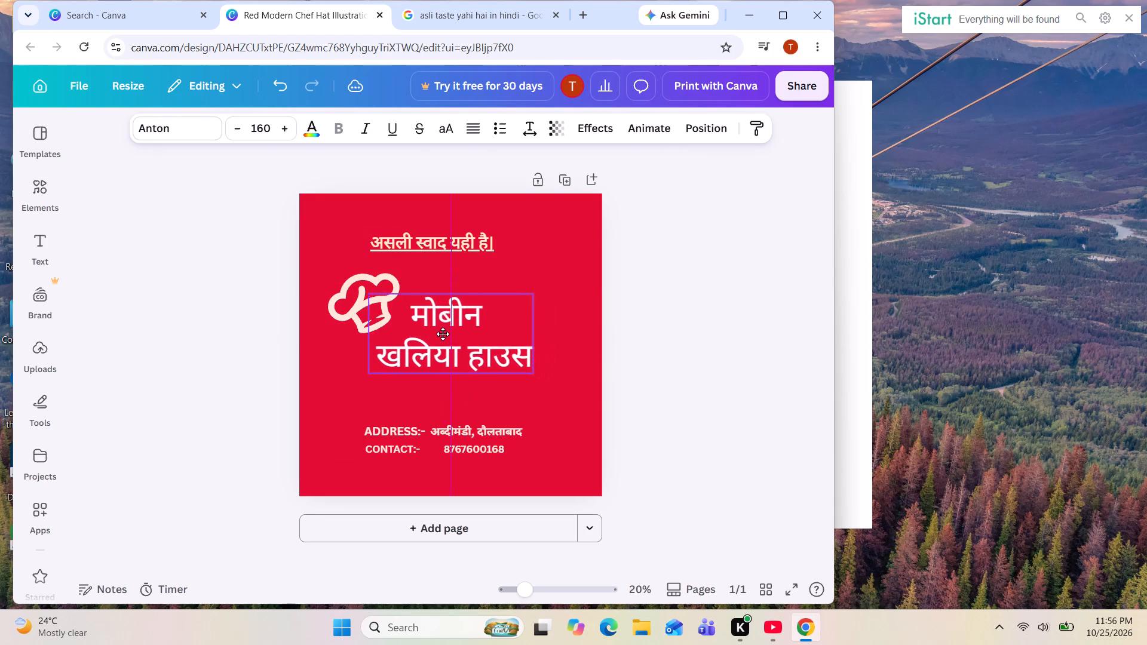
pyautogui.moveTo(443, 334); pyautogui.dragTo(437, 332)
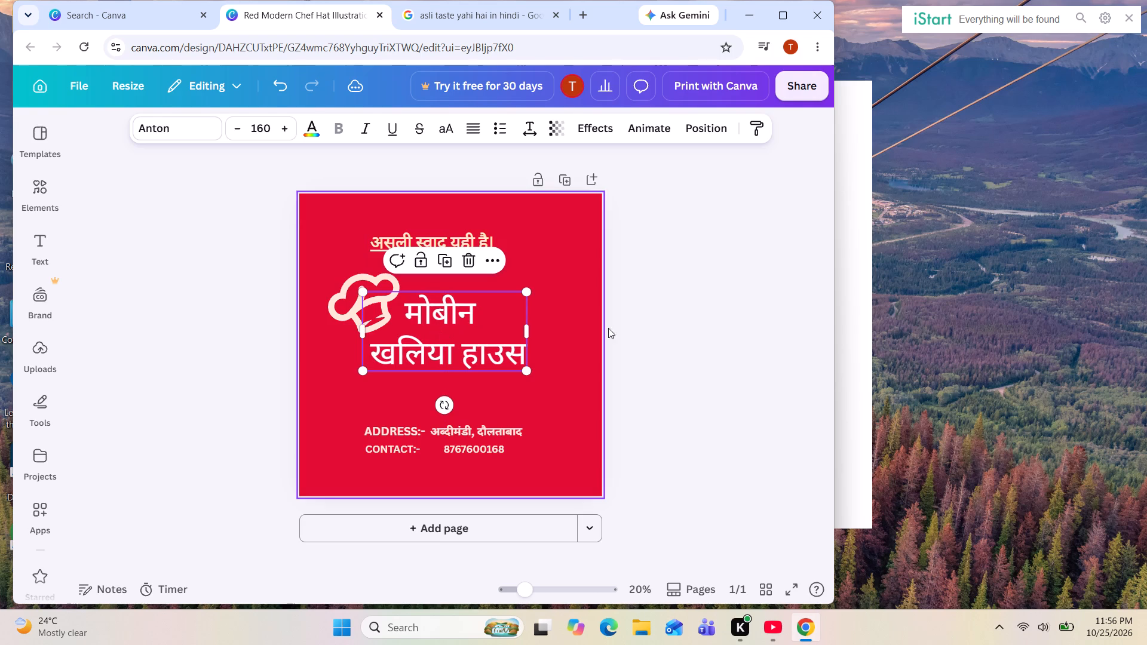
pyautogui.click(745, 312)
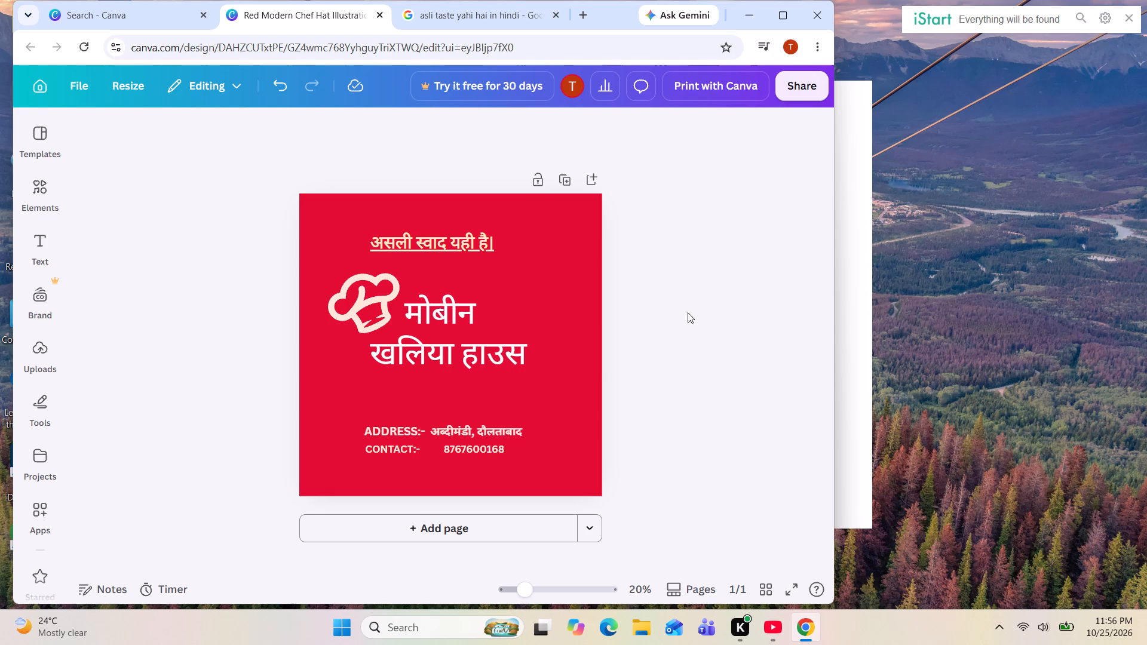
# Enlarge only the word मोबीन in the name text to font size 180.
pyautogui.click(474, 299)
pyautogui.click(468, 309)
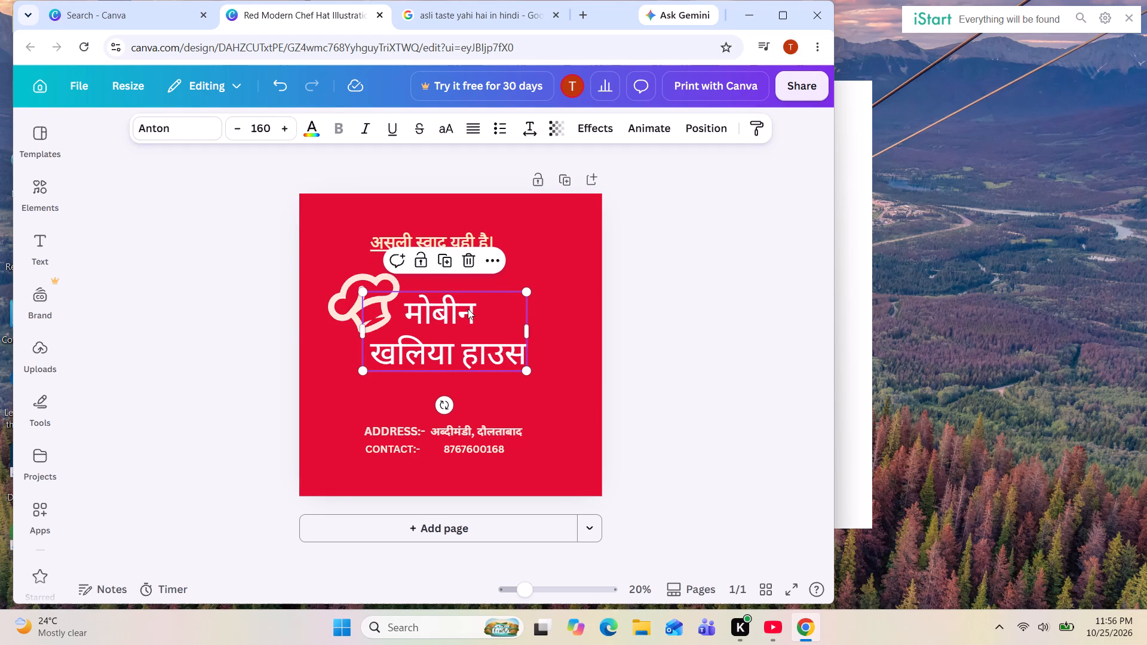
pyautogui.moveTo(468, 309); pyautogui.dragTo(410, 318)
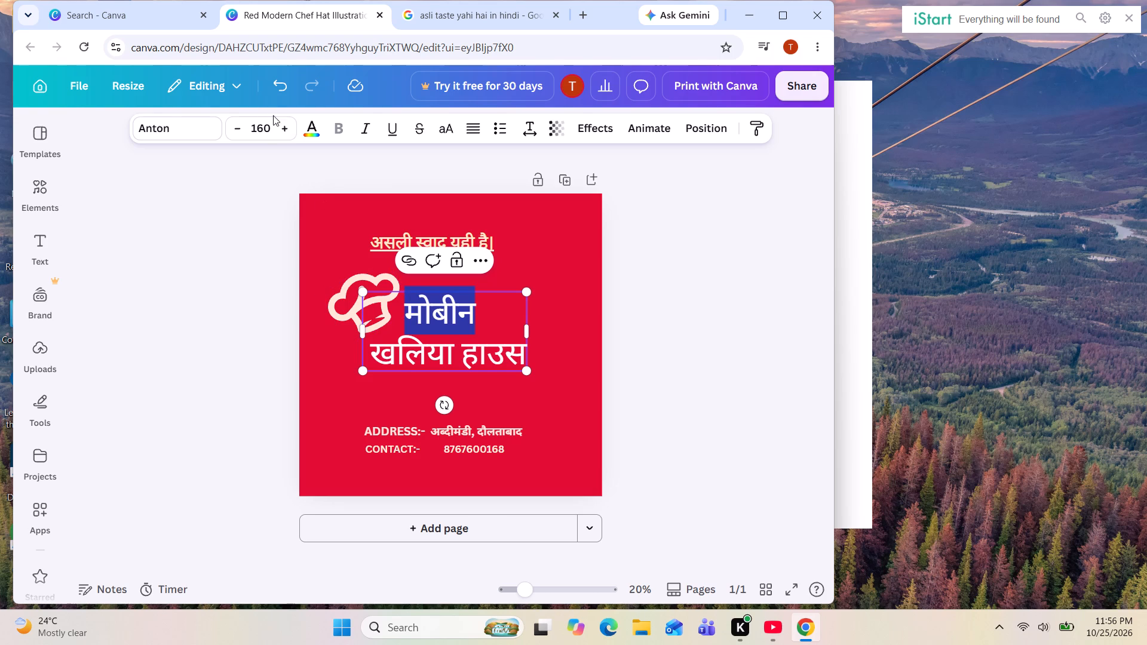
pyautogui.click(289, 127)
pyautogui.tripleClick(289, 127)
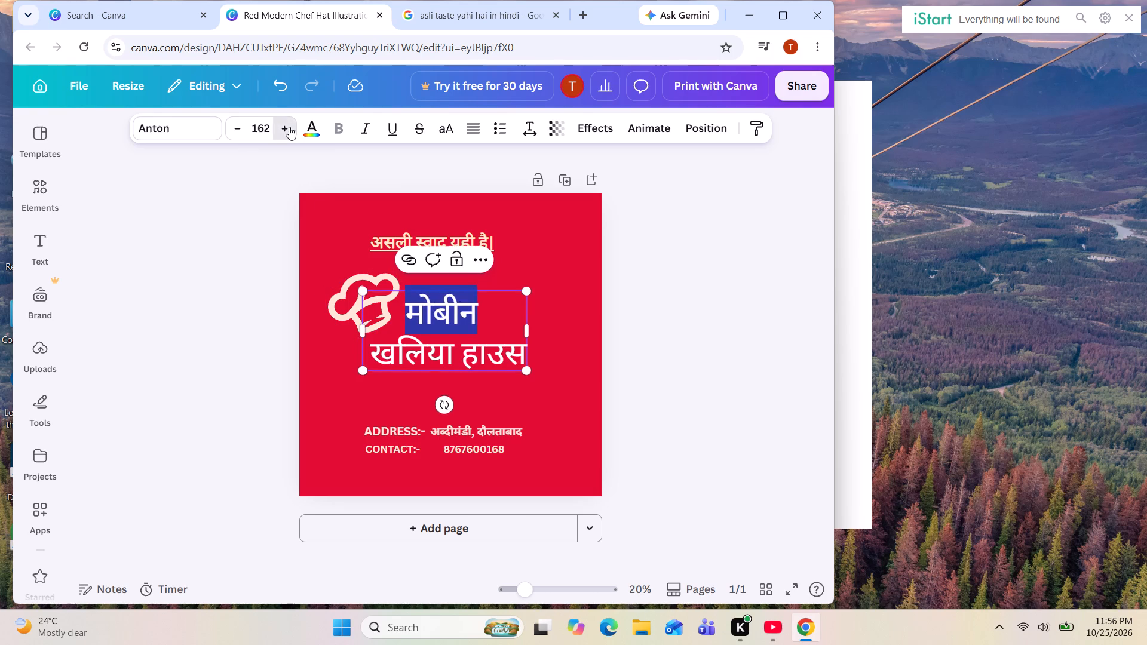
pyautogui.tripleClick(289, 127)
pyautogui.tripleClick(289, 127)
pyautogui.tripleClick(289, 127)
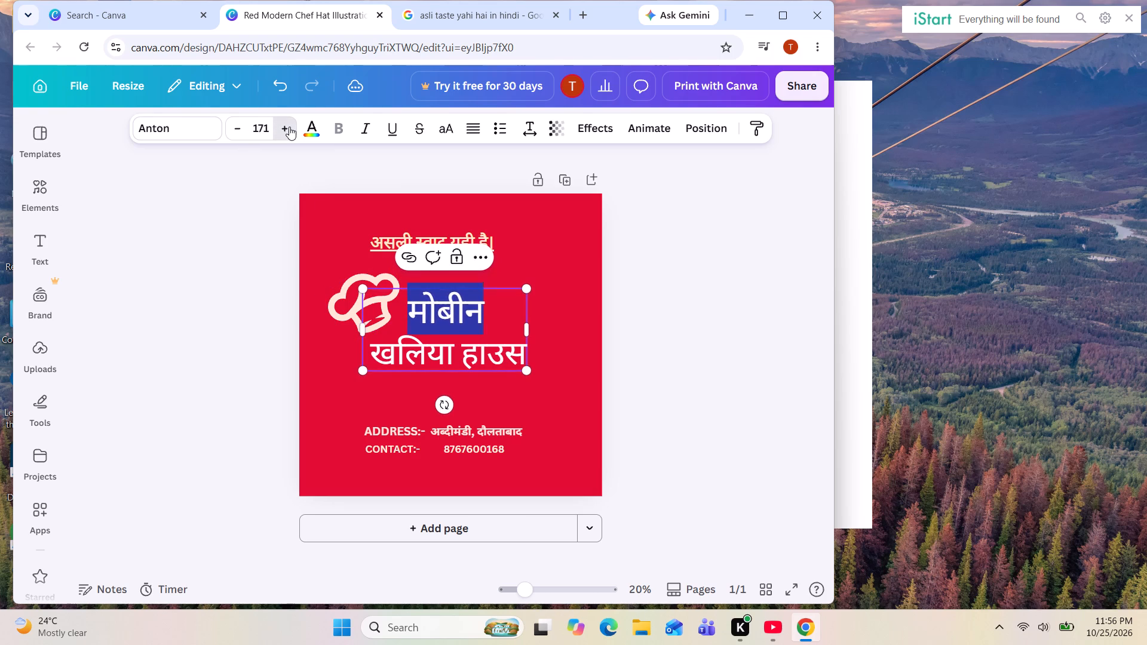
pyautogui.tripleClick(289, 127)
pyautogui.tripleClick(289, 127)
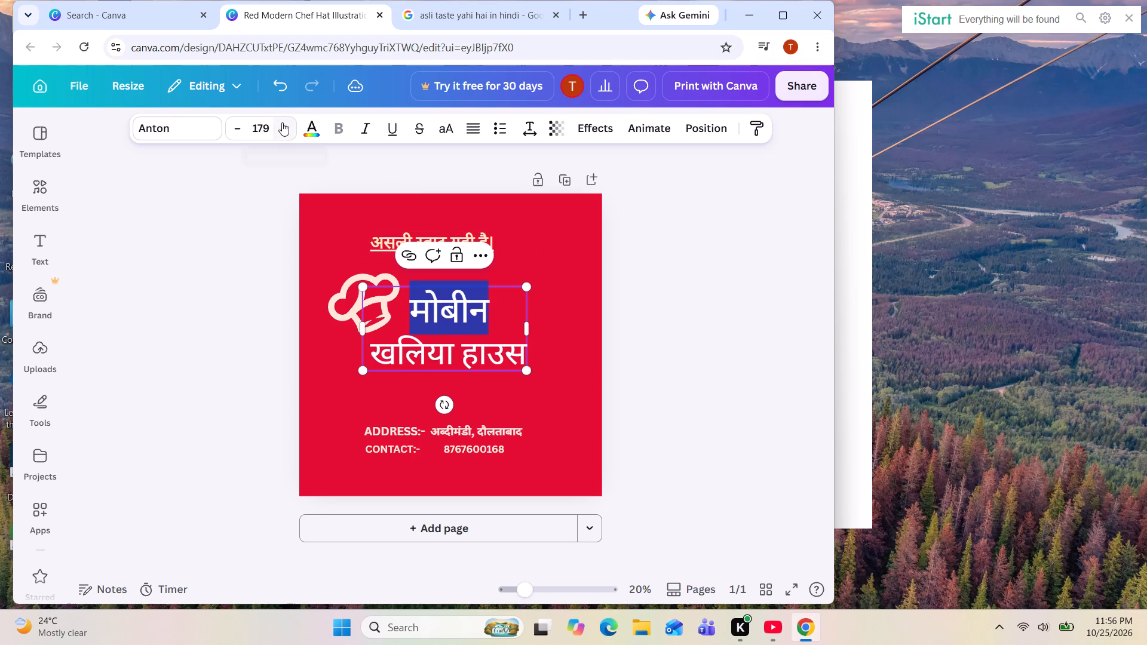
pyautogui.click(287, 125)
pyautogui.click(724, 277)
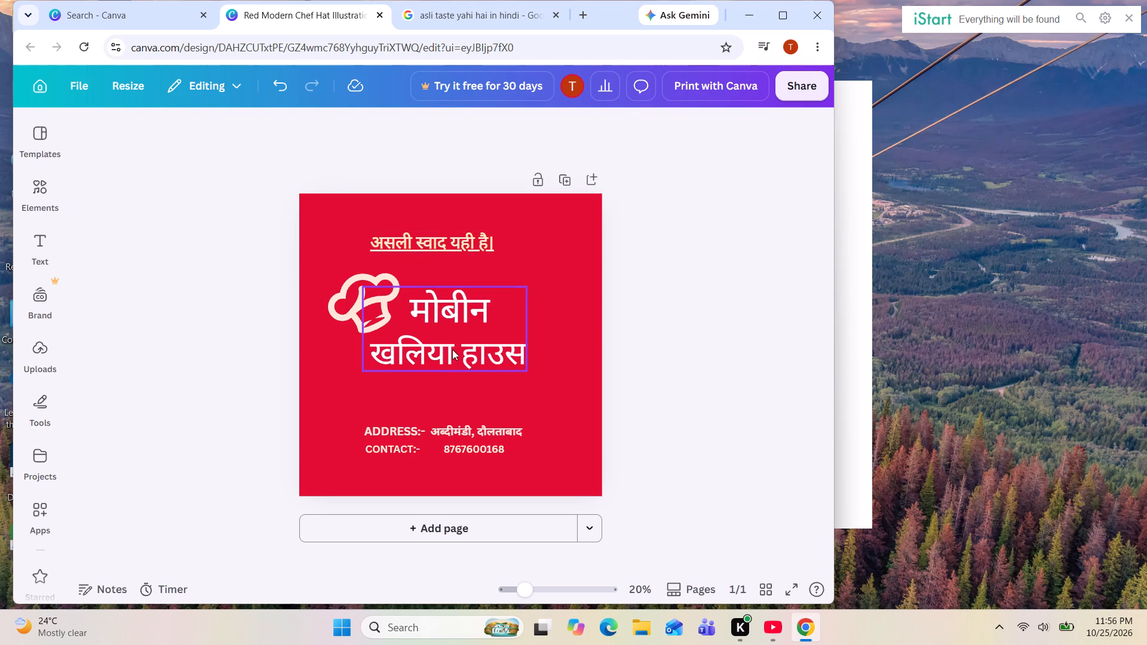
# Delete one space in front of मोबीन to shift the word closer to the chef hat.
pyautogui.click(398, 303)
pyautogui.click(408, 303)
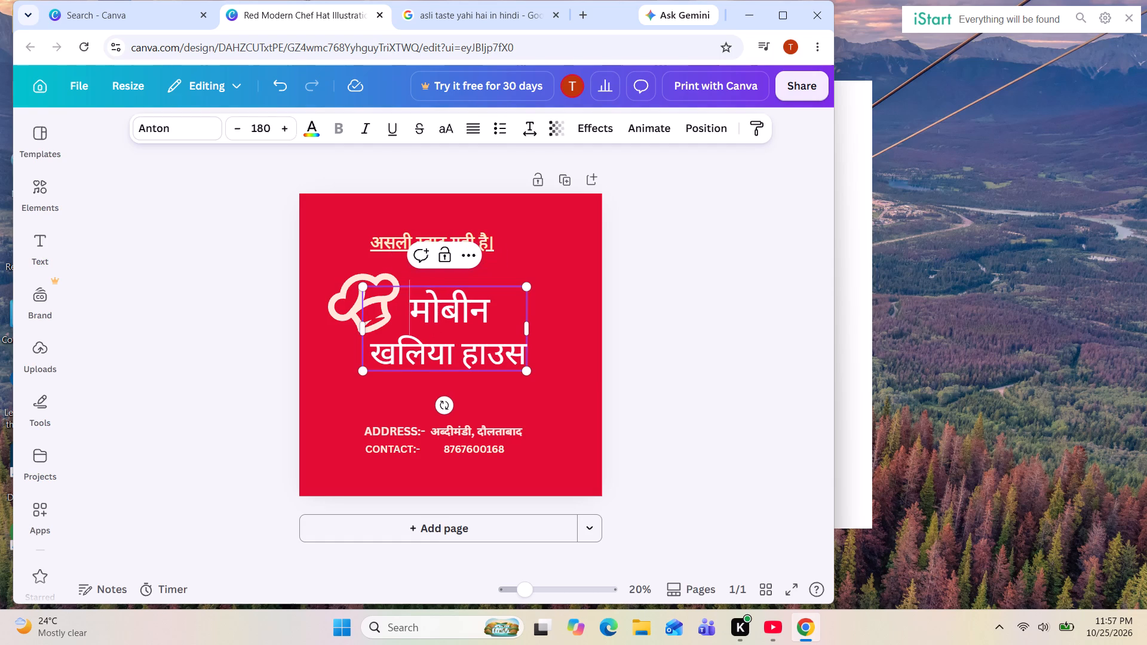
pyautogui.press('BackSpace')
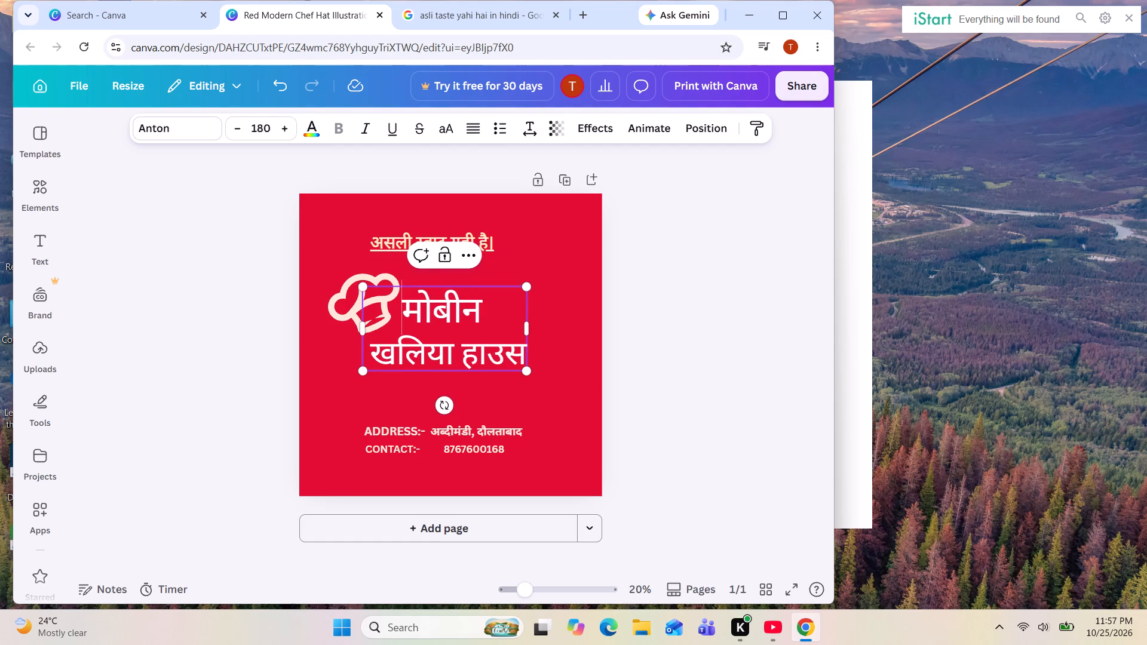
pyautogui.click(737, 277)
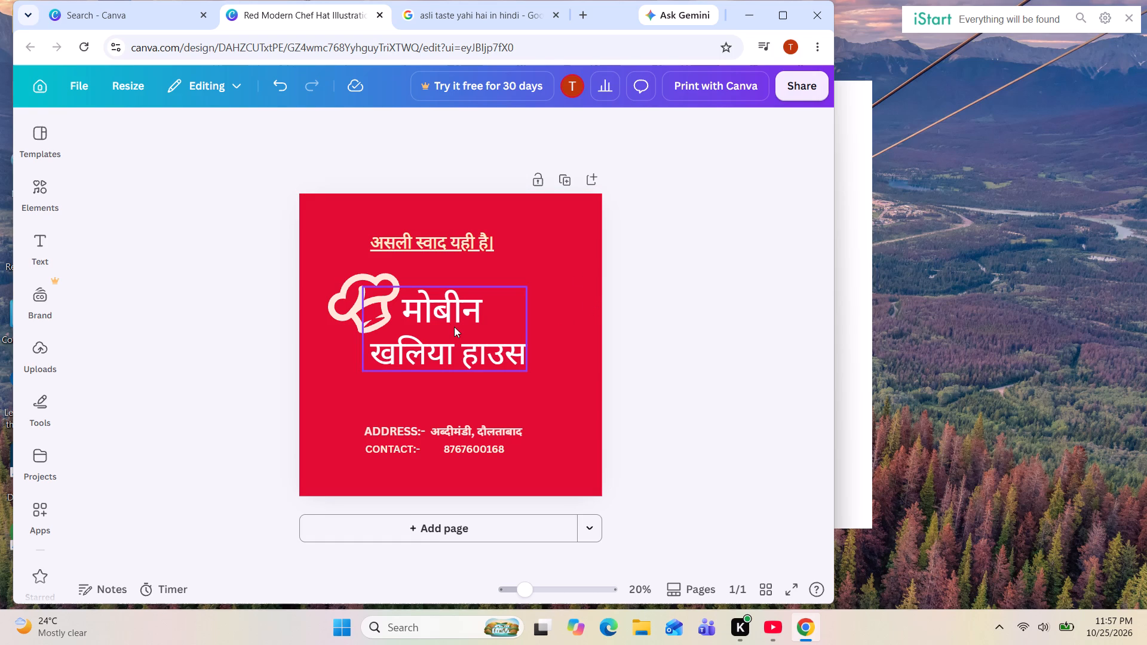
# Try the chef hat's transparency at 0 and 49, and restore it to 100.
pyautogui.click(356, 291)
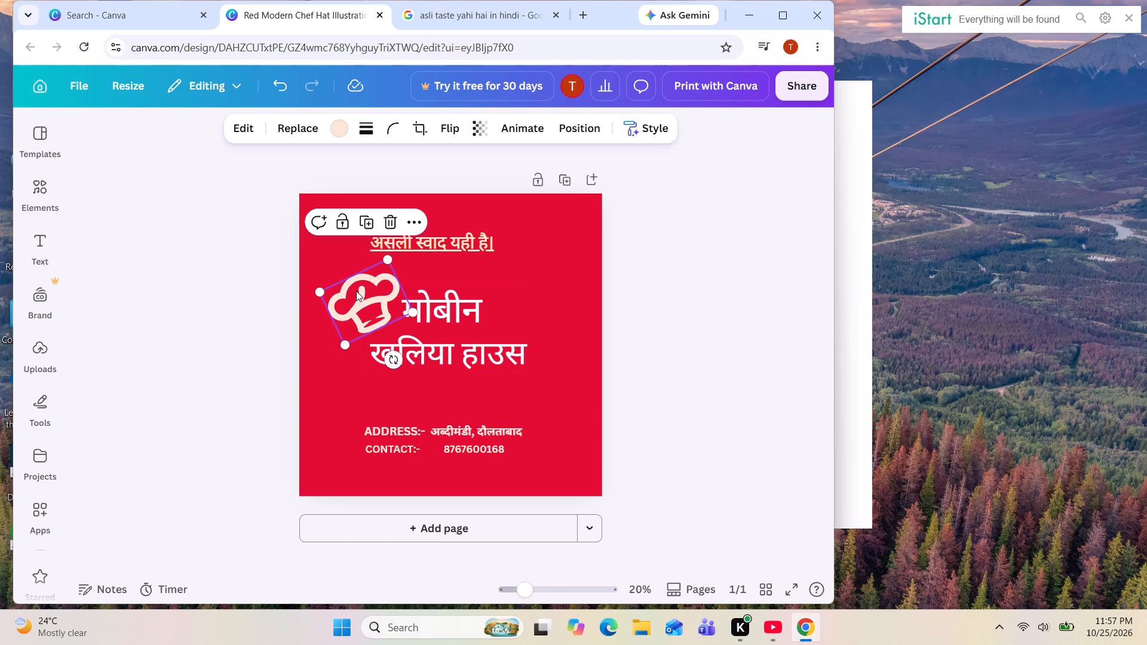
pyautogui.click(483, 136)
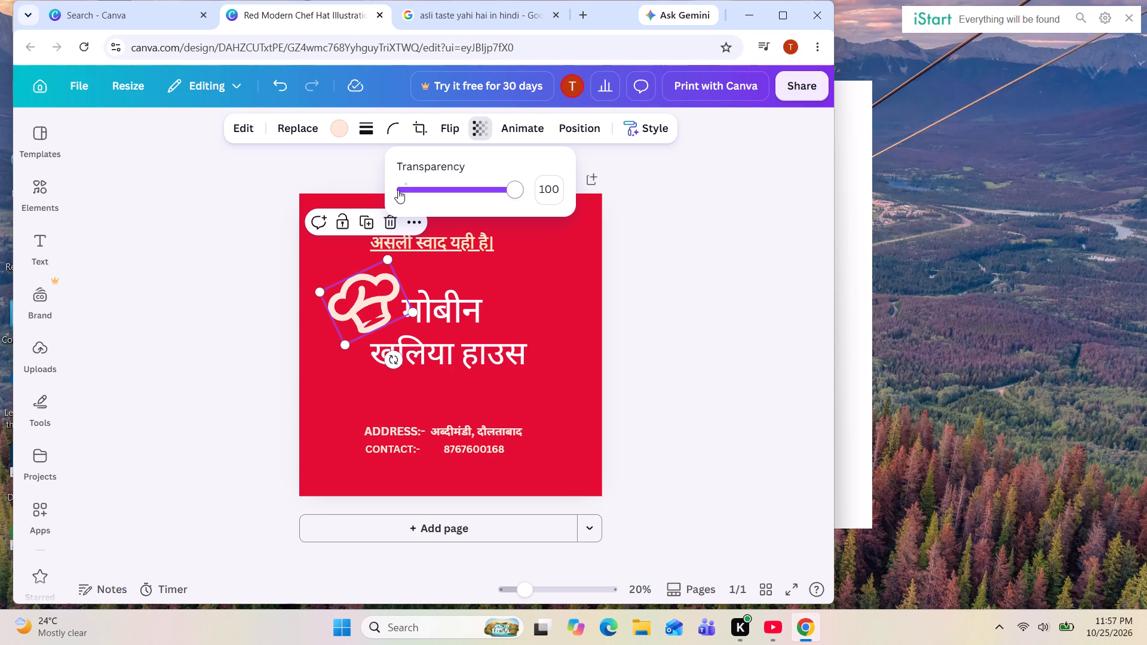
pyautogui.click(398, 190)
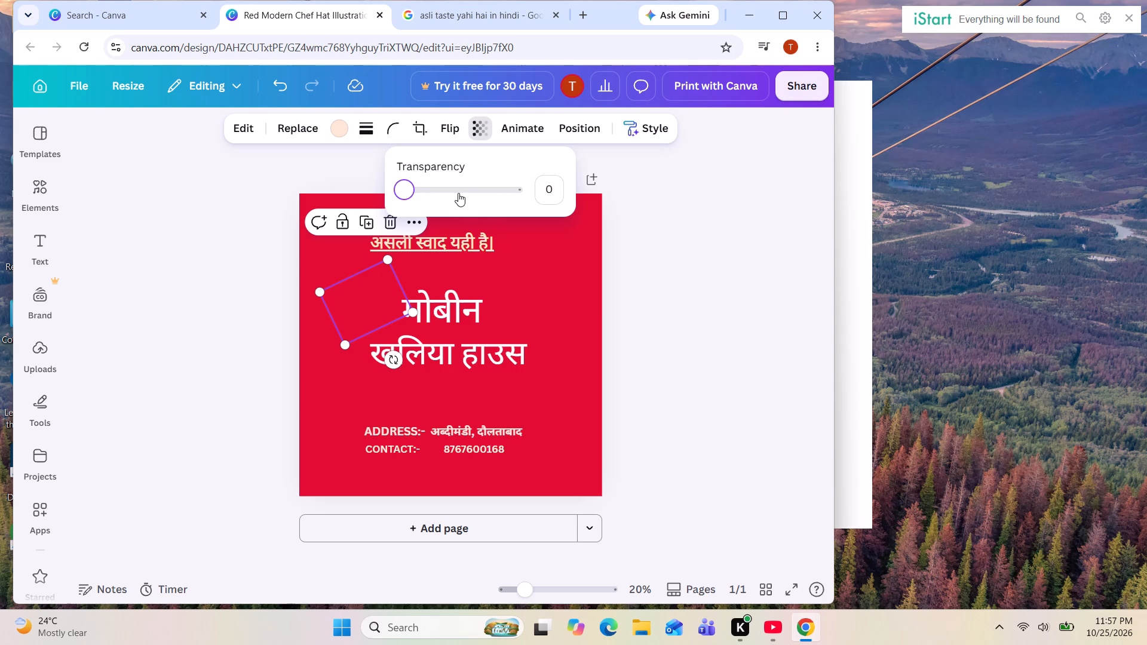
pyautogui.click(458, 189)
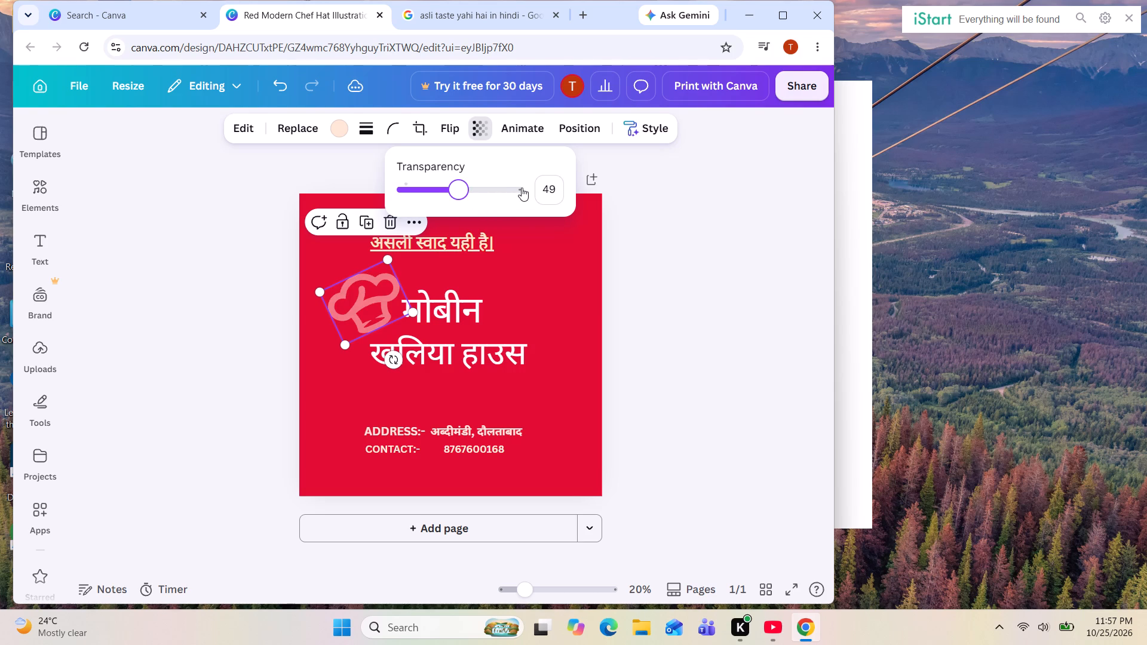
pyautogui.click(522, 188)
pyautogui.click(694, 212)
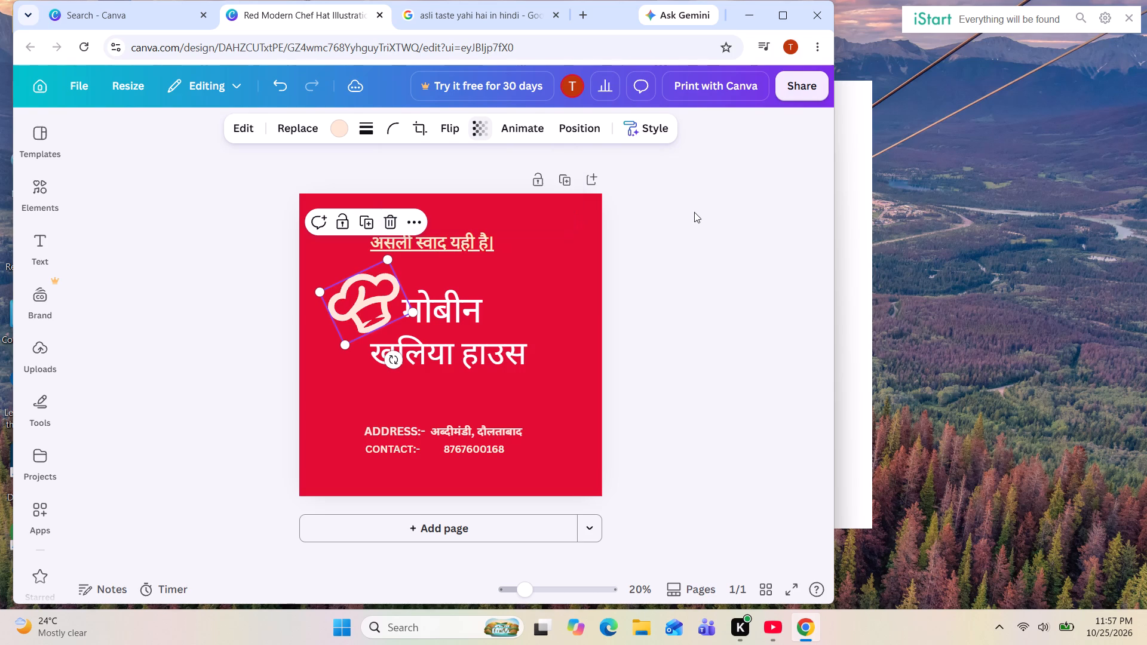
# Bring the chef hat graphic forward one layer.
pyautogui.click(597, 134)
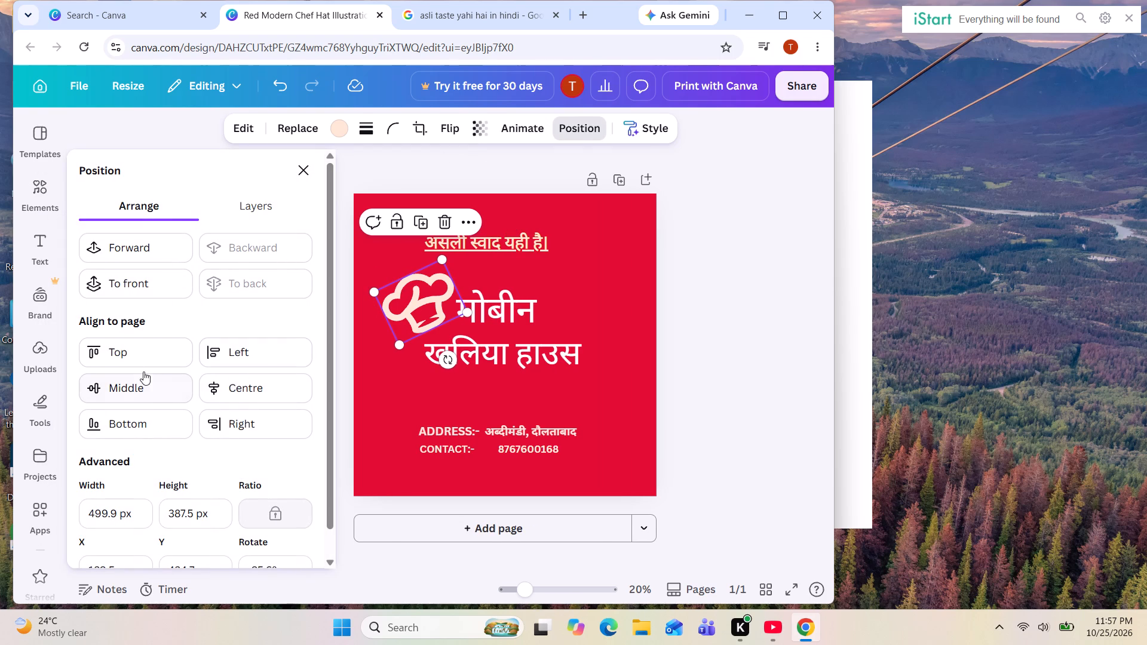
pyautogui.click(143, 255)
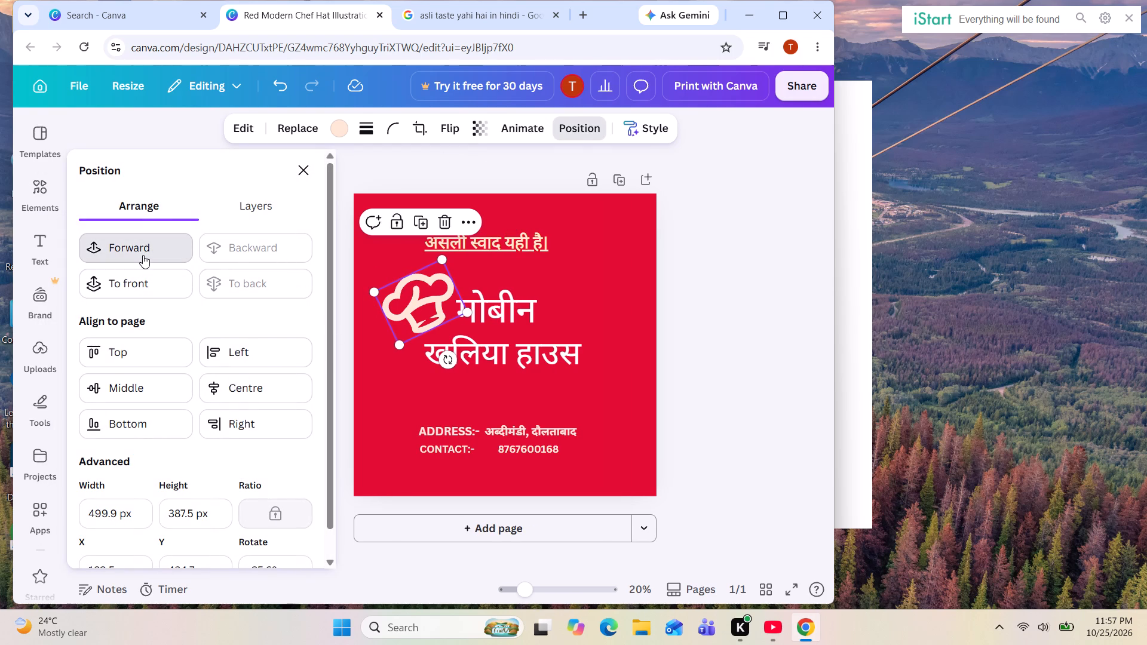
# Bring the chef hat graphic forward one layer, and send it back one layer.
pyautogui.click(143, 255)
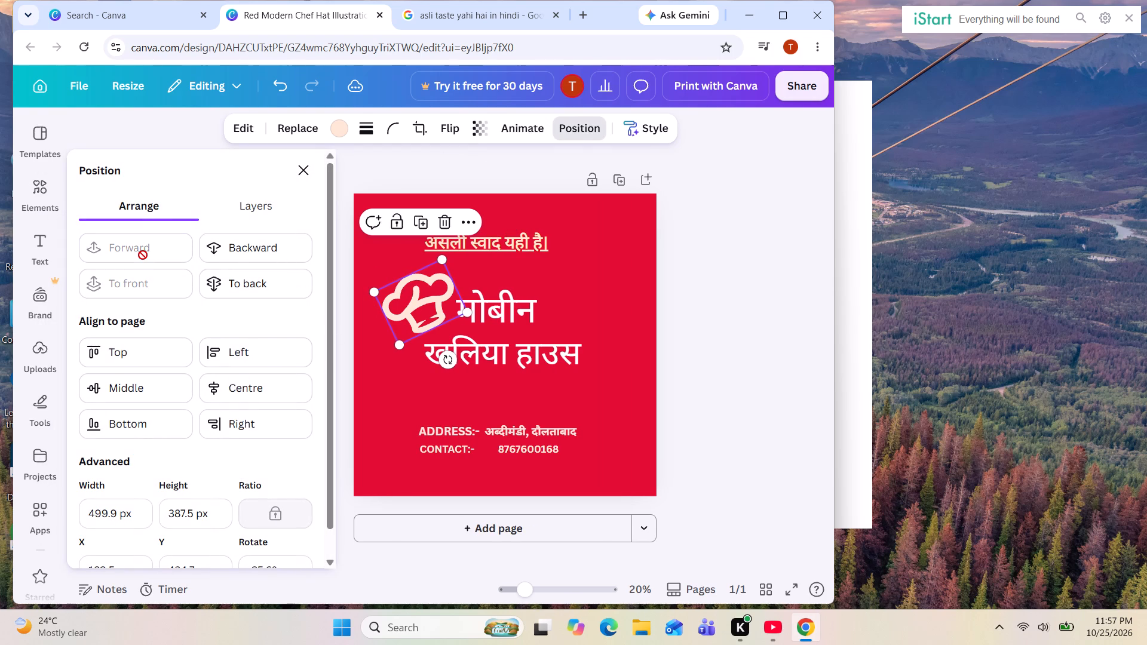
pyautogui.click(259, 249)
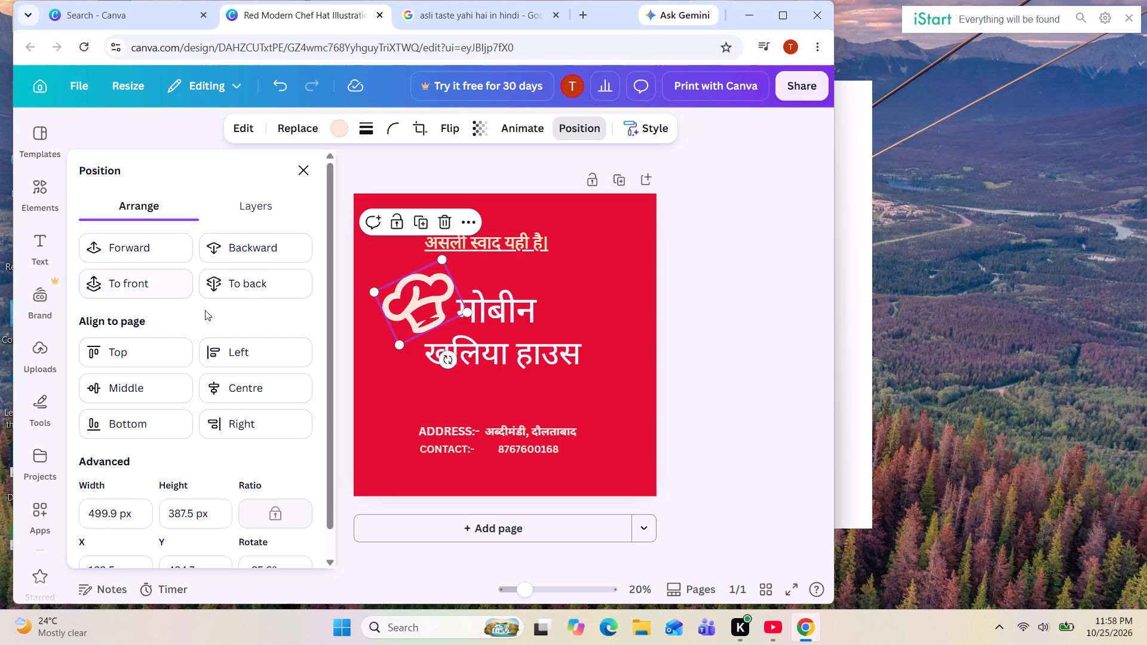
# Set the chef hat graphic's rotation to -30.6° and deselect it.
pyautogui.scroll(-3, 217, 345)
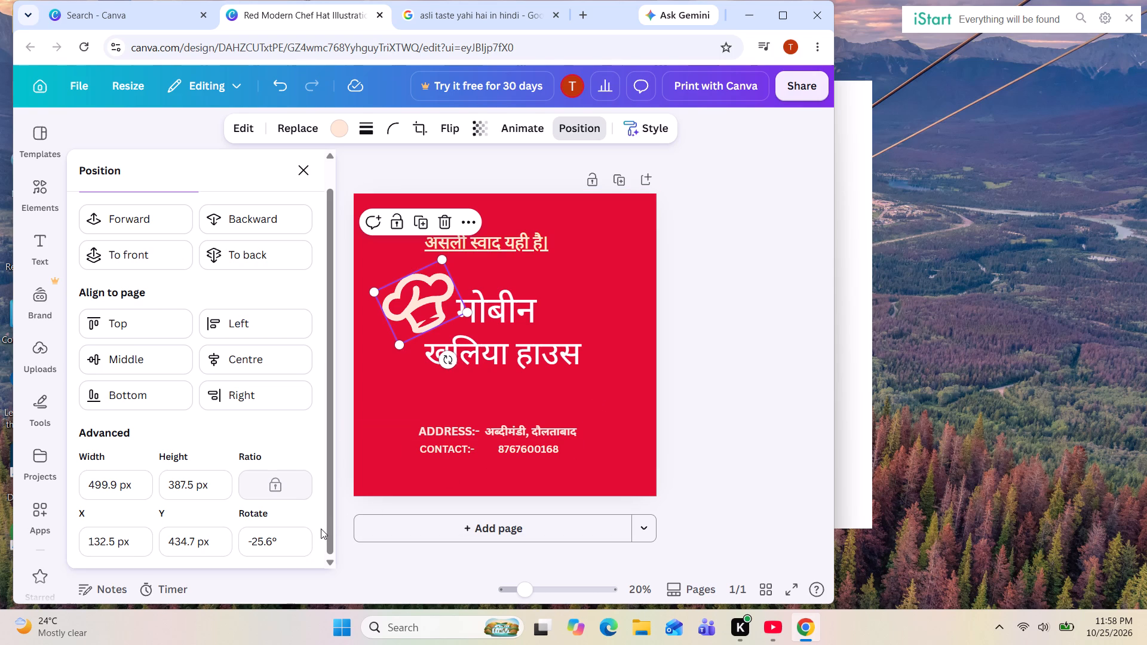
pyautogui.click(285, 543)
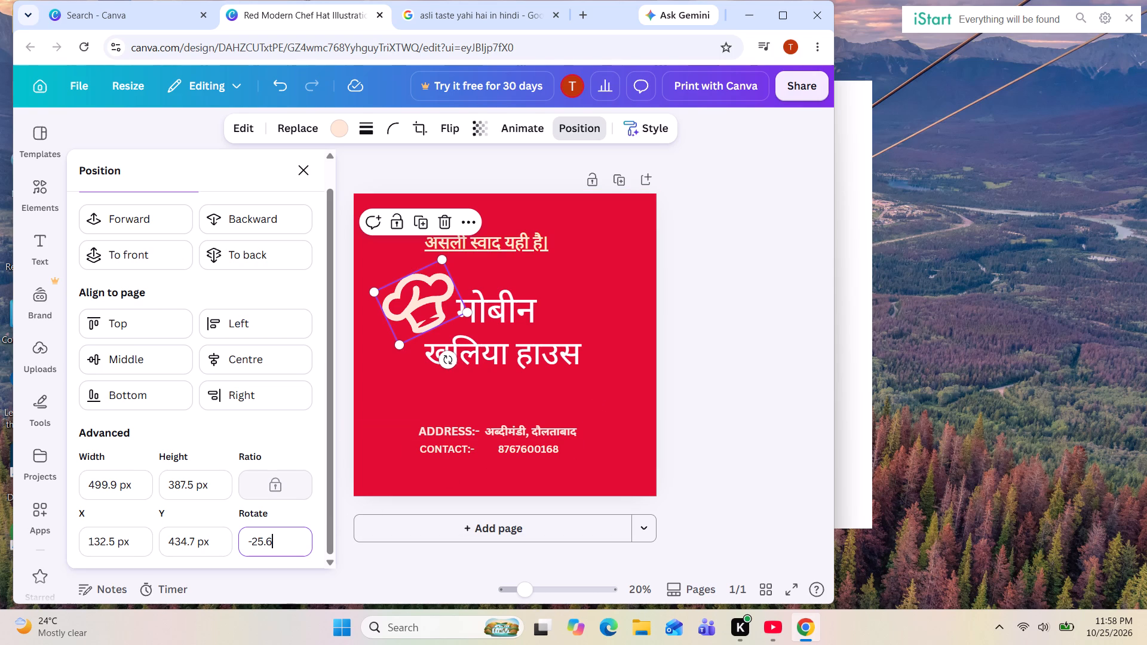
pyautogui.click(260, 540)
pyautogui.press('BackSpace')
pyautogui.press('BackSpace')
pyautogui.write('30')
pyautogui.press('Return')
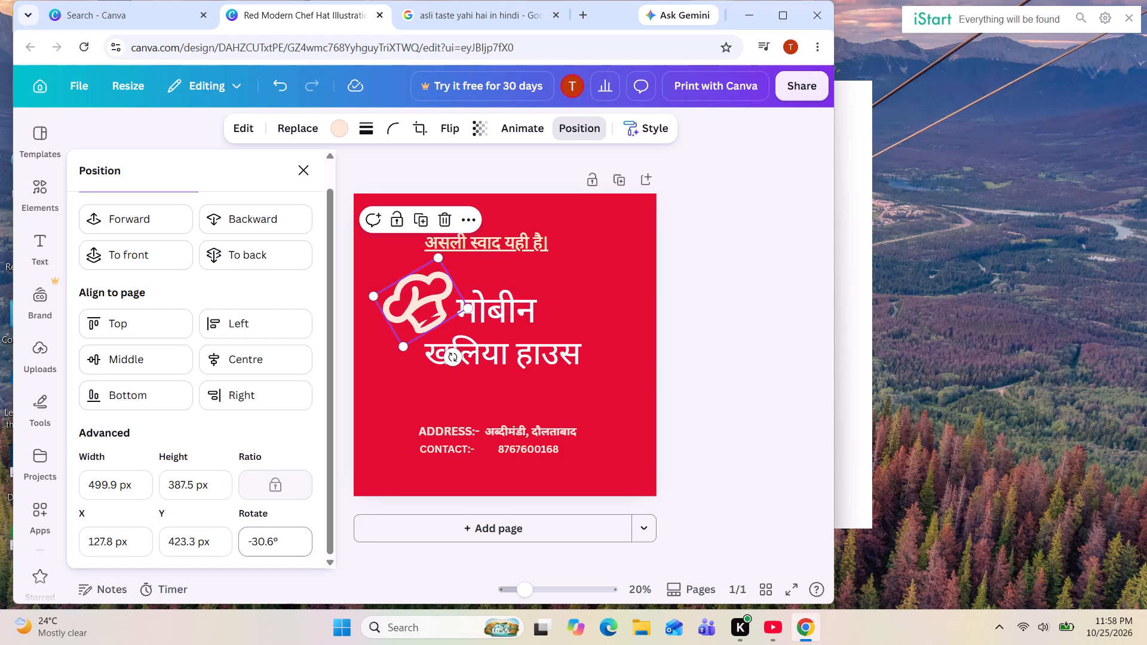
pyautogui.click(716, 329)
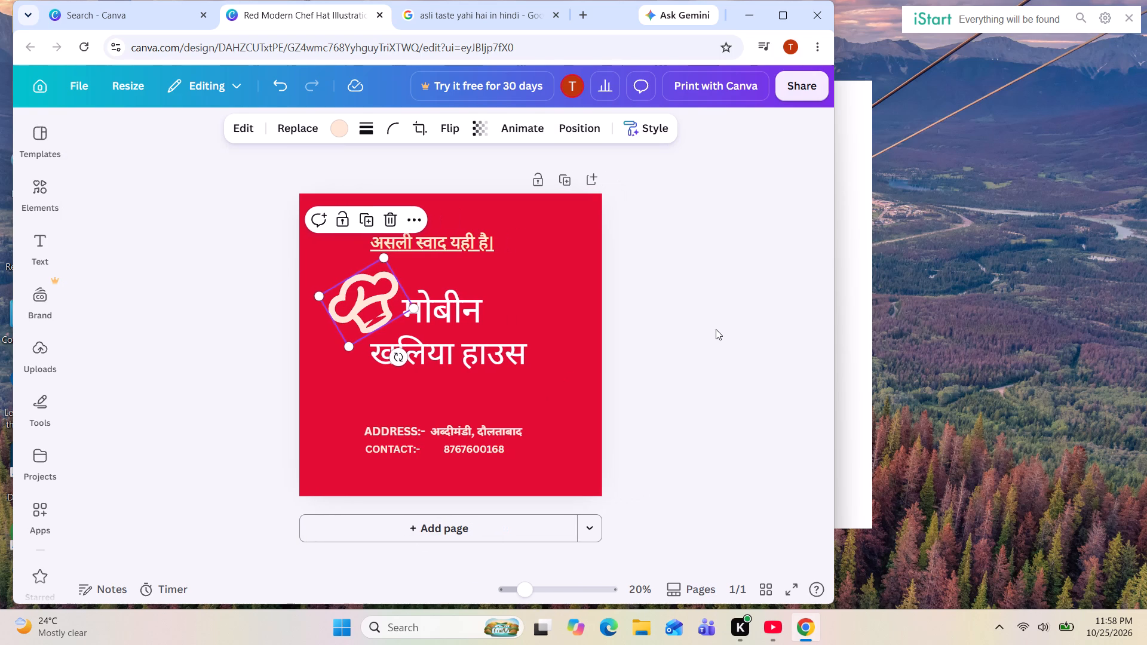
pyautogui.click(716, 329)
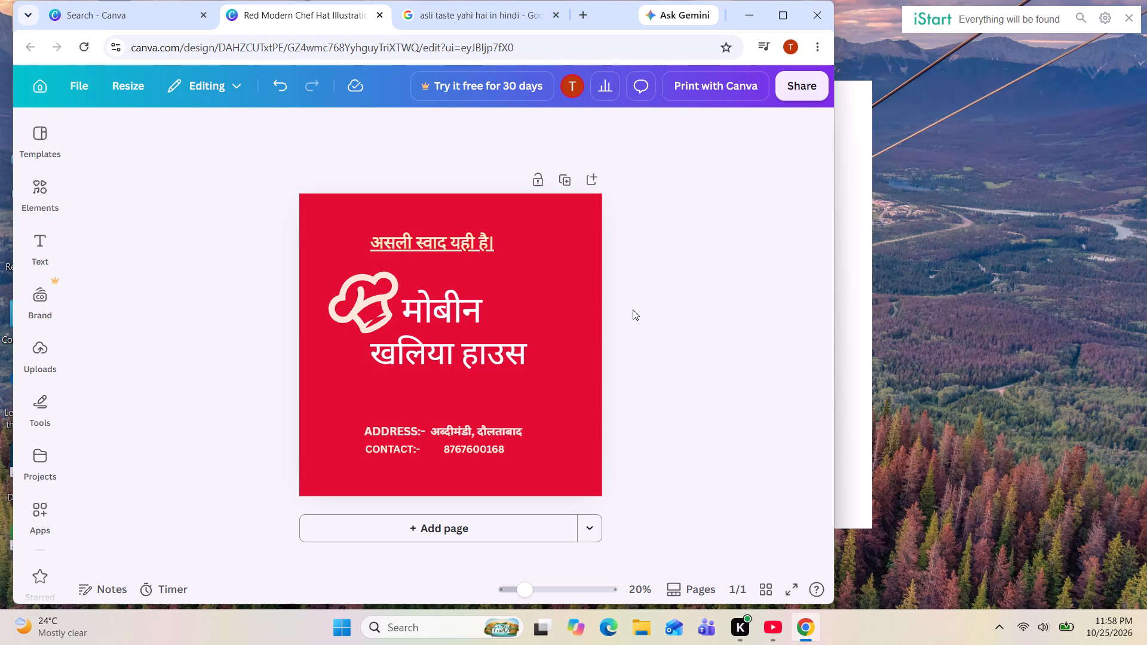
pyautogui.click(790, 337)
# Set the font size of the CONTACT line at the bottom of the logo to 52.
pyautogui.click(404, 450)
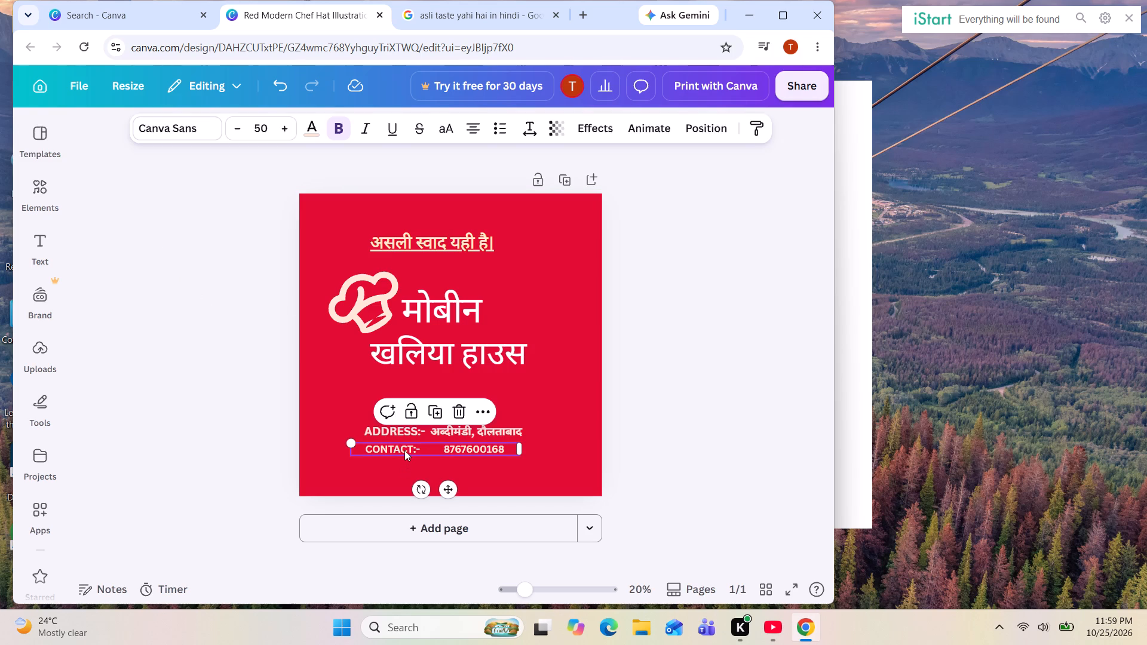
pyautogui.click(405, 447)
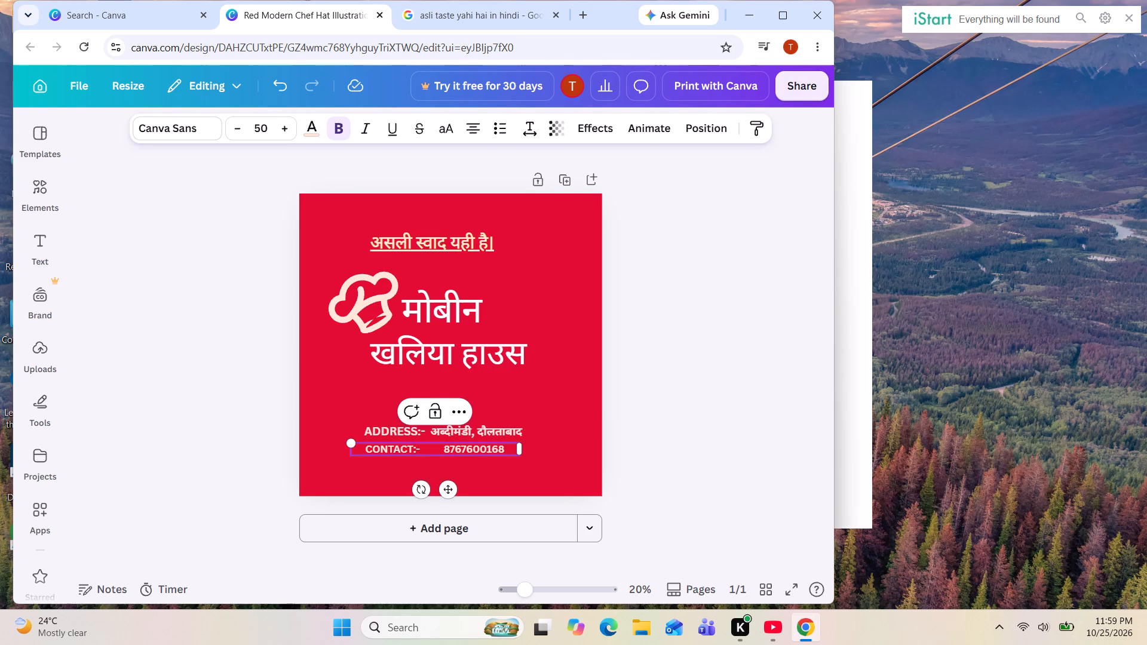
pyautogui.click(415, 447)
pyautogui.moveTo(415, 447); pyautogui.dragTo(406, 448, button='right')
pyautogui.moveTo(406, 448); pyautogui.dragTo(388, 450, button='right')
pyautogui.click(222, 386)
pyautogui.click(411, 445)
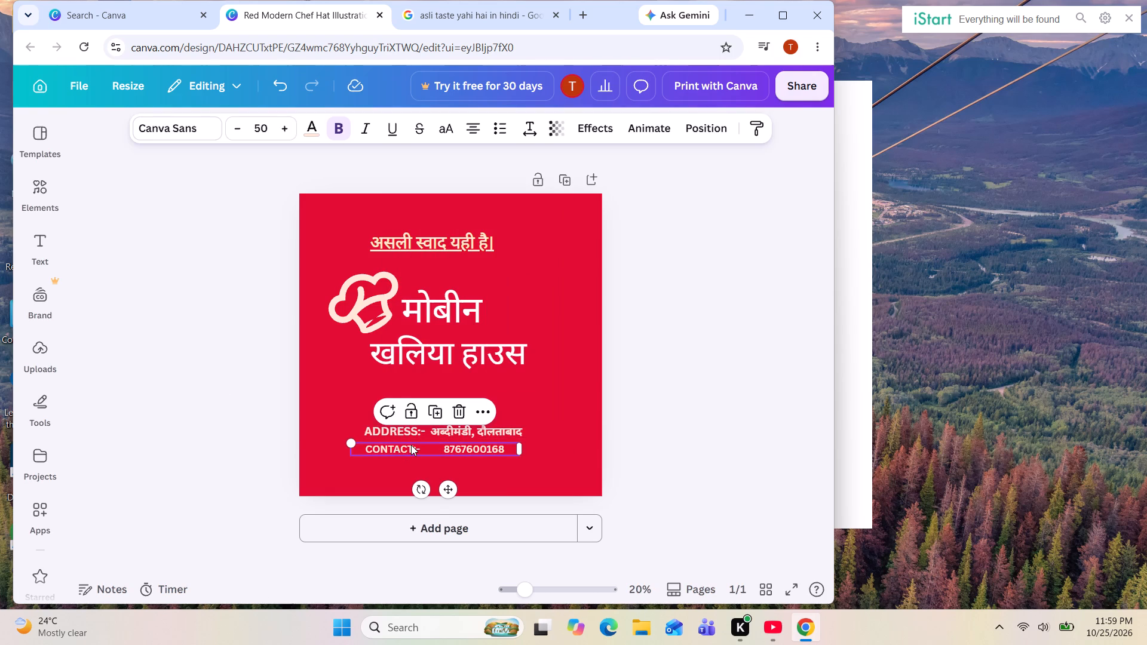
pyautogui.click(411, 445)
pyautogui.moveTo(411, 445); pyautogui.dragTo(385, 449)
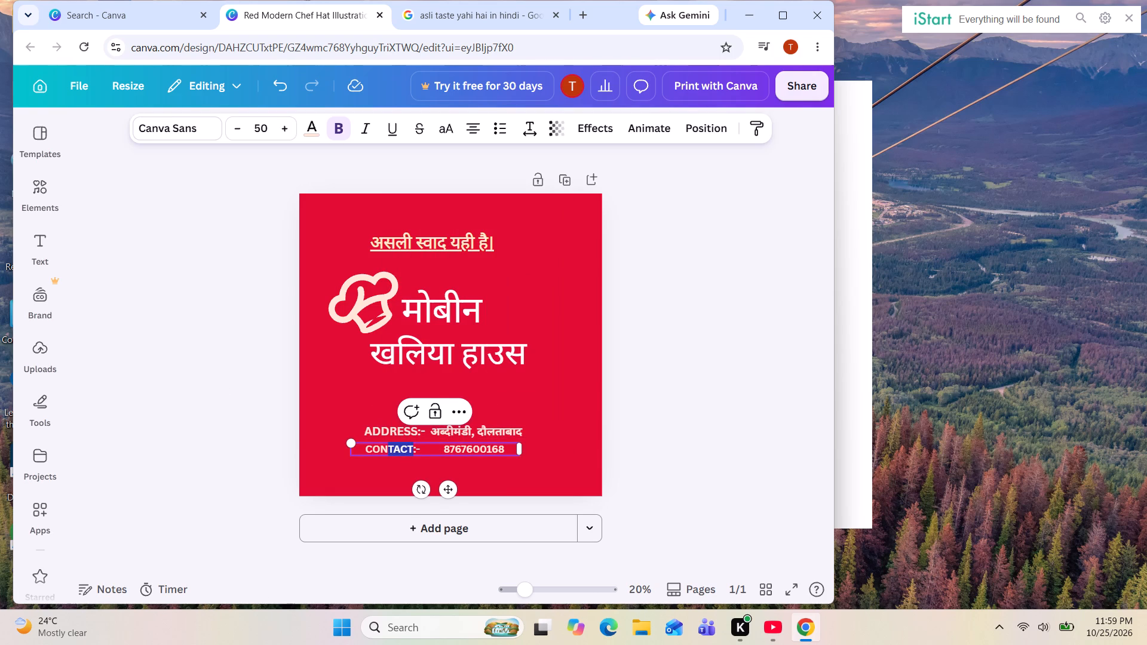
pyautogui.moveTo(385, 449); pyautogui.dragTo(367, 446)
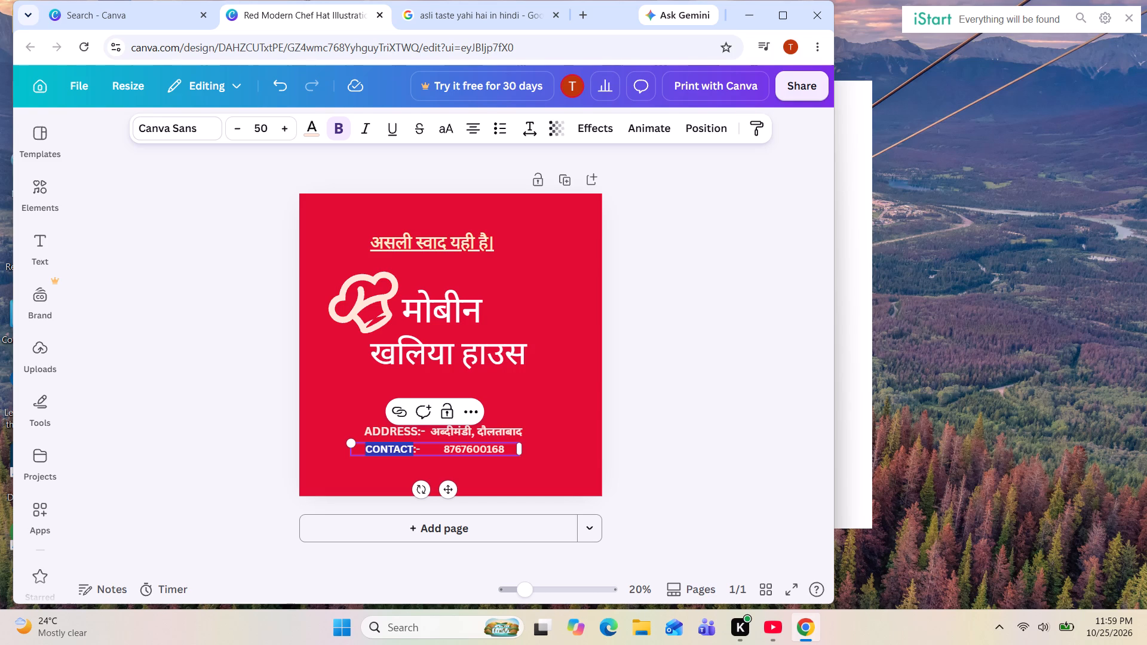
pyautogui.click(291, 130)
pyautogui.click(291, 130)
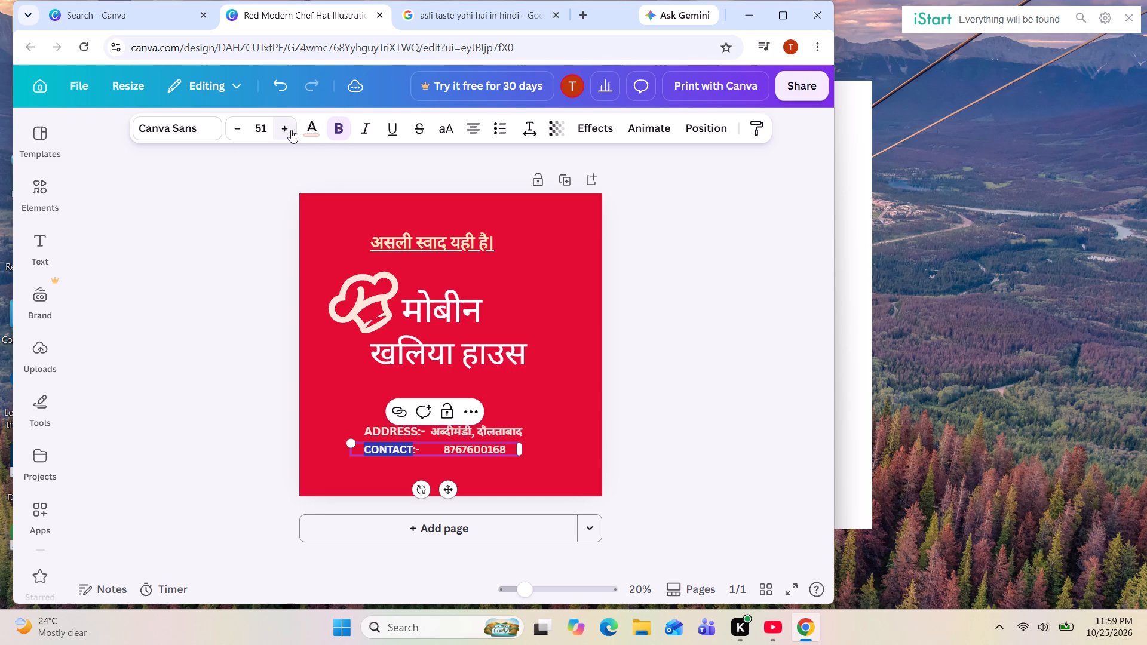
pyautogui.click(291, 130)
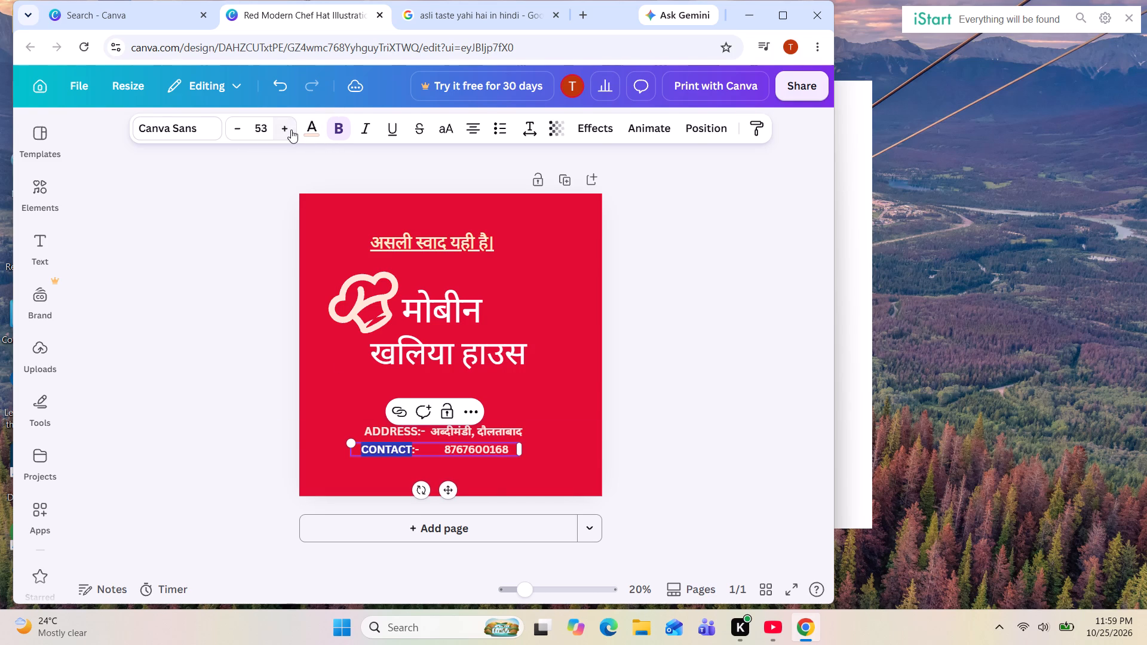
pyautogui.click(244, 127)
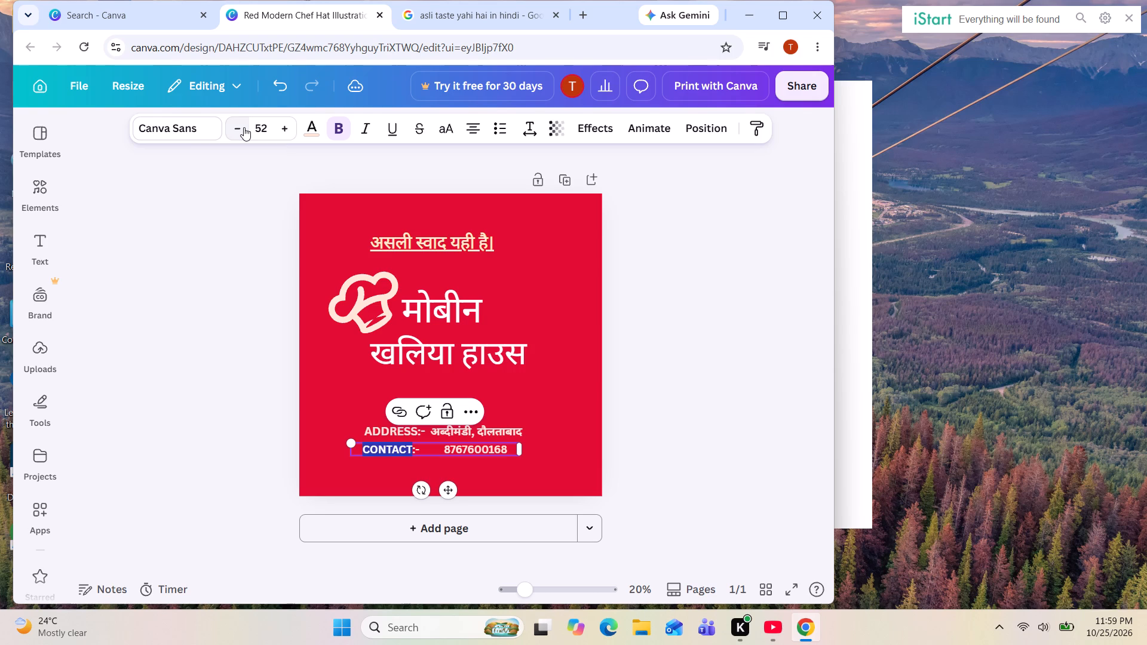
pyautogui.click(231, 225)
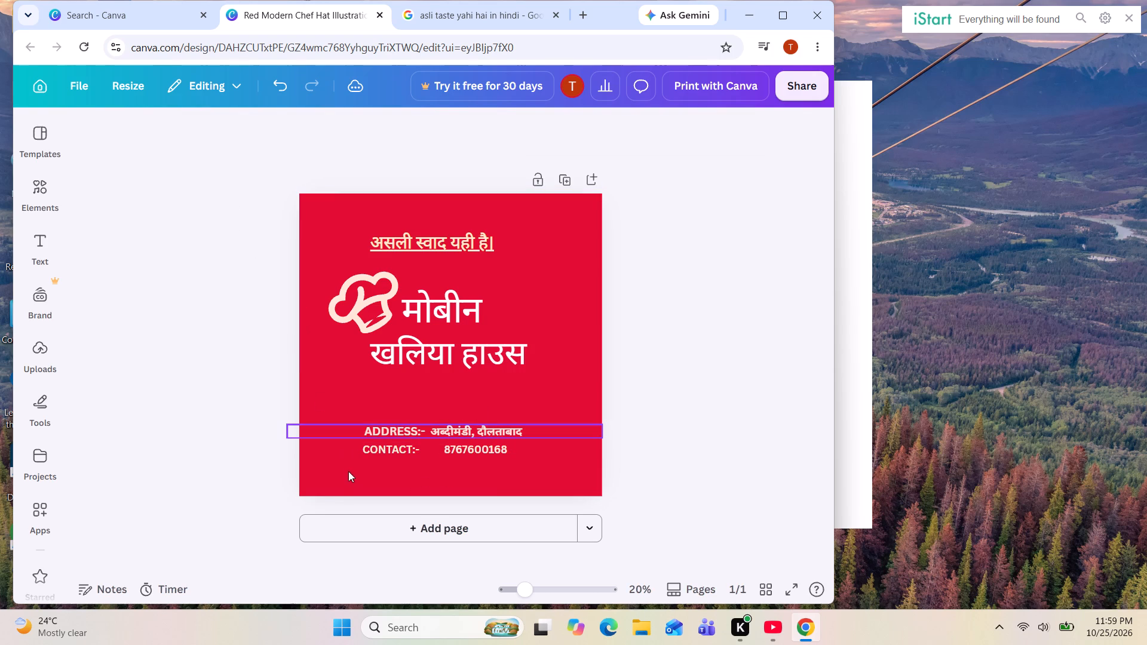
# Insert one space at the start of the CONTACT line to align it with the ADDRESS line.
pyautogui.click(359, 450)
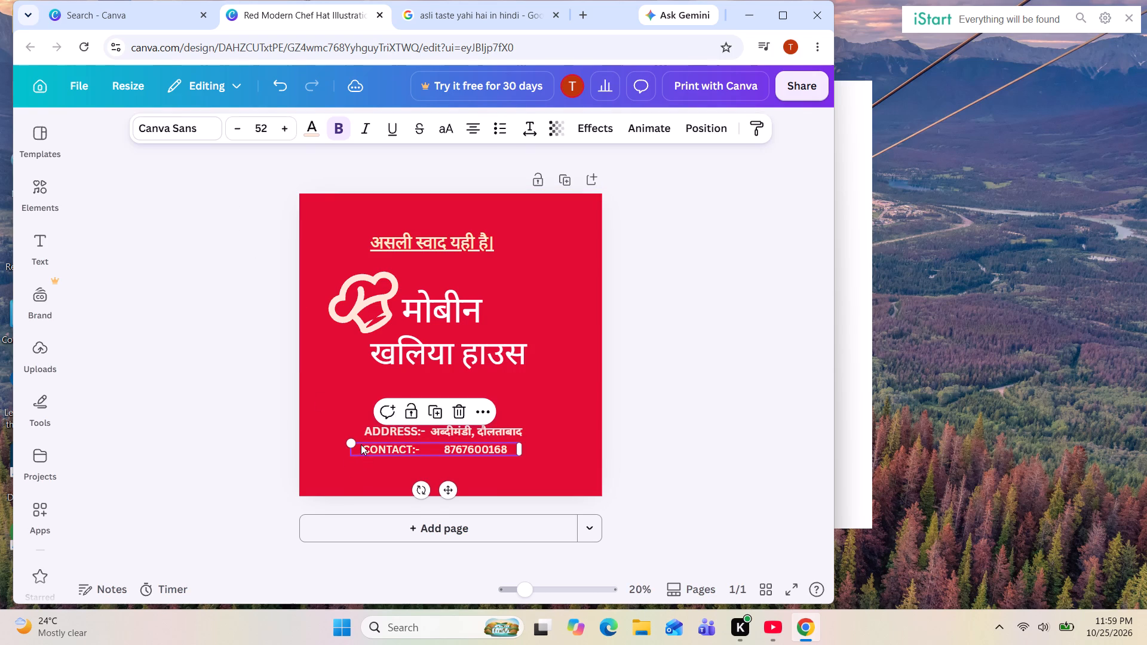
pyautogui.click(361, 444)
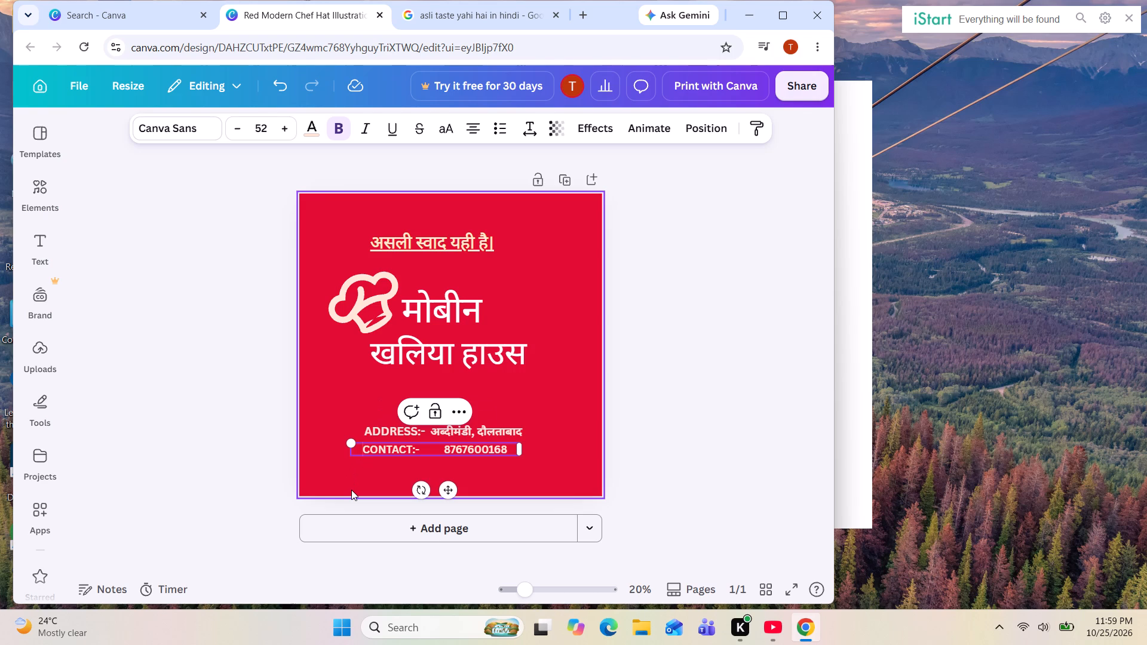
pyautogui.press('space')
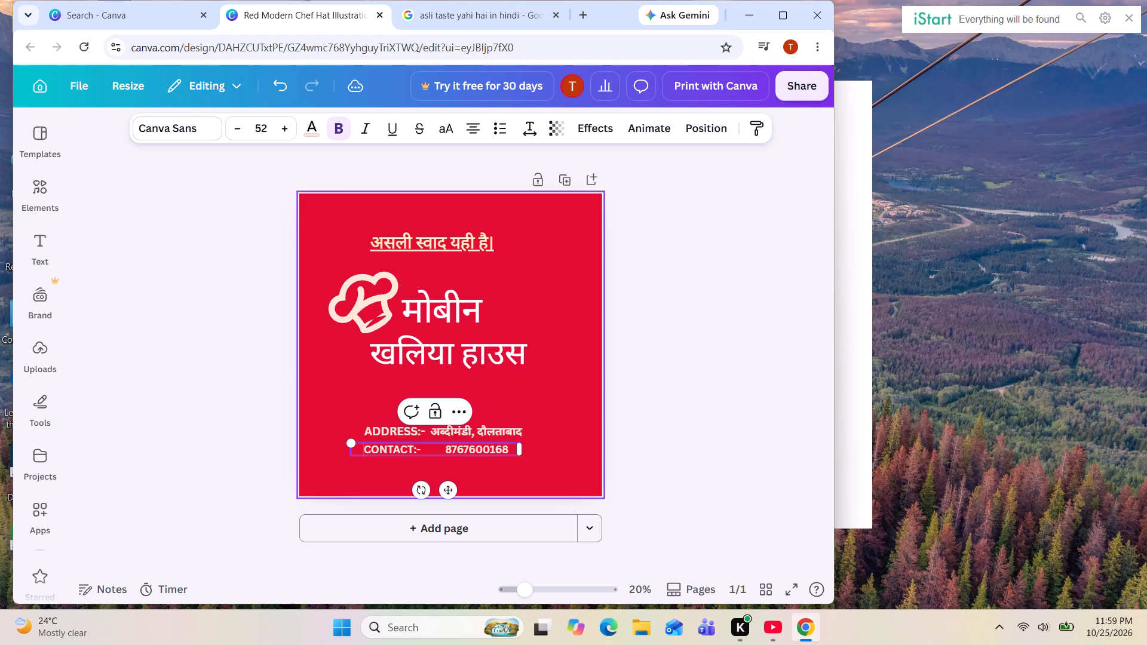
pyautogui.click(274, 407)
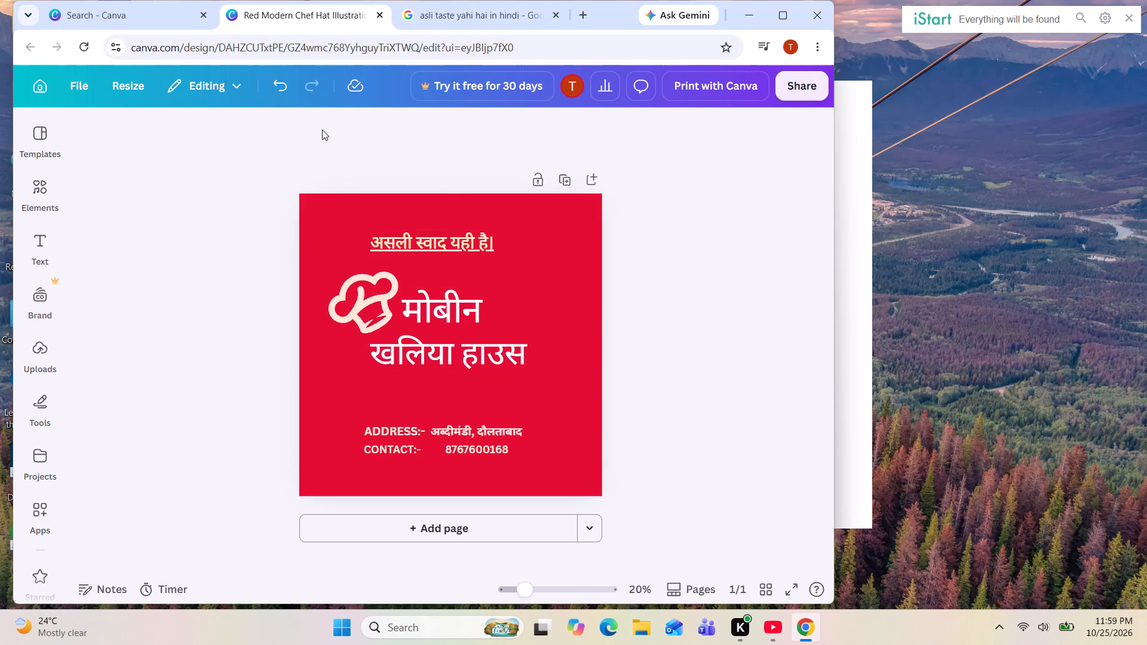
# Close the Google search page for the Hindi tagline.
pyautogui.click(555, 14)
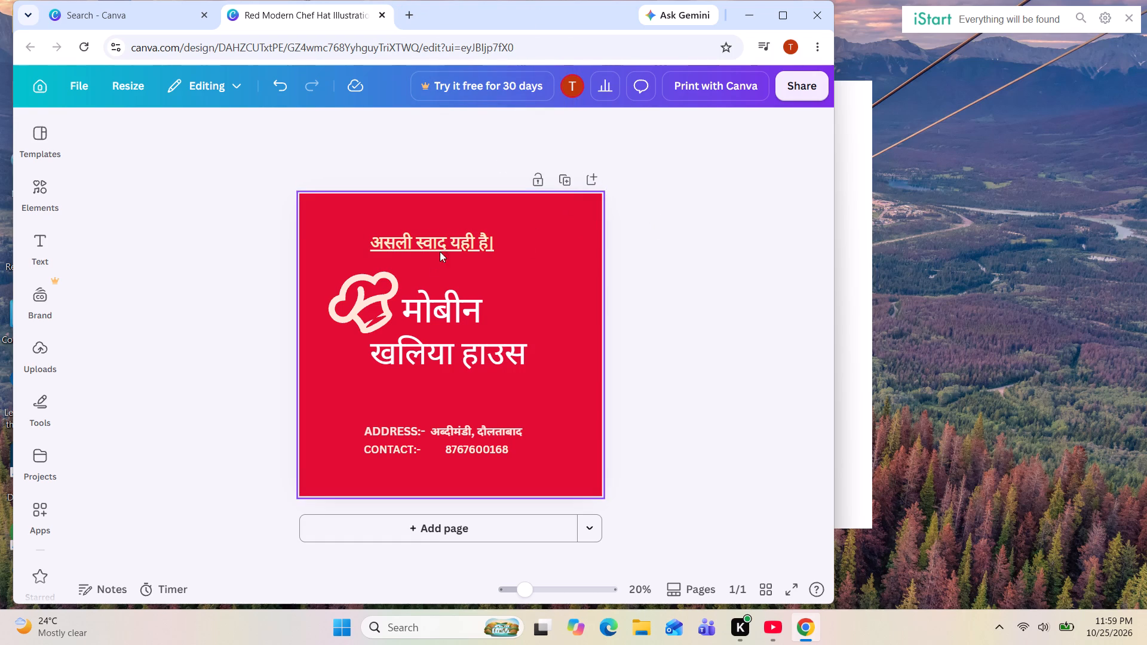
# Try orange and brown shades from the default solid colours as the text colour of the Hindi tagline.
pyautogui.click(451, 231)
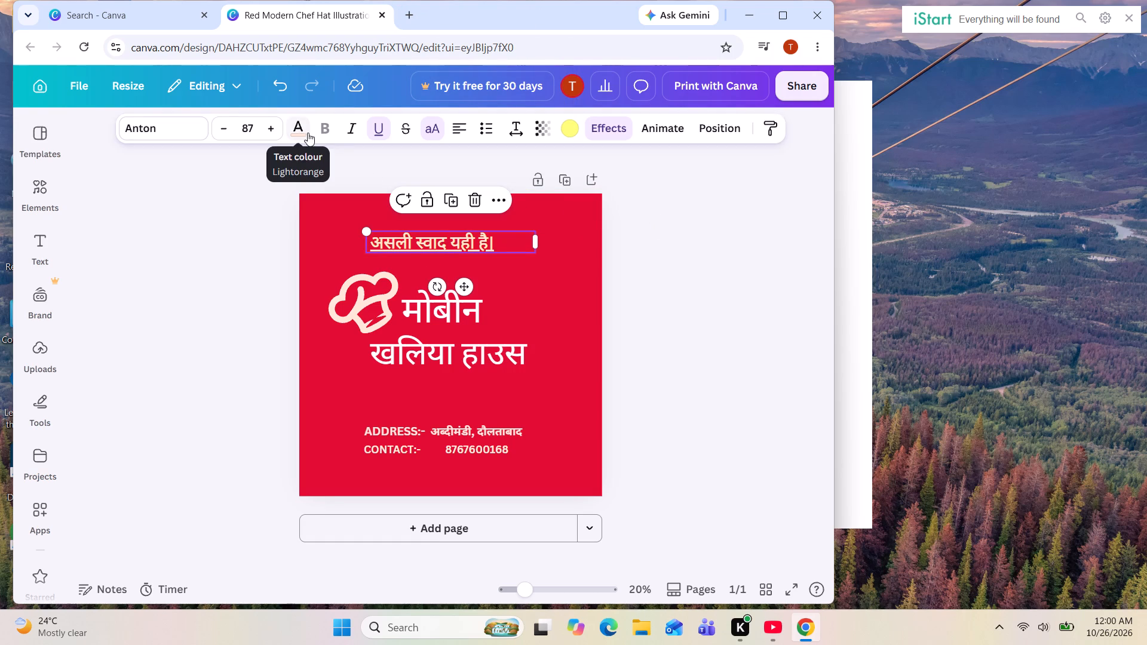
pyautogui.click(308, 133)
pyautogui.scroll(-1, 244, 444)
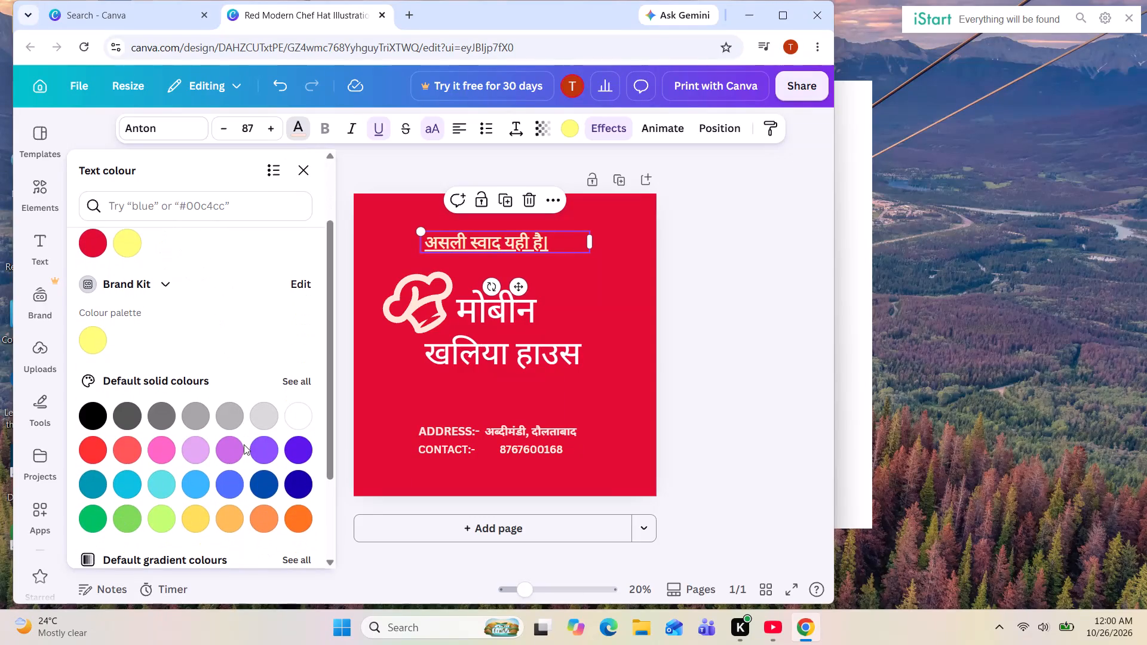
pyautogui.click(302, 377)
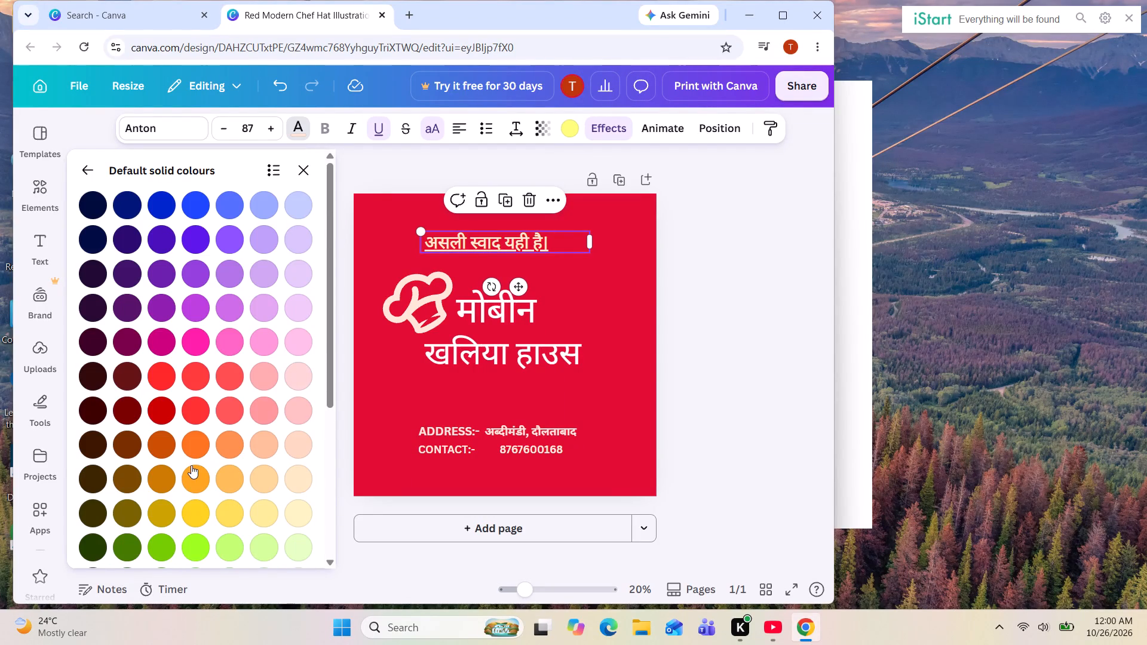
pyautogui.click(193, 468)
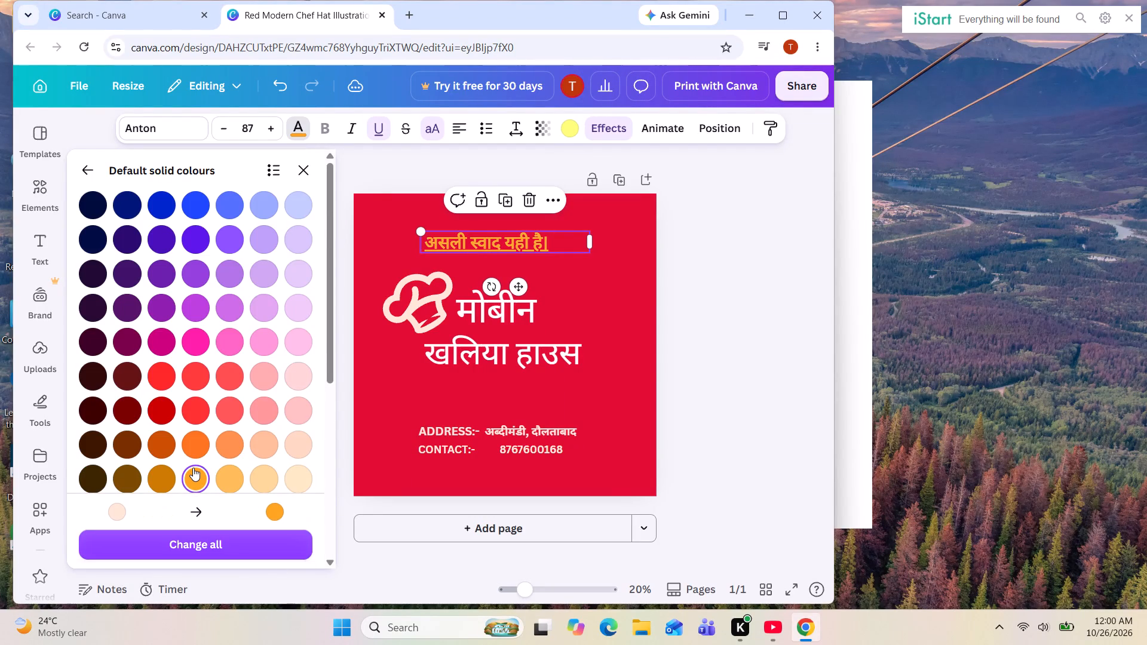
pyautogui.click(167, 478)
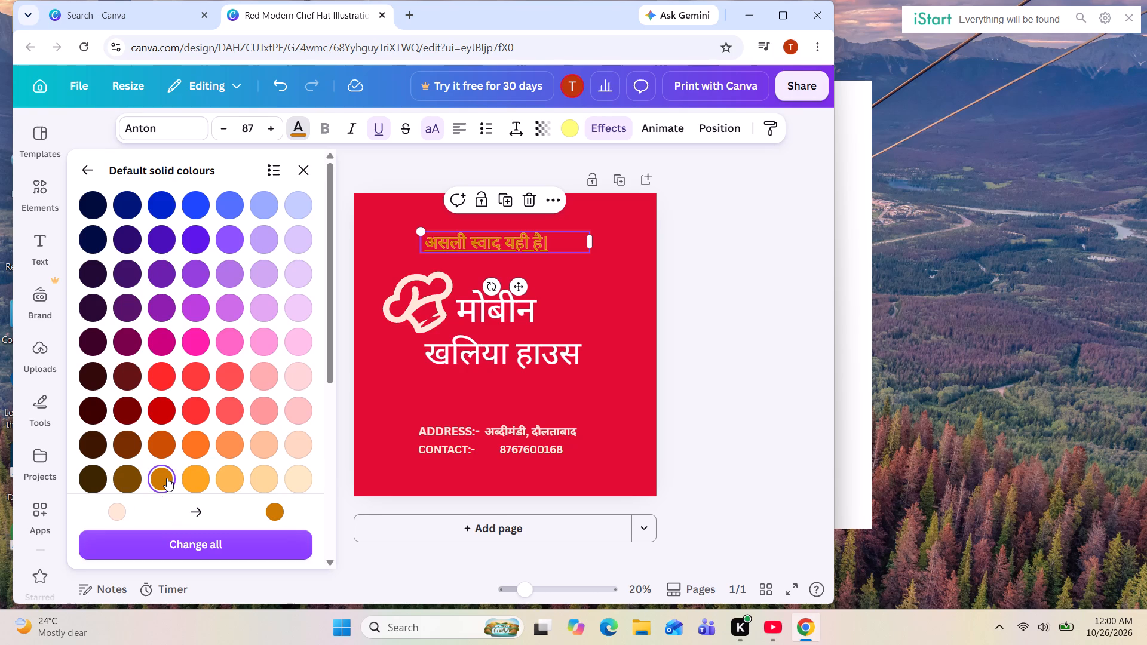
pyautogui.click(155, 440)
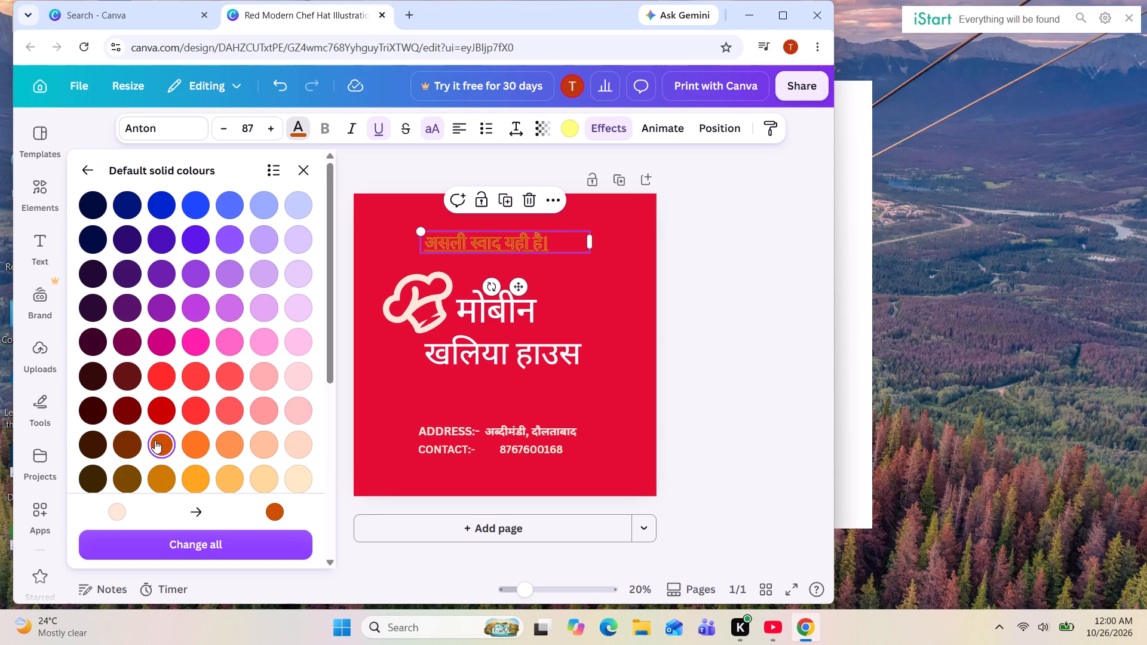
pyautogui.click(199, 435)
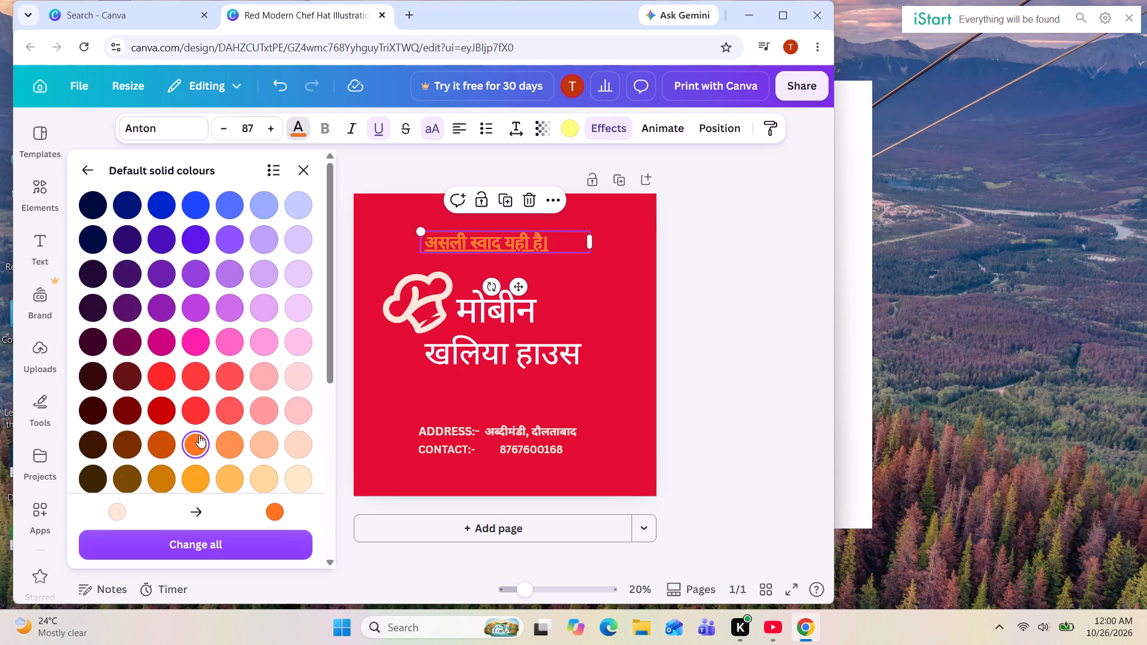
# Compare yellow shades on the Hindi tagline, set its text colour to yellow #ffde59 and deselect it.
pyautogui.scroll(-2, 216, 434)
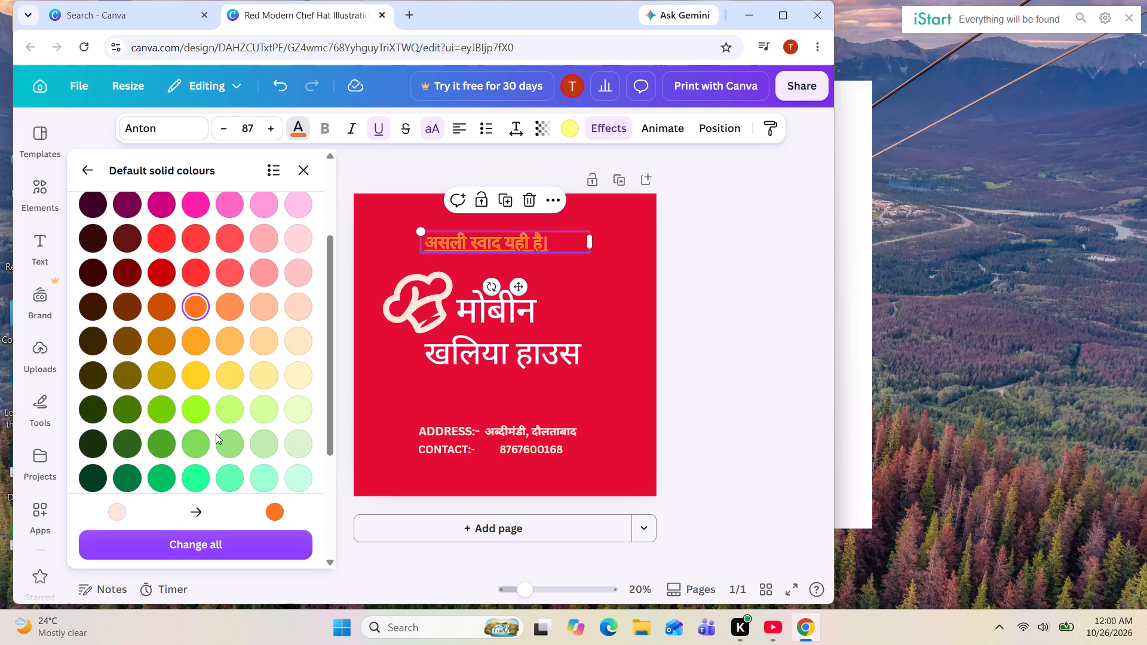
pyautogui.click(191, 373)
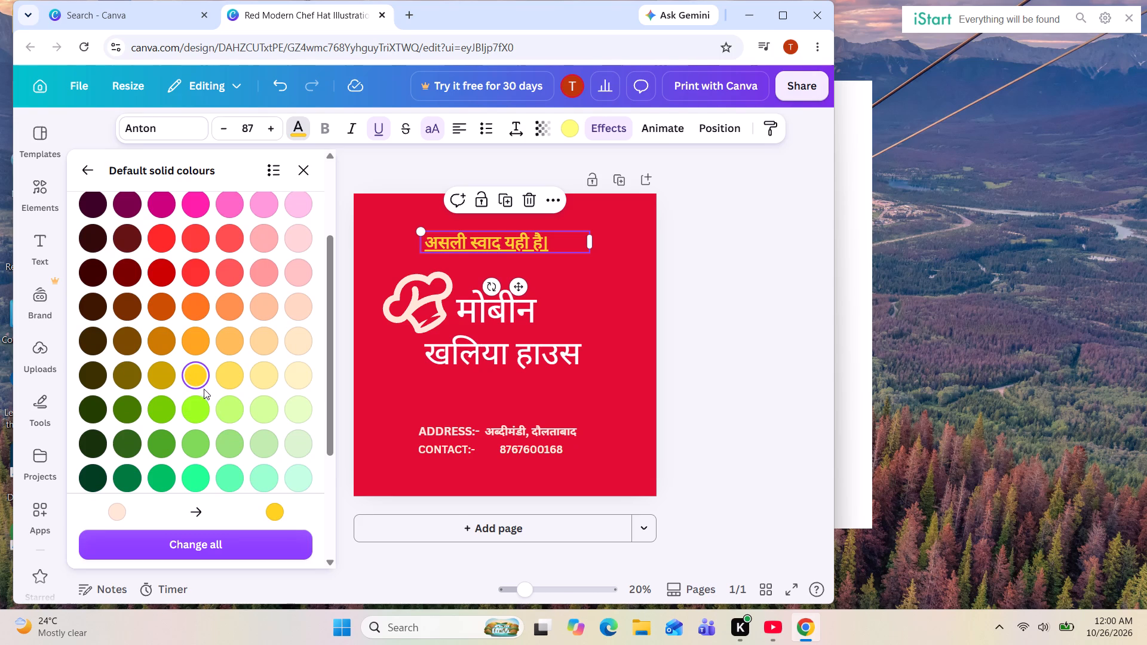
pyautogui.click(228, 373)
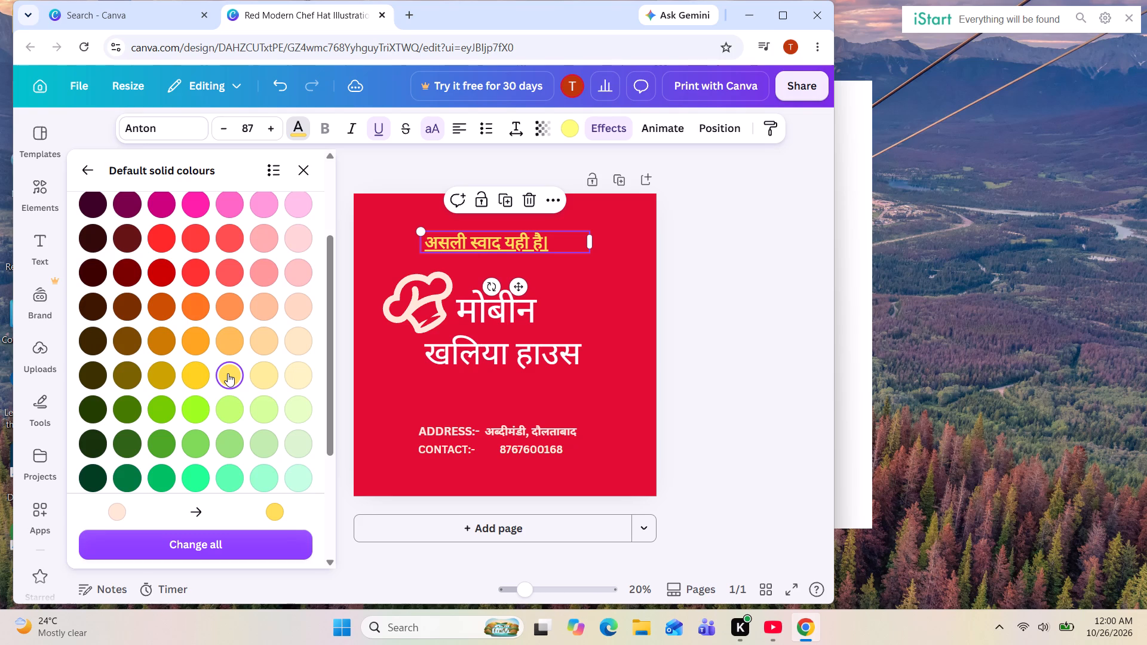
pyautogui.click(264, 381)
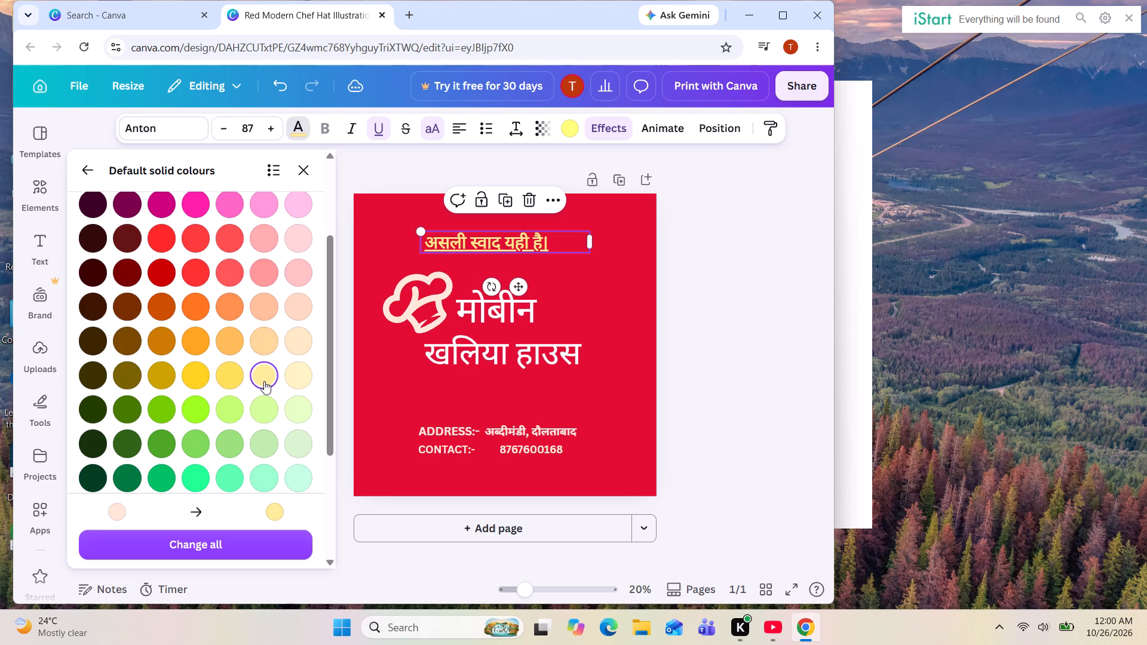
pyautogui.click(300, 380)
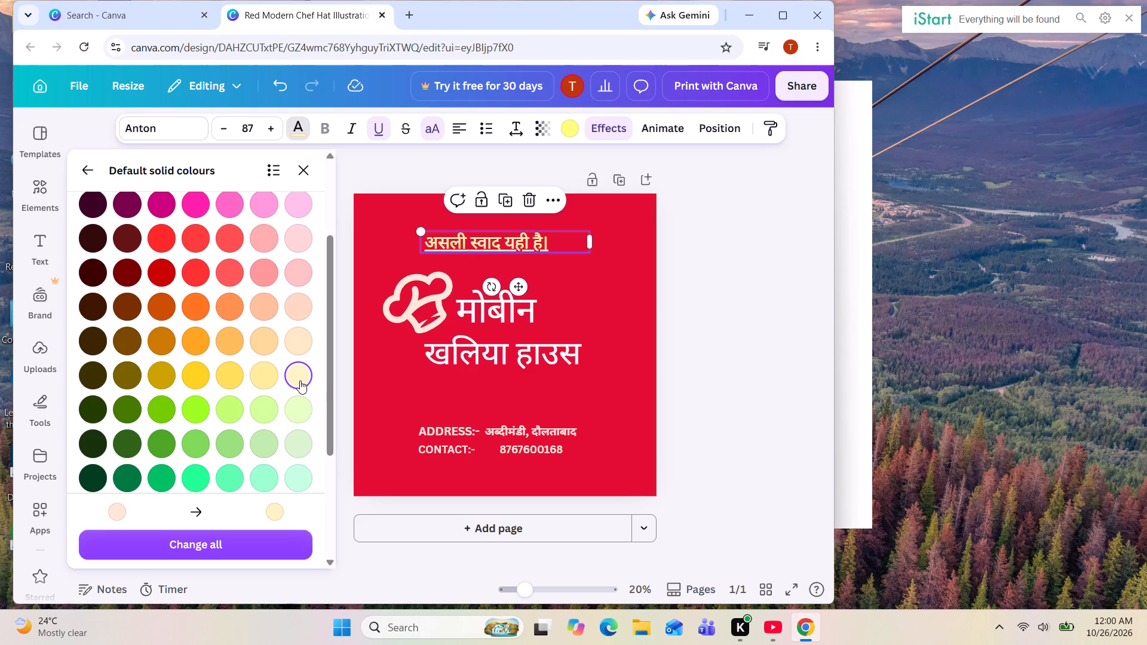
pyautogui.click(262, 369)
pyautogui.scroll(-1, 215, 384)
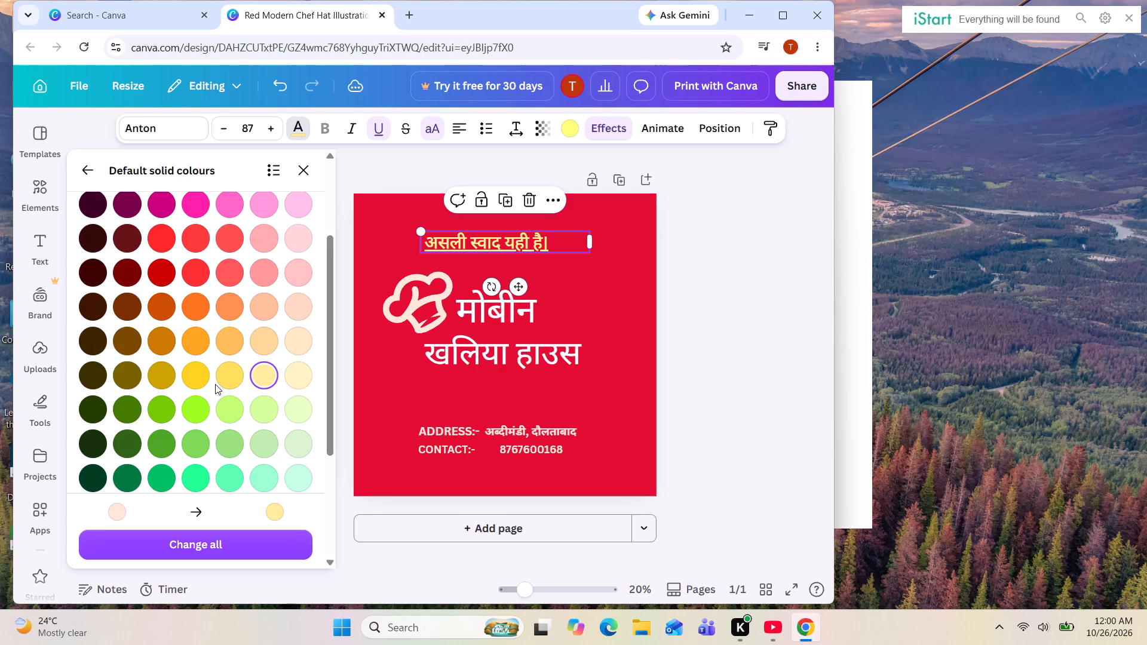
pyautogui.scroll(-1, 215, 384)
pyautogui.click(155, 310)
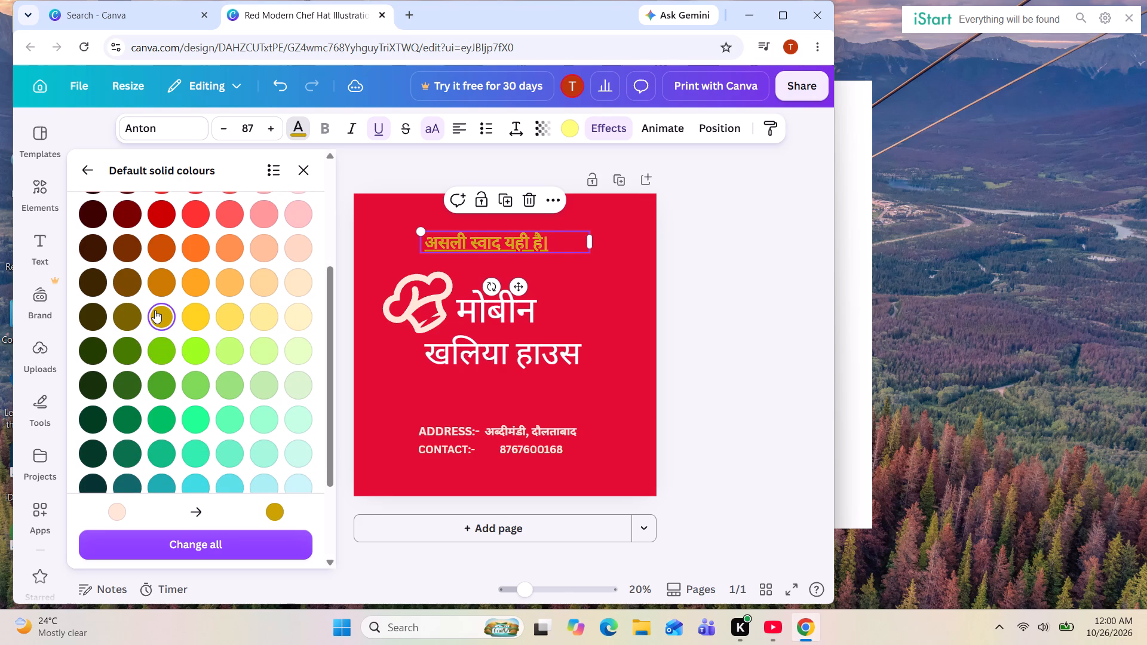
pyautogui.click(227, 323)
pyautogui.scroll(-1, 227, 323)
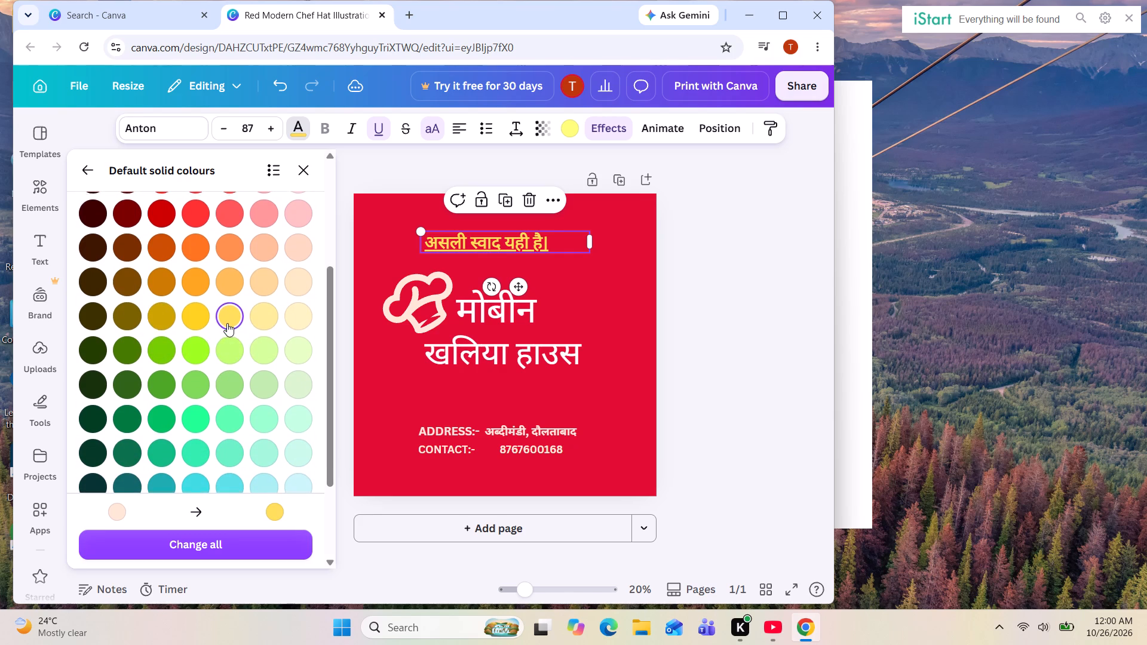
pyautogui.scroll(-2, 227, 323)
pyautogui.scroll(2, 227, 323)
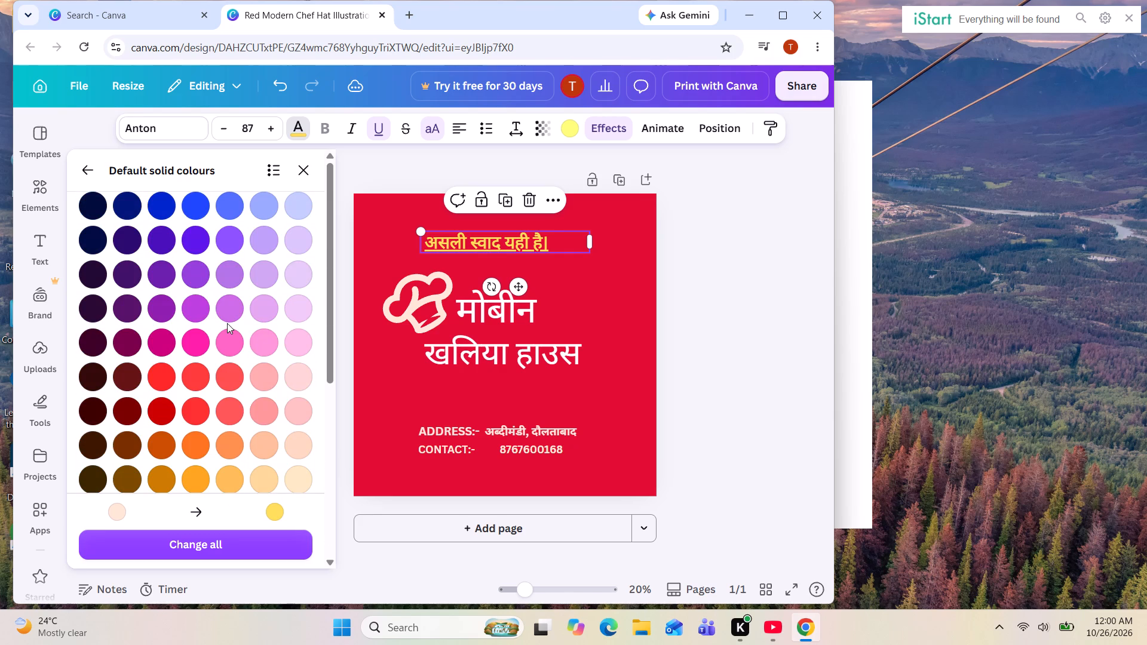
pyautogui.click(705, 237)
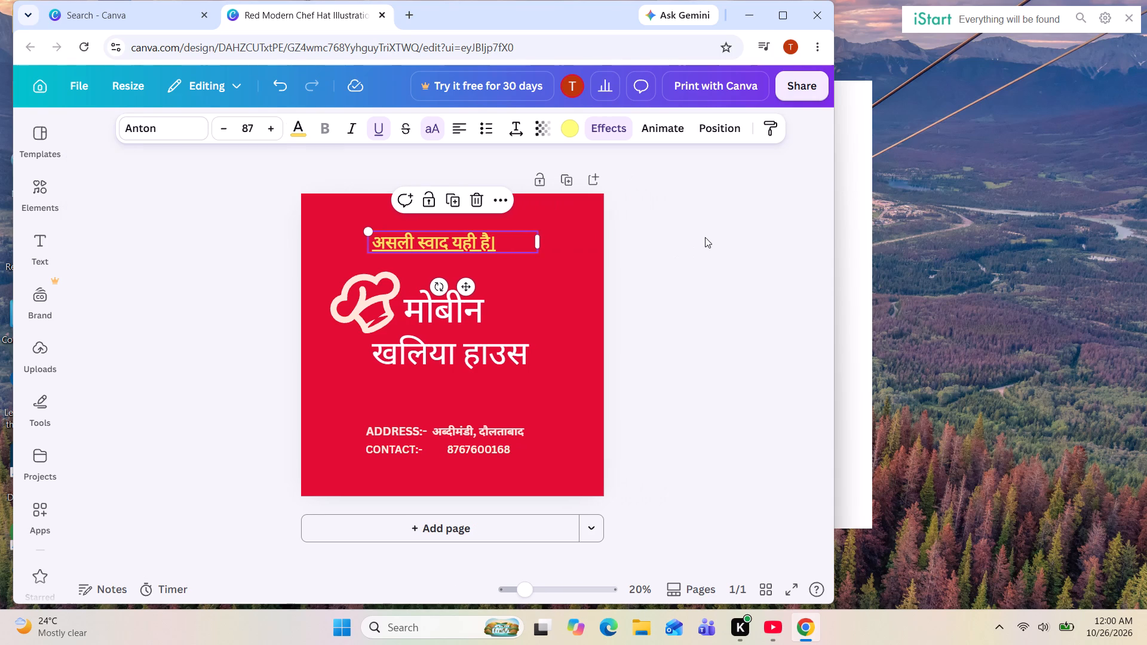
pyautogui.click(705, 237)
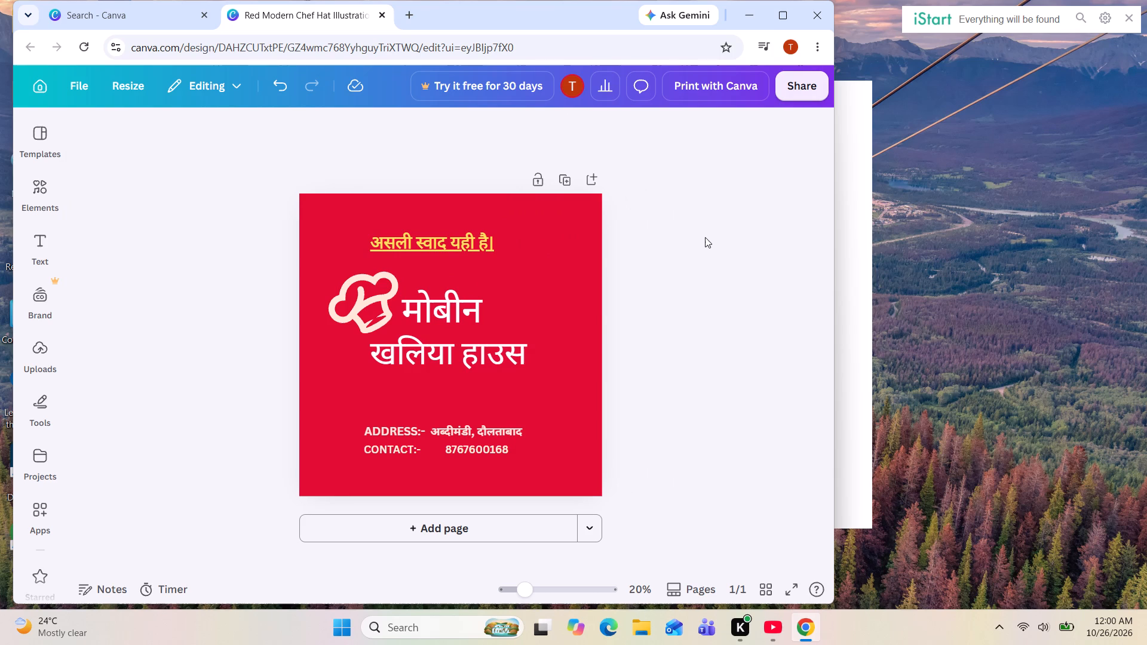
pyautogui.click(474, 320)
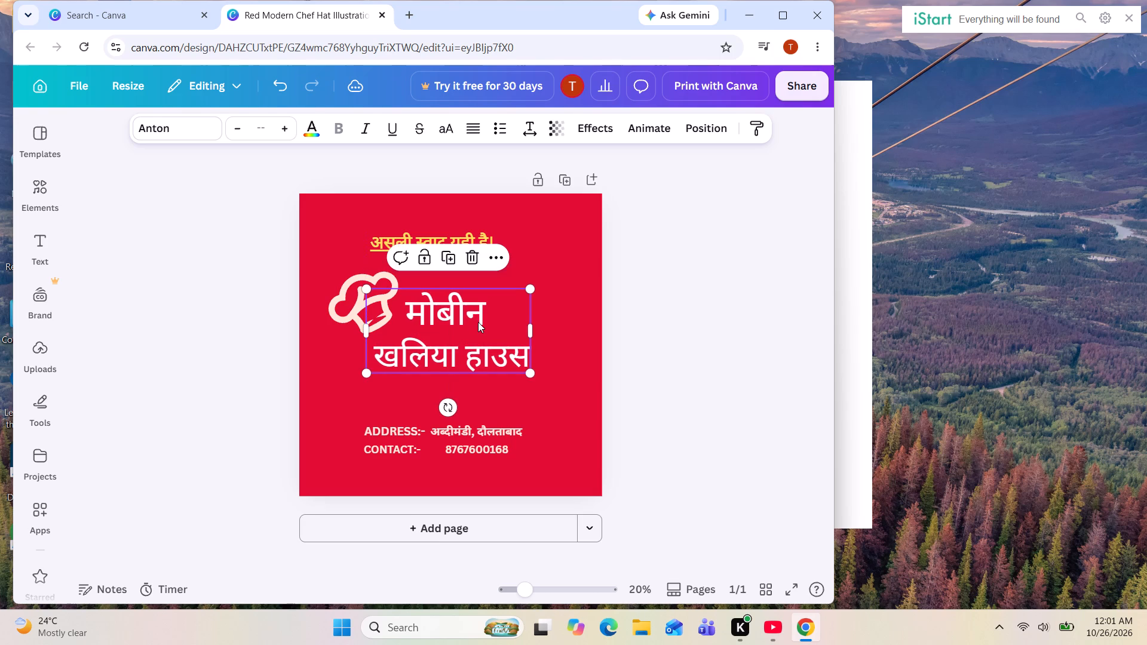
pyautogui.click(688, 309)
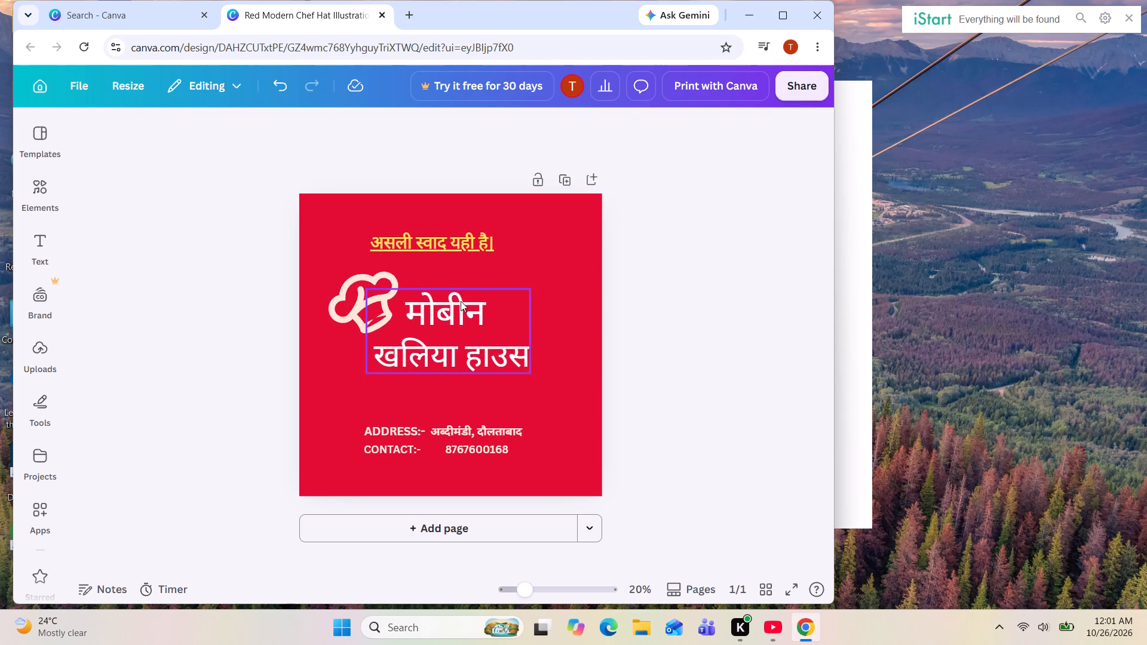
# Move the chef hat graphic slightly down and right so it sits close beside मोबीन, and deselect it.
pyautogui.moveTo(332, 289); pyautogui.dragTo(337, 294)
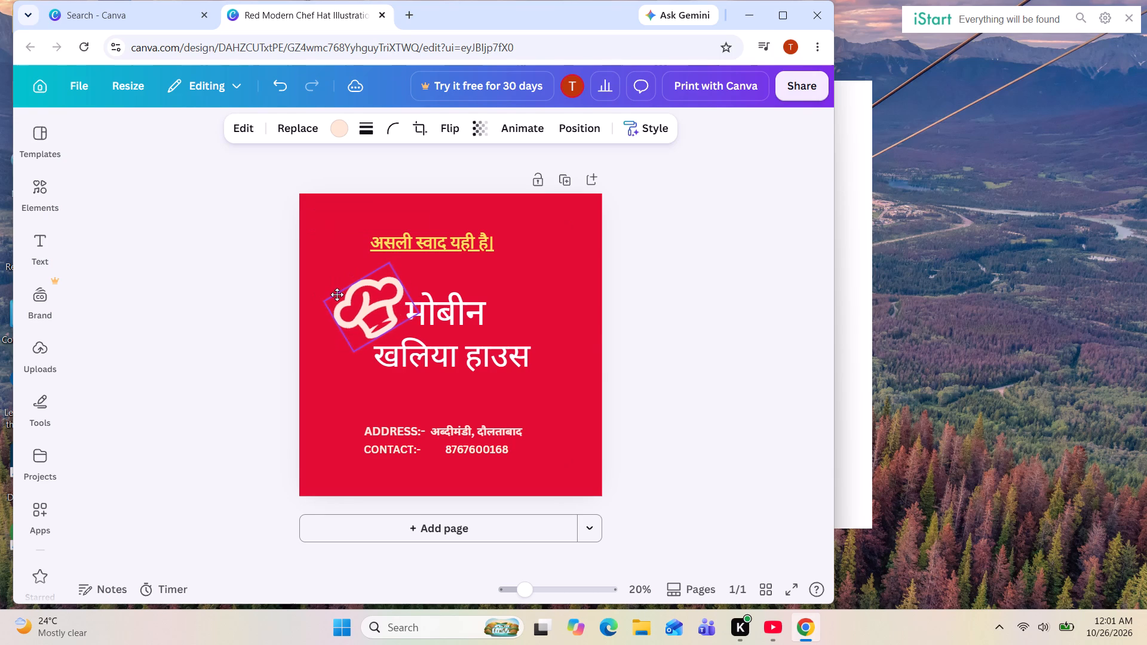
pyautogui.moveTo(337, 294); pyautogui.dragTo(336, 300)
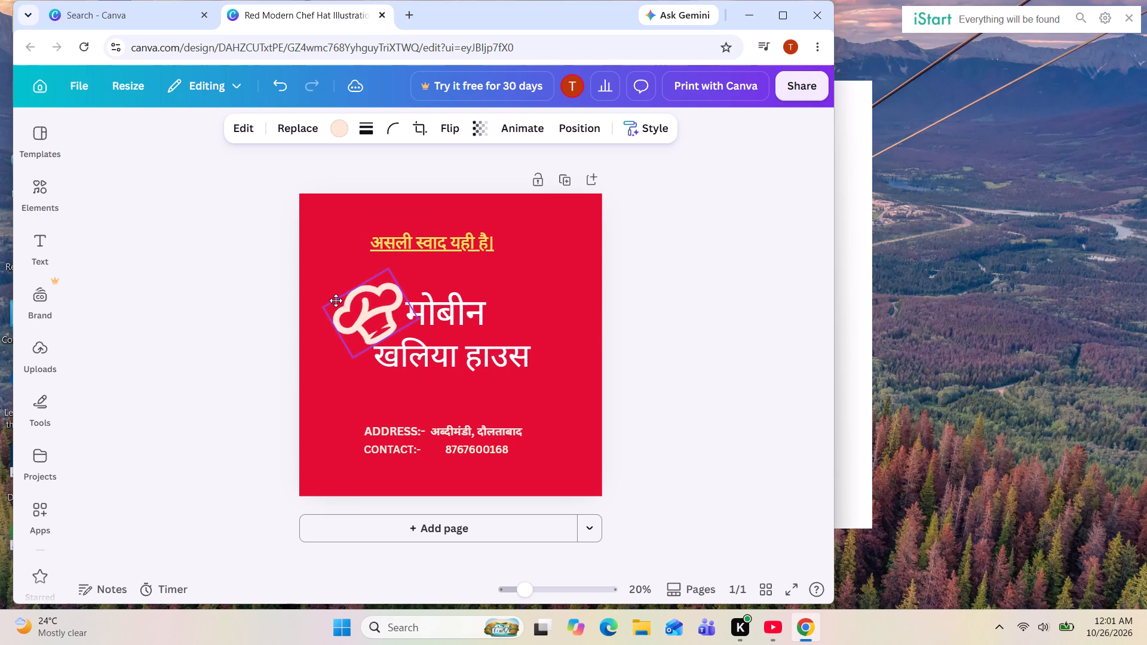
pyautogui.moveTo(336, 300); pyautogui.dragTo(336, 299)
pyautogui.click(237, 265)
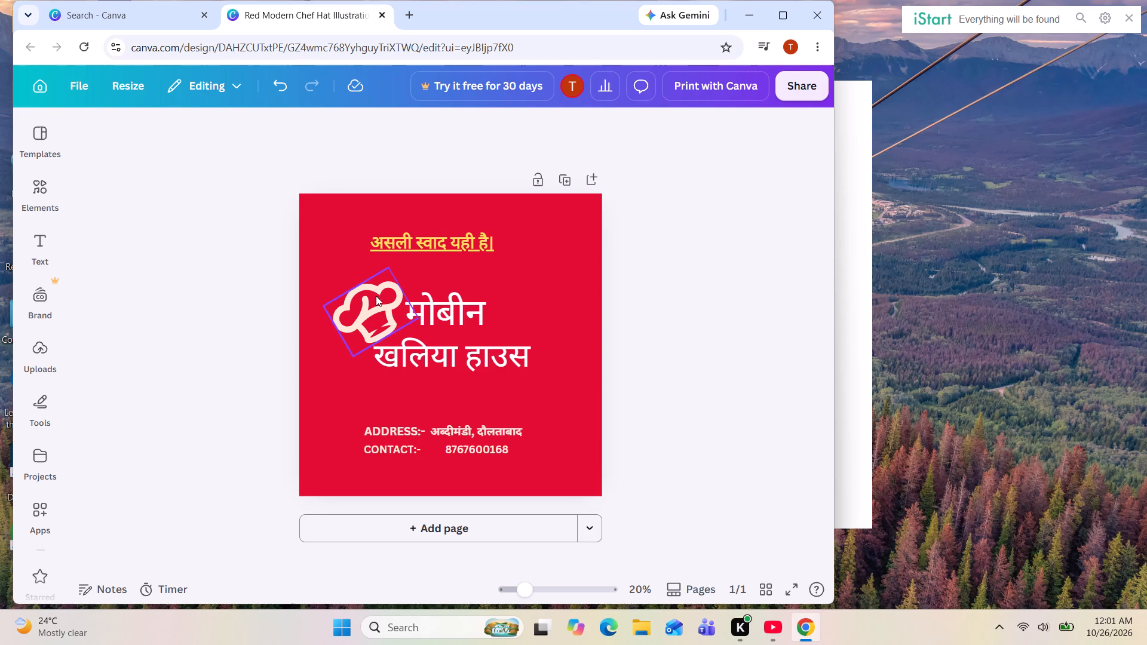
pyautogui.click(372, 330)
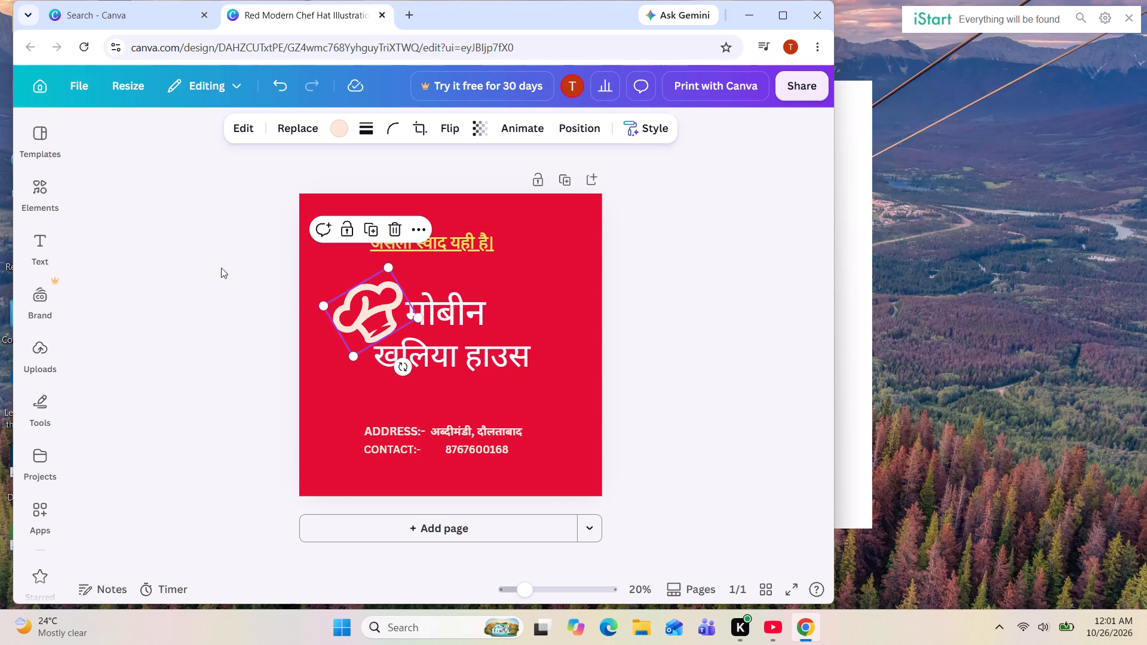
pyautogui.click(226, 271)
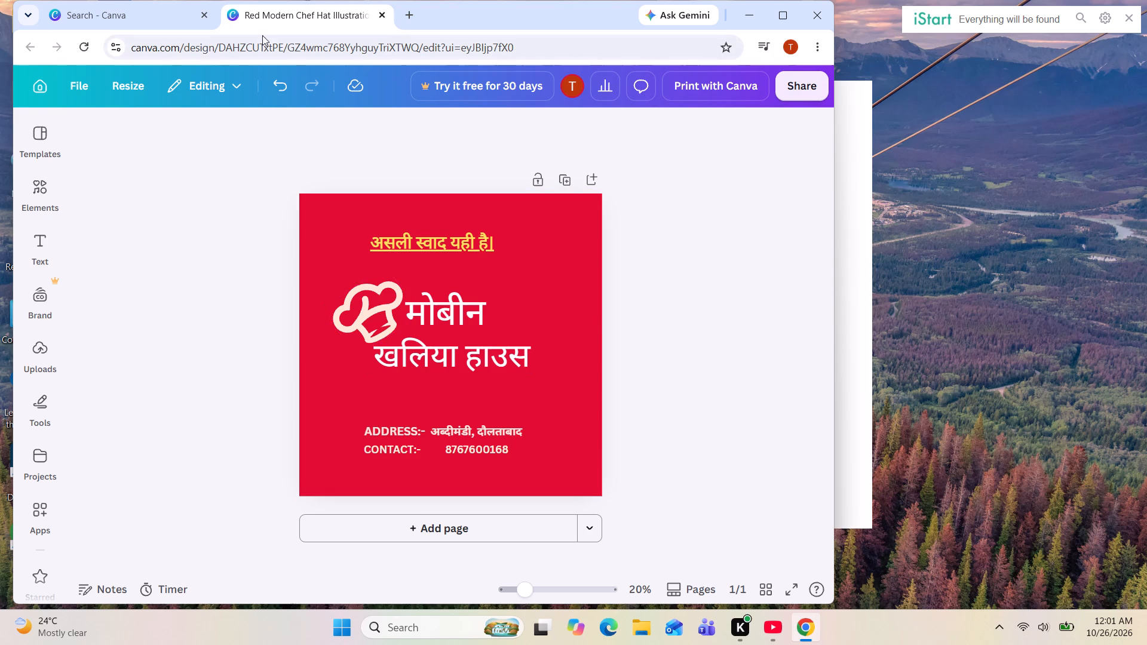
# Close the logo design and go back from the chef hat template page to the browser's new tab page.
pyautogui.click(382, 17)
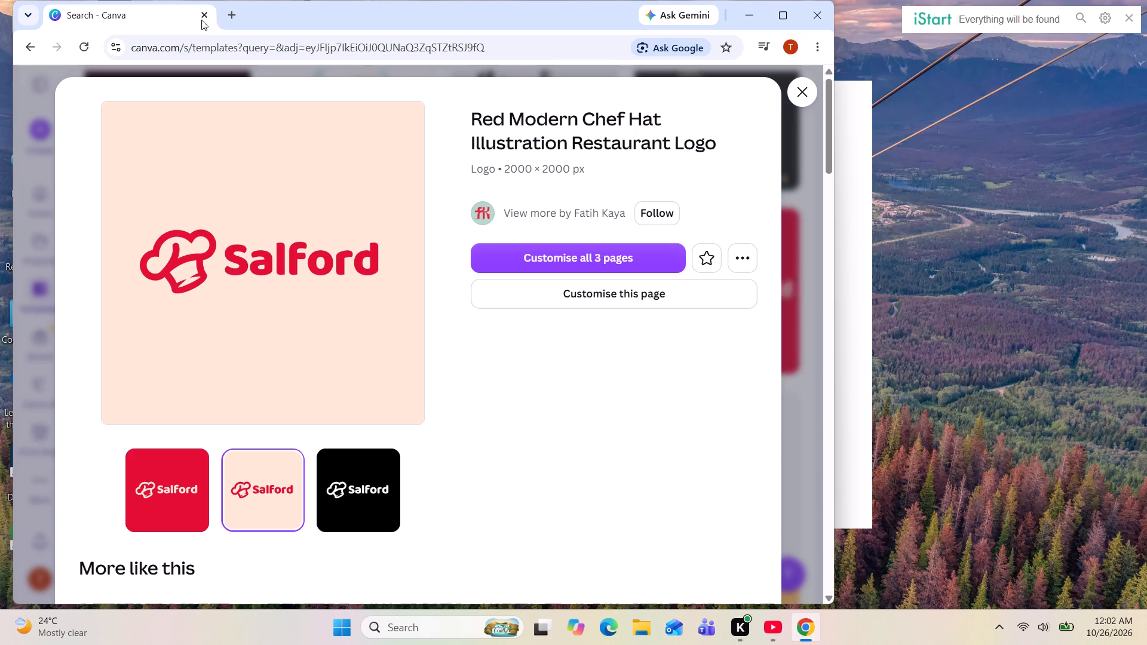
pyautogui.tripleClick(27, 47)
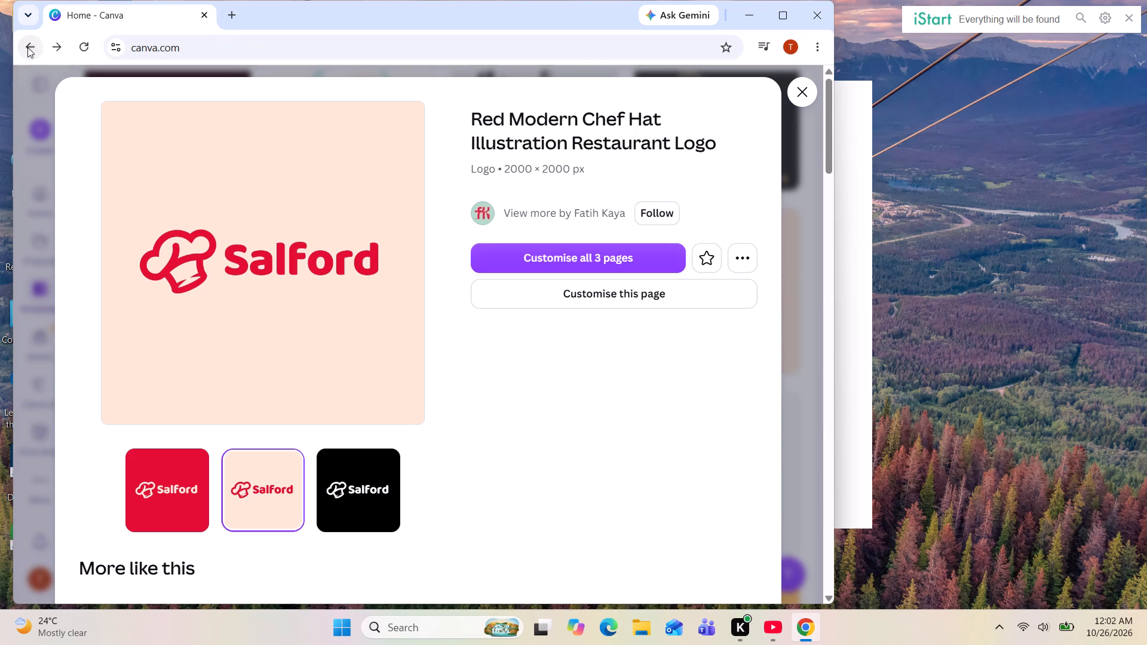
pyautogui.tripleClick(27, 47)
pyautogui.click(27, 47)
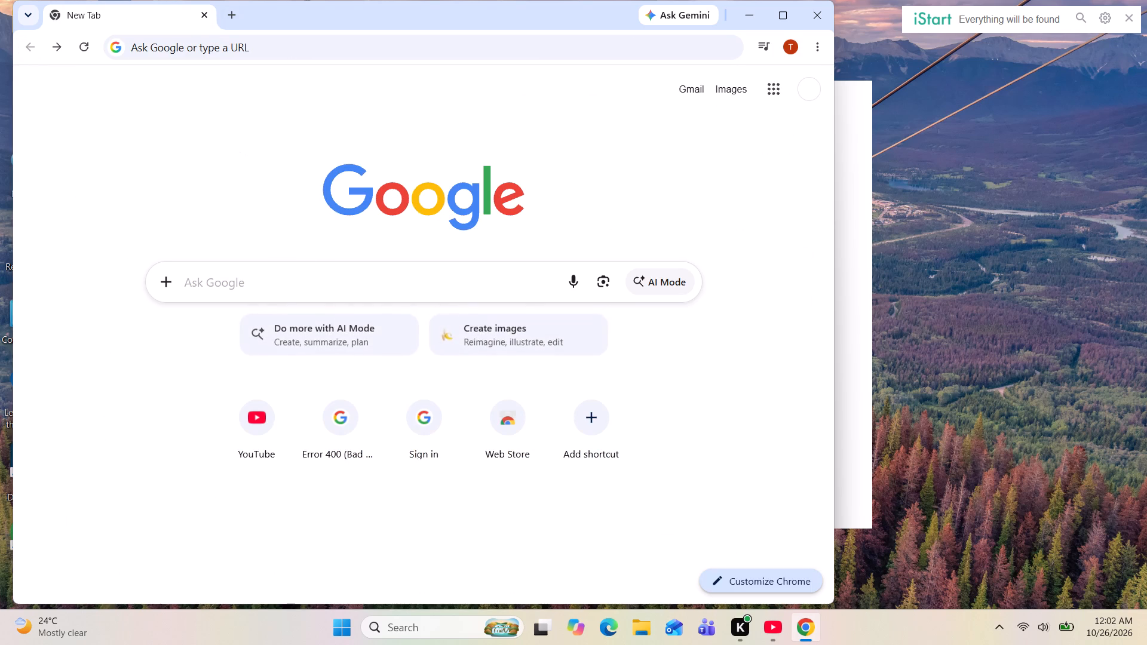
# Remove the past Hindi tagline, shop name and address queries from the Google search box suggestions.
pyautogui.click(293, 266)
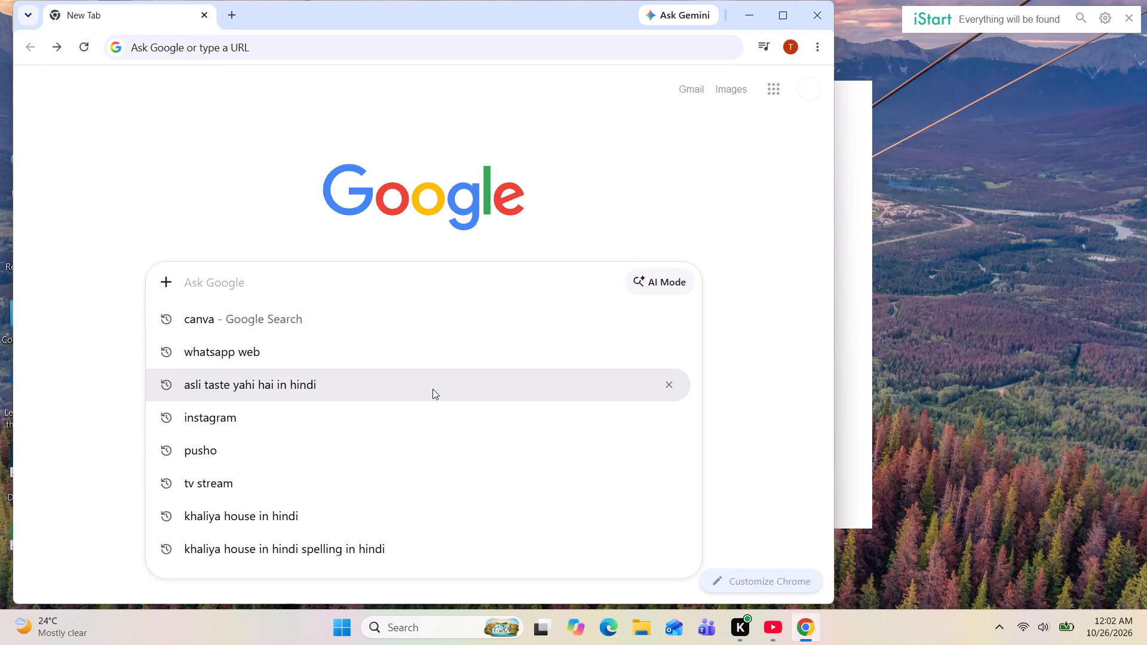
pyautogui.click(665, 384)
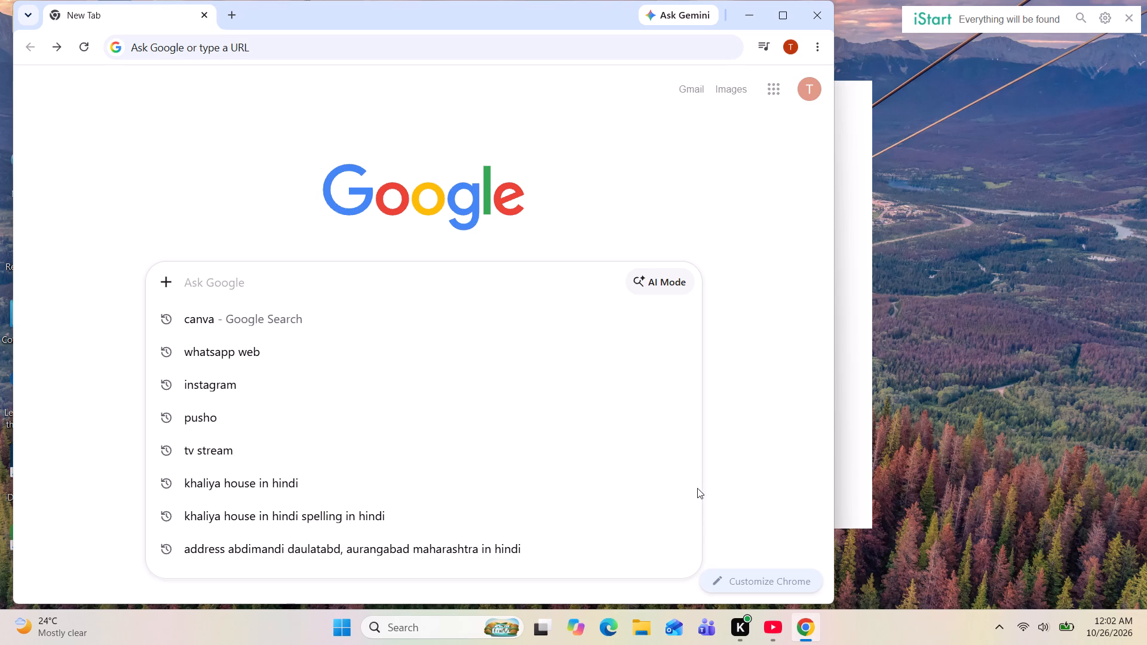
pyautogui.click(669, 478)
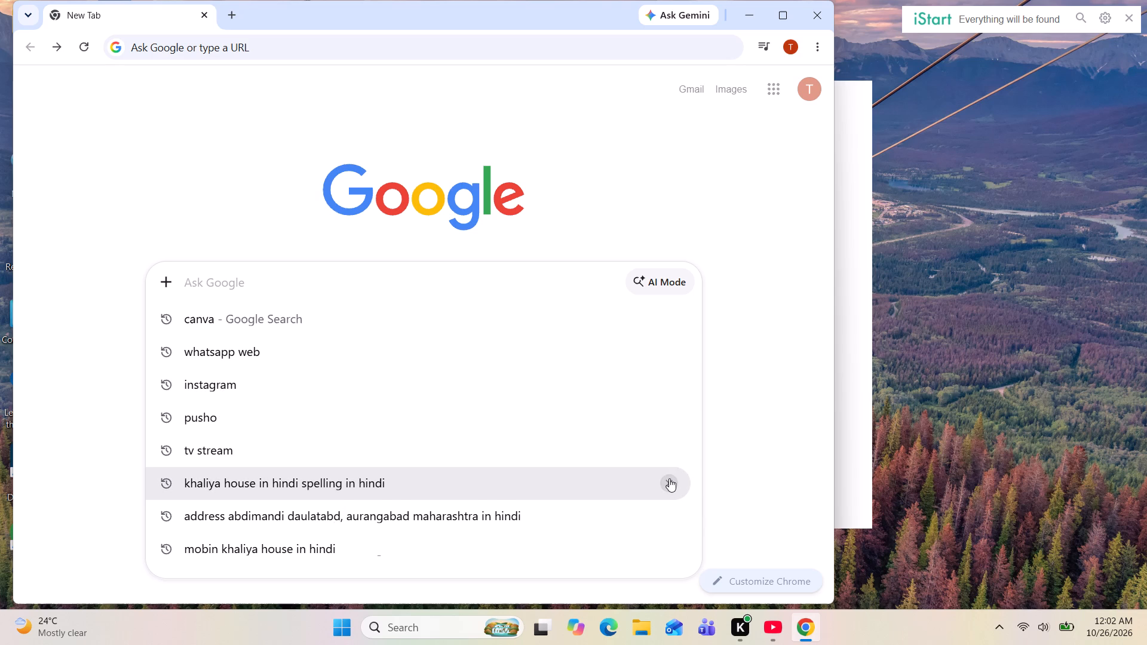
pyautogui.click(669, 478)
pyautogui.click(669, 478)
pyautogui.doubleClick(669, 478)
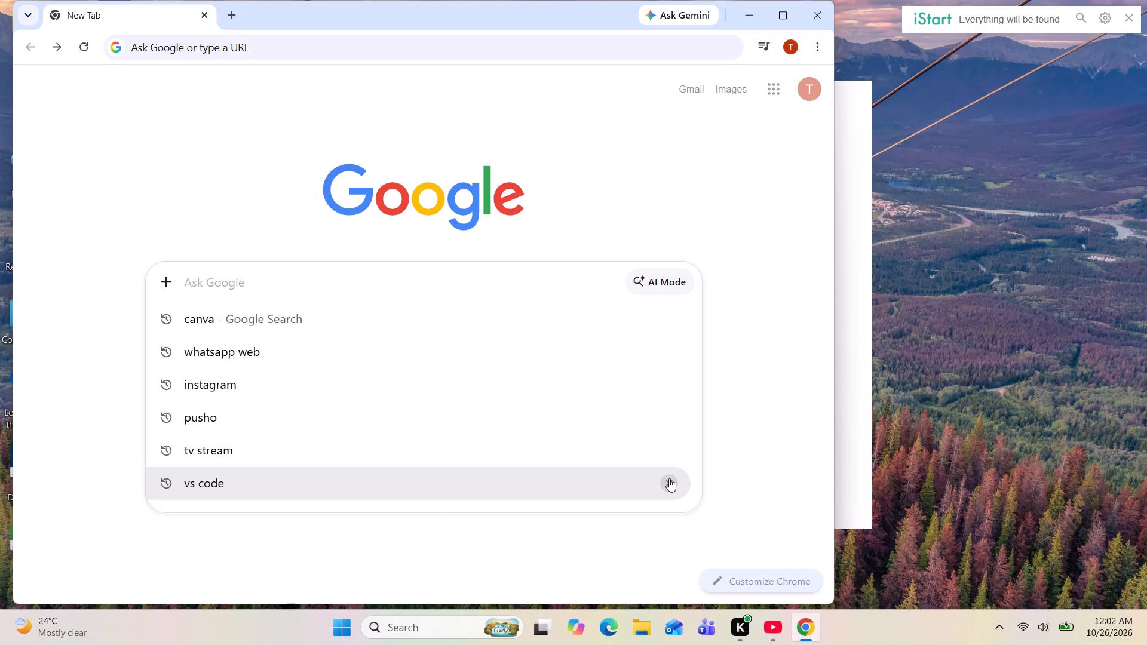
# Search Google for the suggested term canva, open the Canva India site and log in to the Canva home page.
pyautogui.click(268, 321)
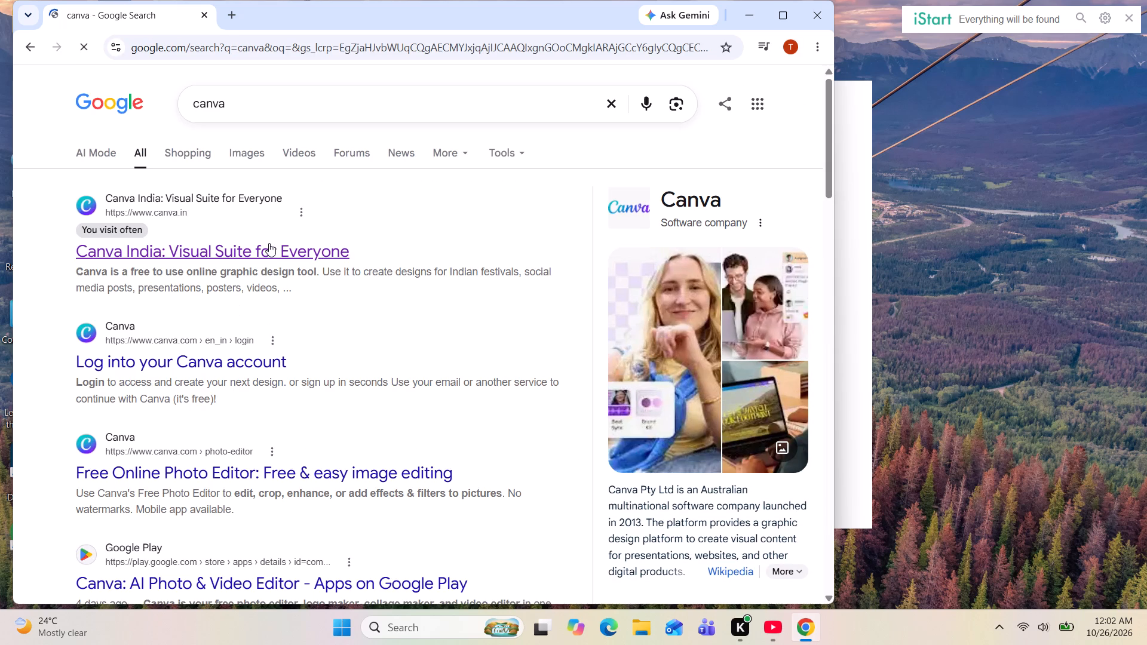
pyautogui.click(271, 242)
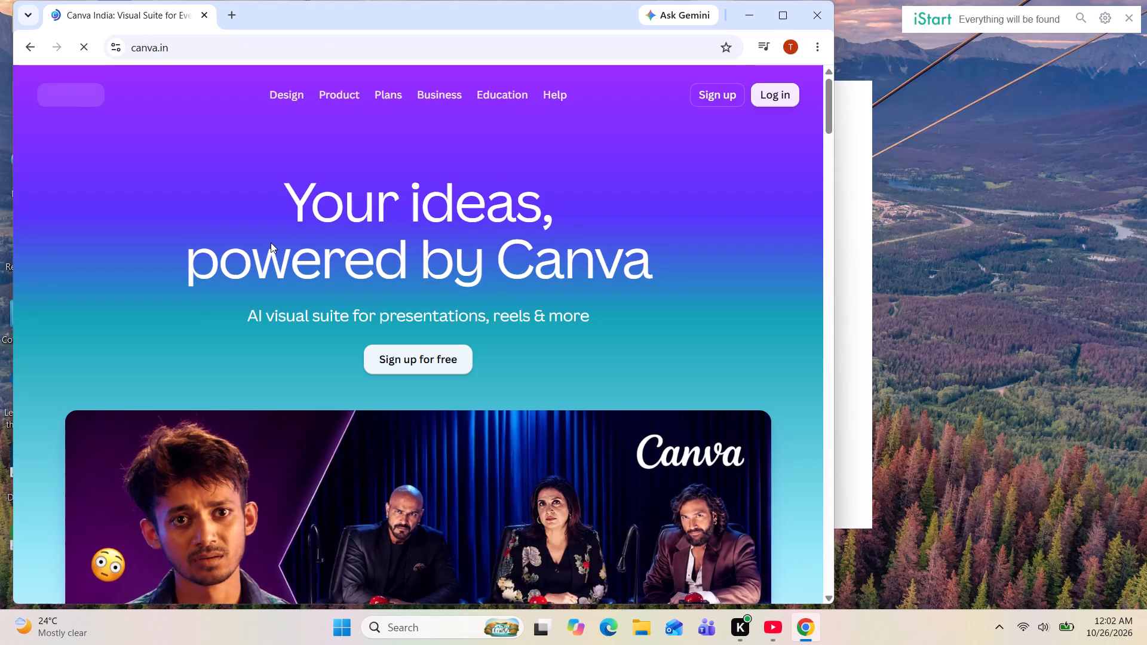
pyautogui.click(799, 95)
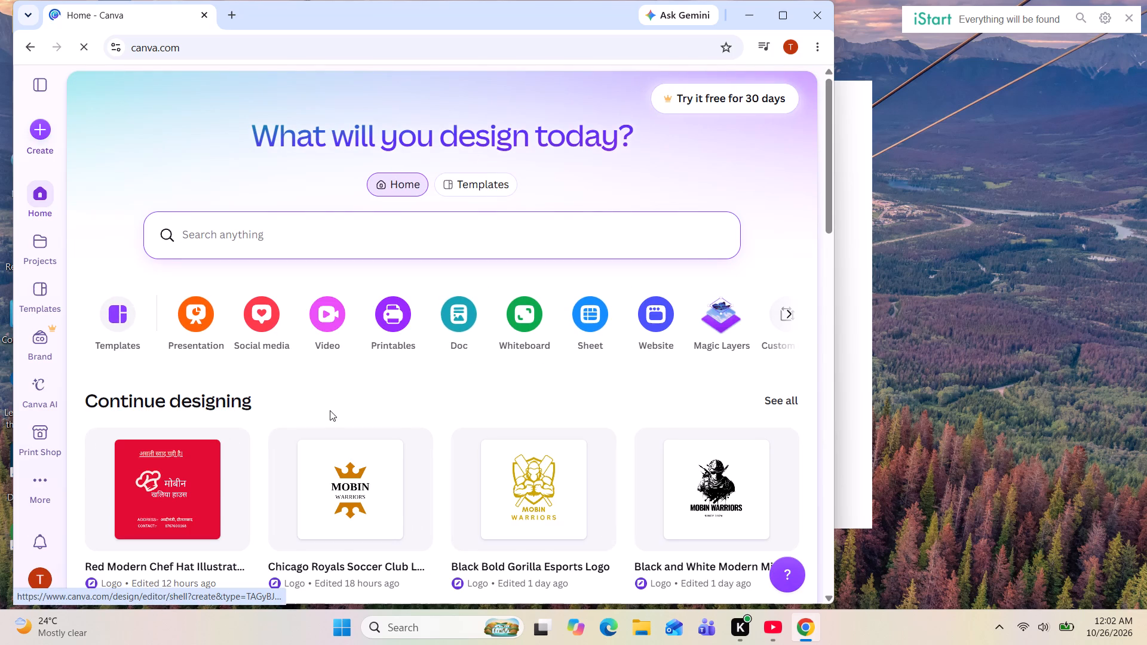
# Open the Poster category from the Browse template categories section of the home page.
pyautogui.scroll(-5, 330, 410)
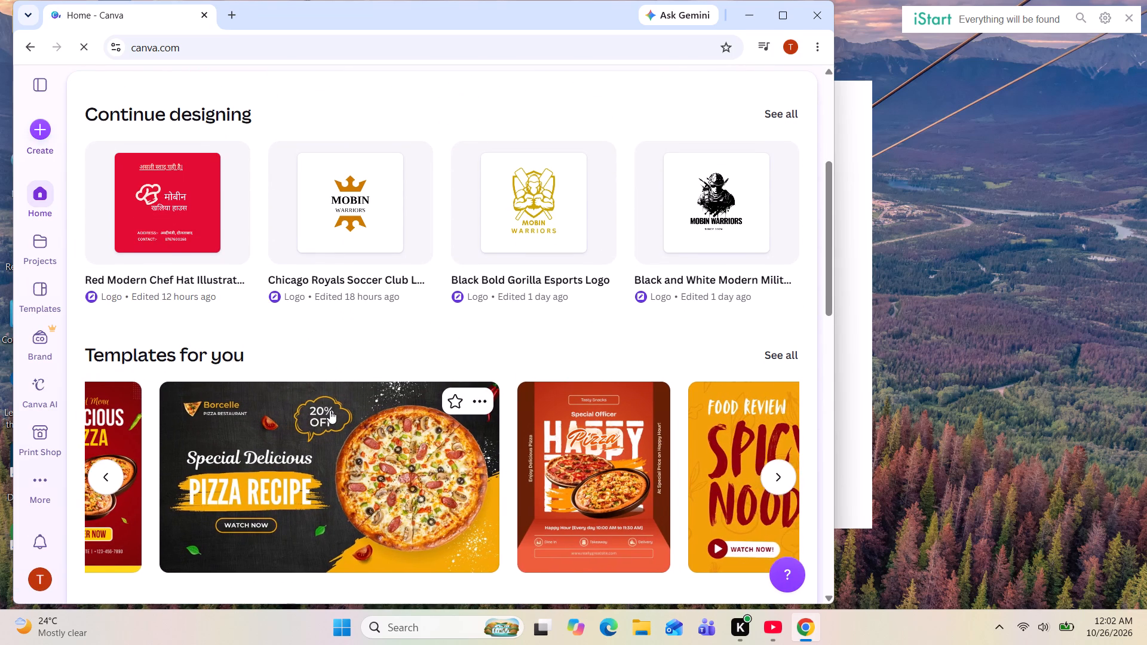
pyautogui.scroll(-2, 330, 410)
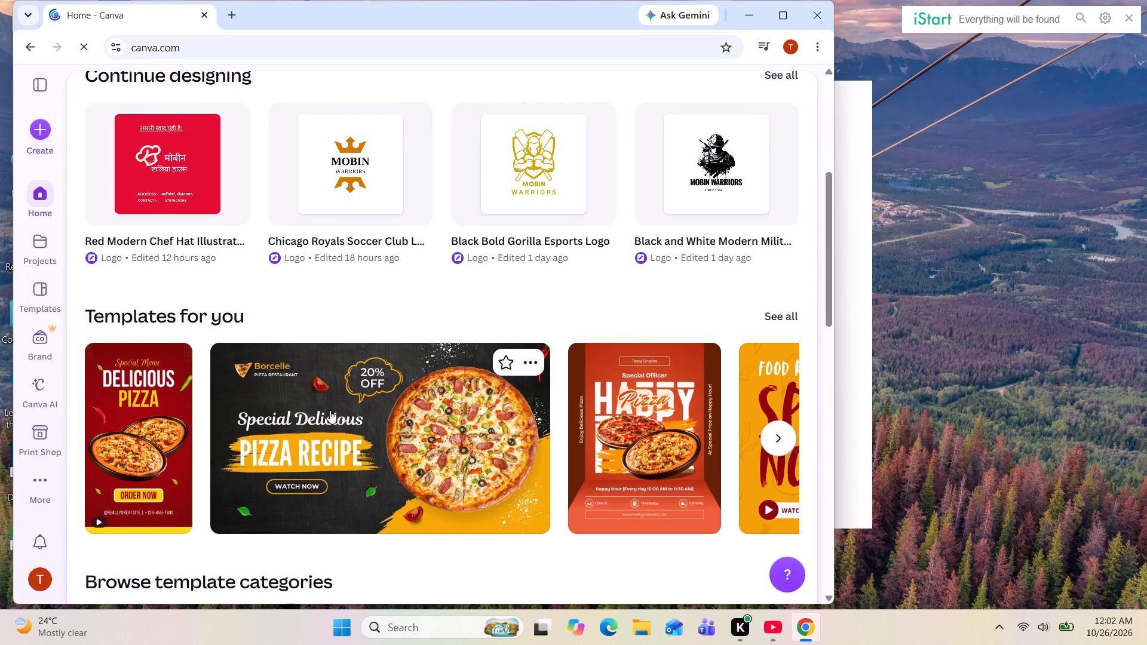
pyautogui.scroll(-3, 330, 410)
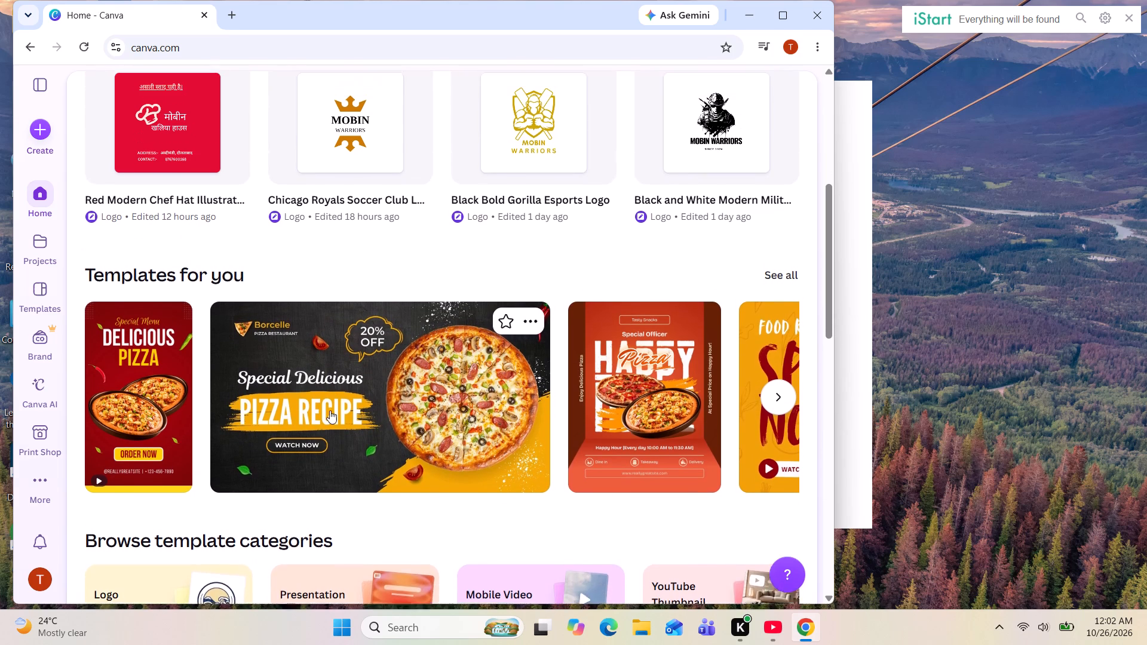
pyautogui.scroll(-3, 330, 410)
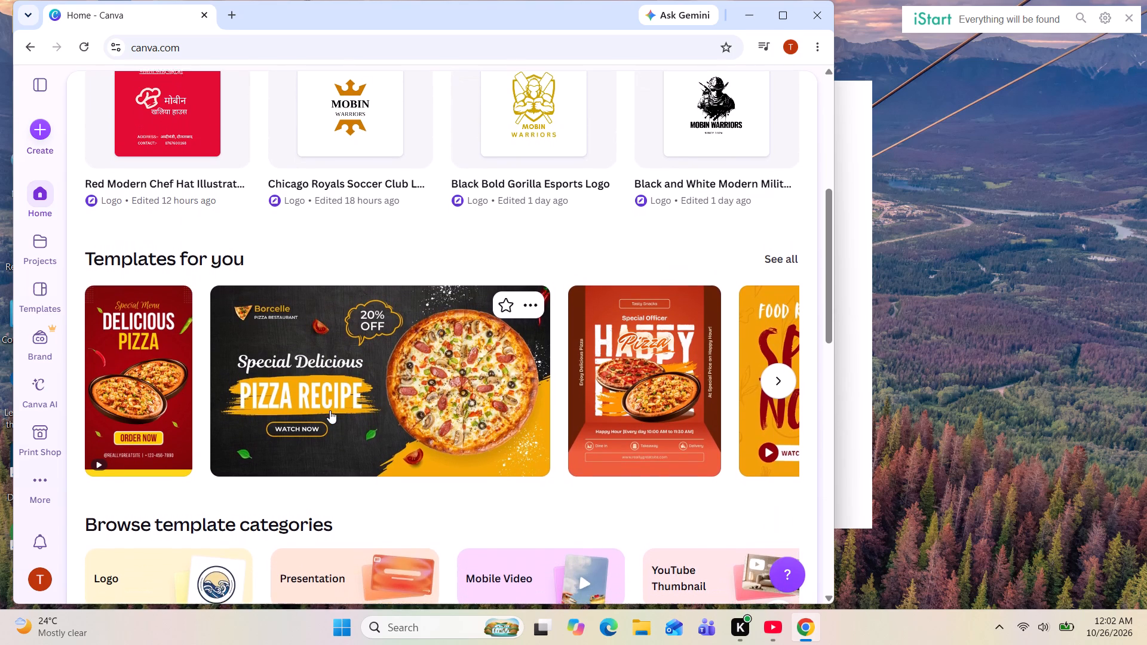
pyautogui.scroll(-1, 330, 410)
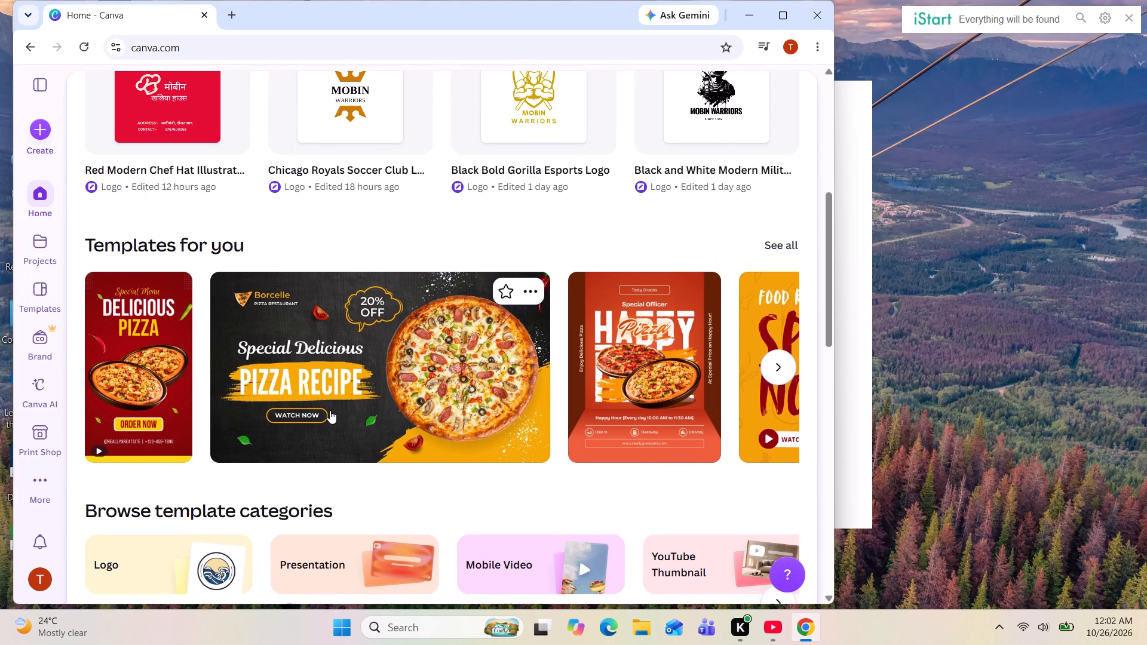
pyautogui.scroll(-3, 330, 410)
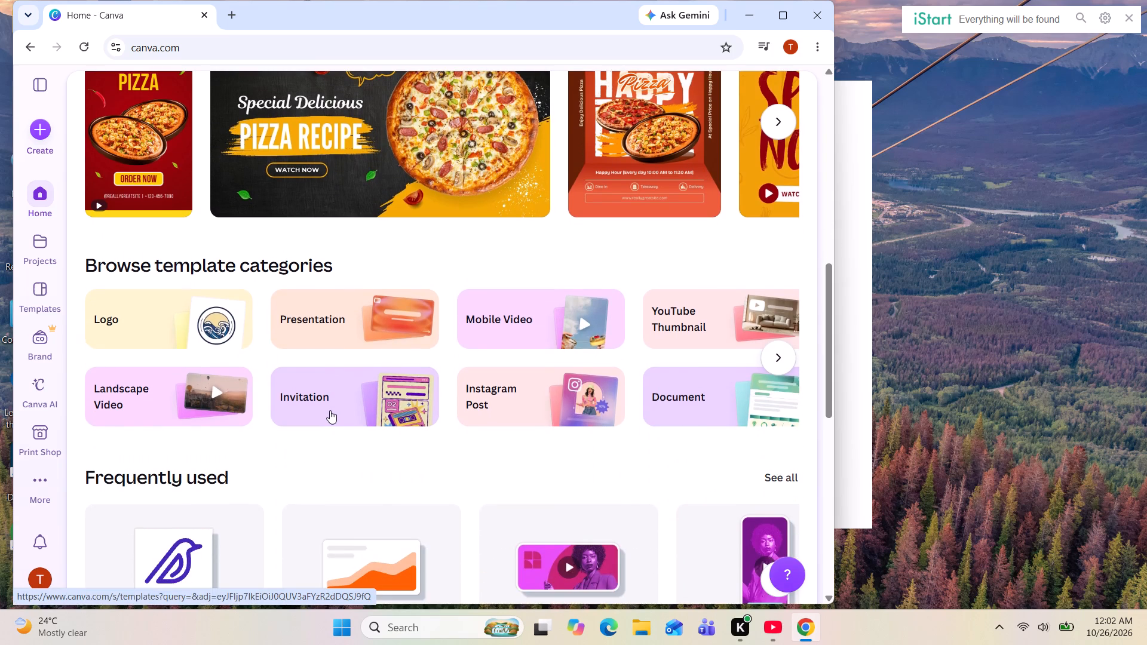
pyautogui.hscroll(-1, 330, 410)
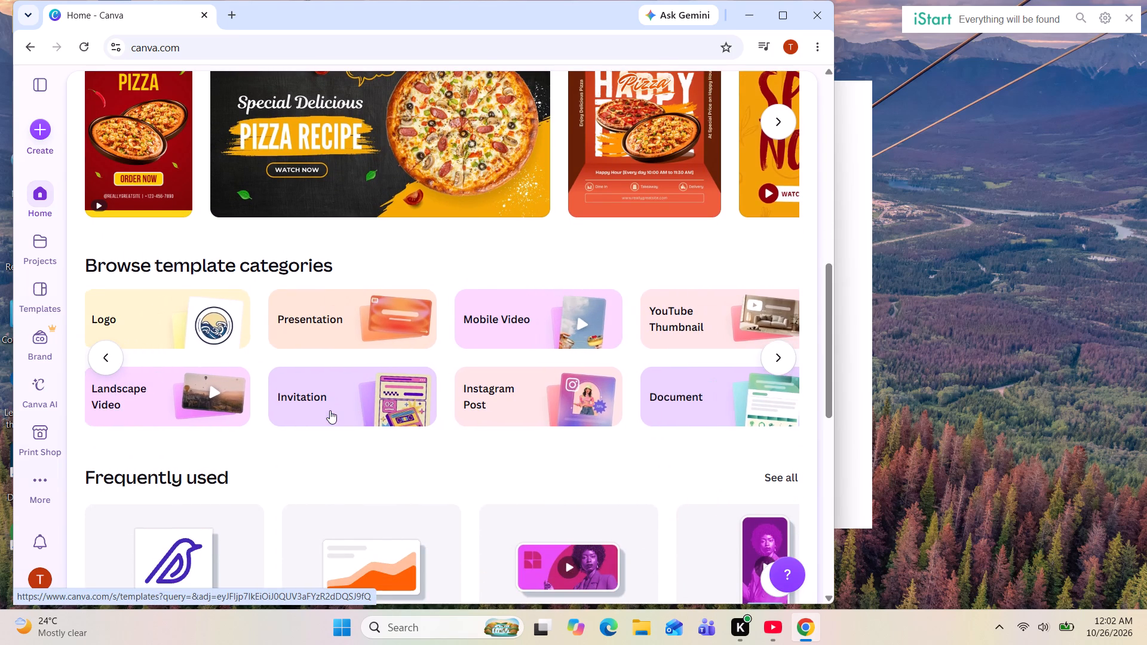
pyautogui.hscroll(-5, 330, 410)
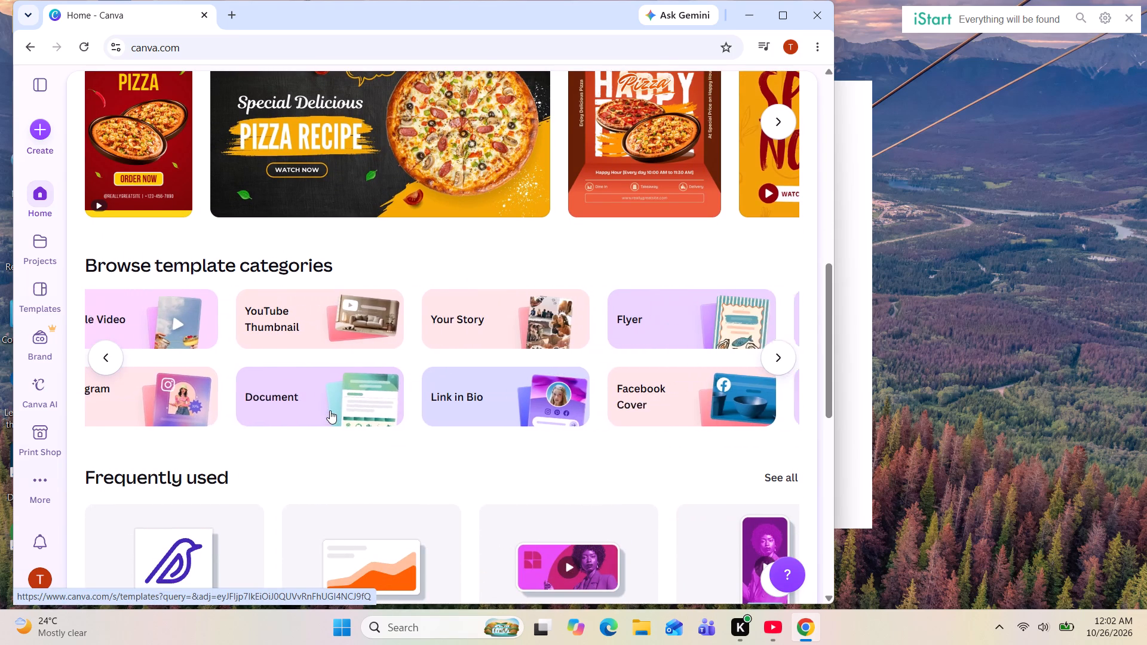
pyautogui.hscroll(-2, 330, 410)
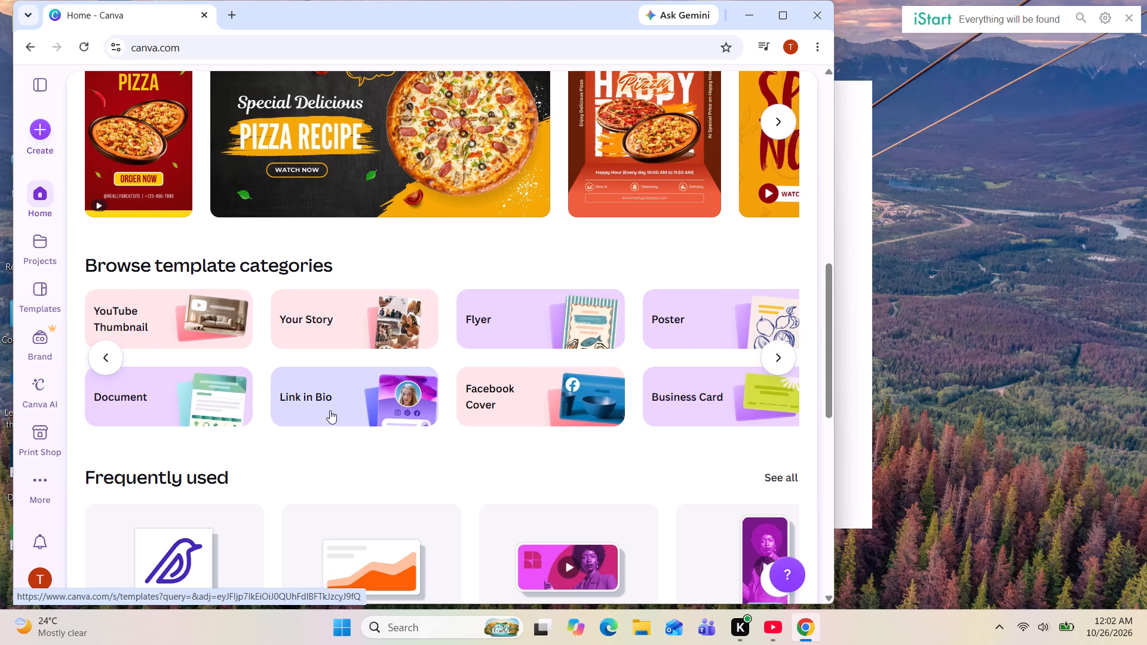
pyautogui.hscroll(-2, 330, 410)
pyautogui.click(522, 324)
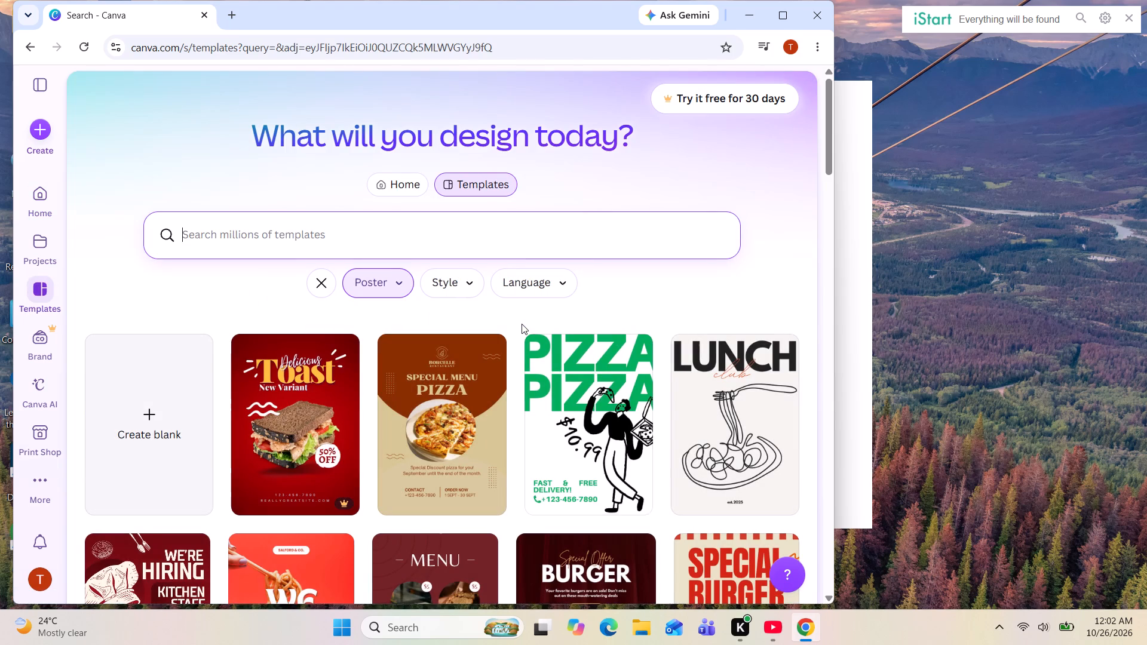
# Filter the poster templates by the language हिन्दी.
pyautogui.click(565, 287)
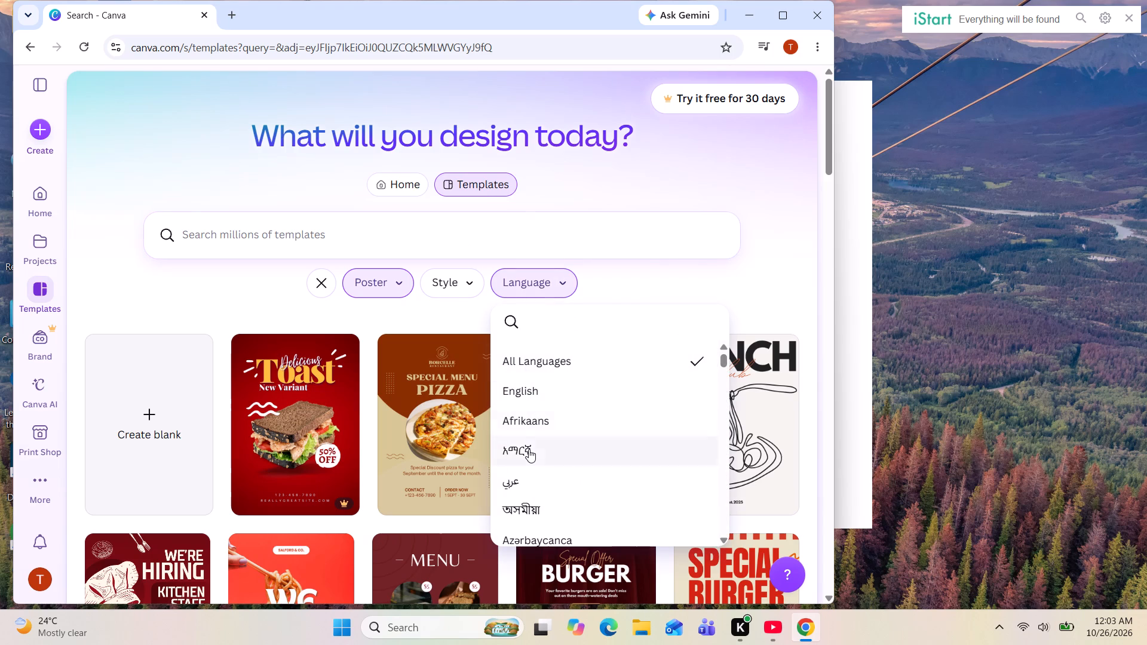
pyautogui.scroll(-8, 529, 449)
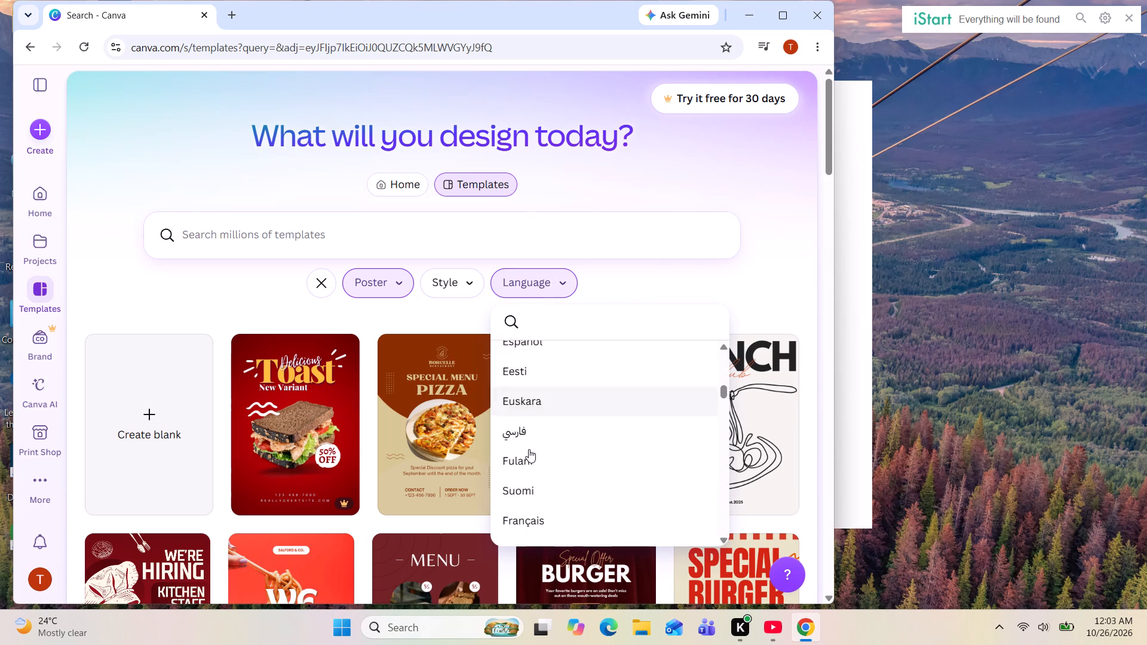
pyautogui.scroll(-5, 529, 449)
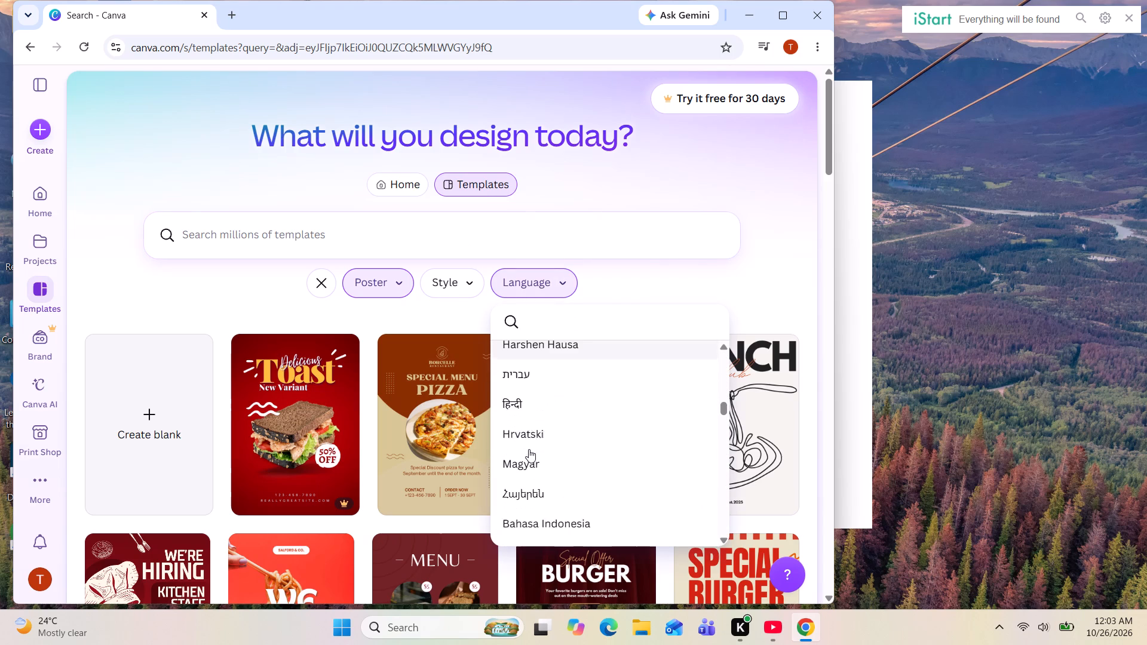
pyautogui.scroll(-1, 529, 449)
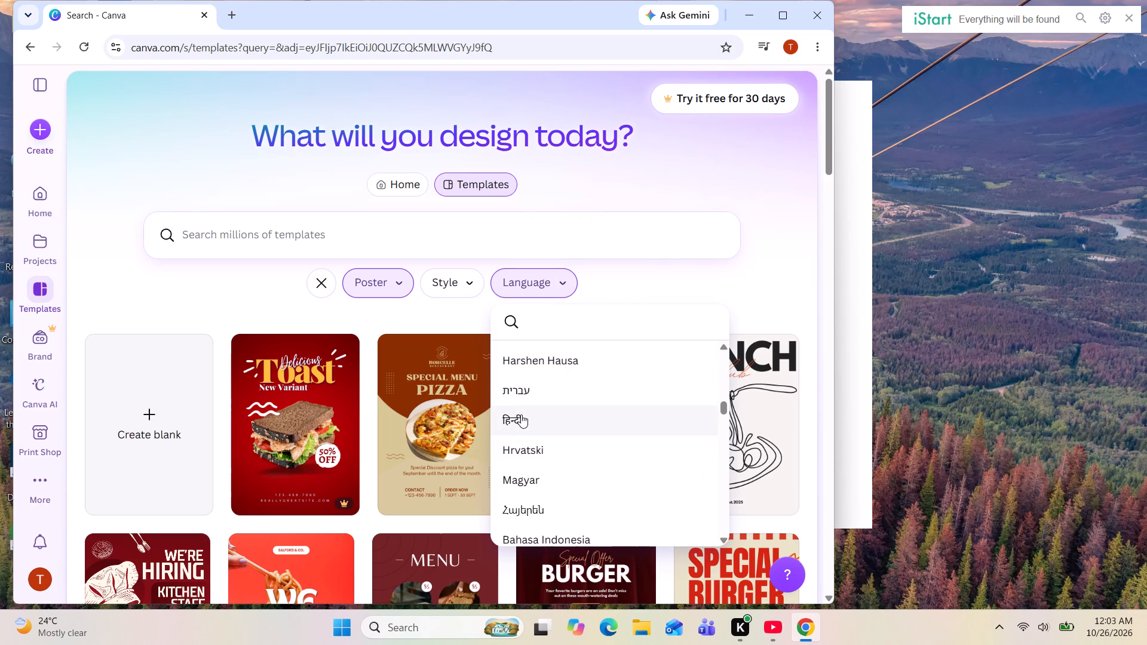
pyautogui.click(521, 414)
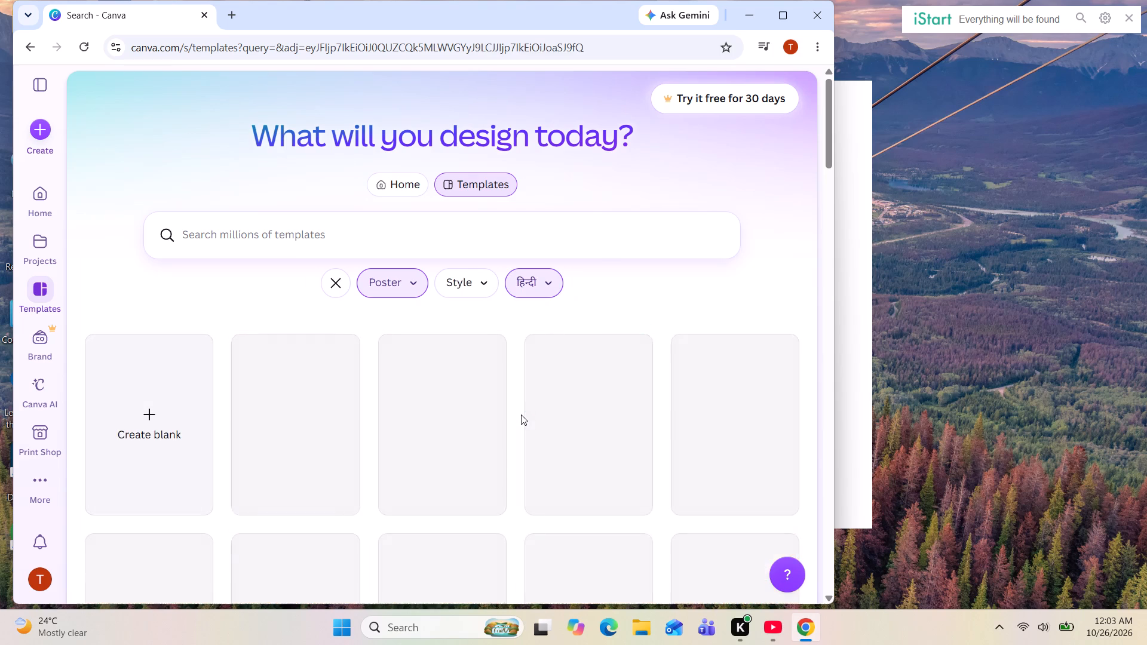
# Look through the Hindi poster templates for a suitable design.
pyautogui.scroll(-2, 521, 414)
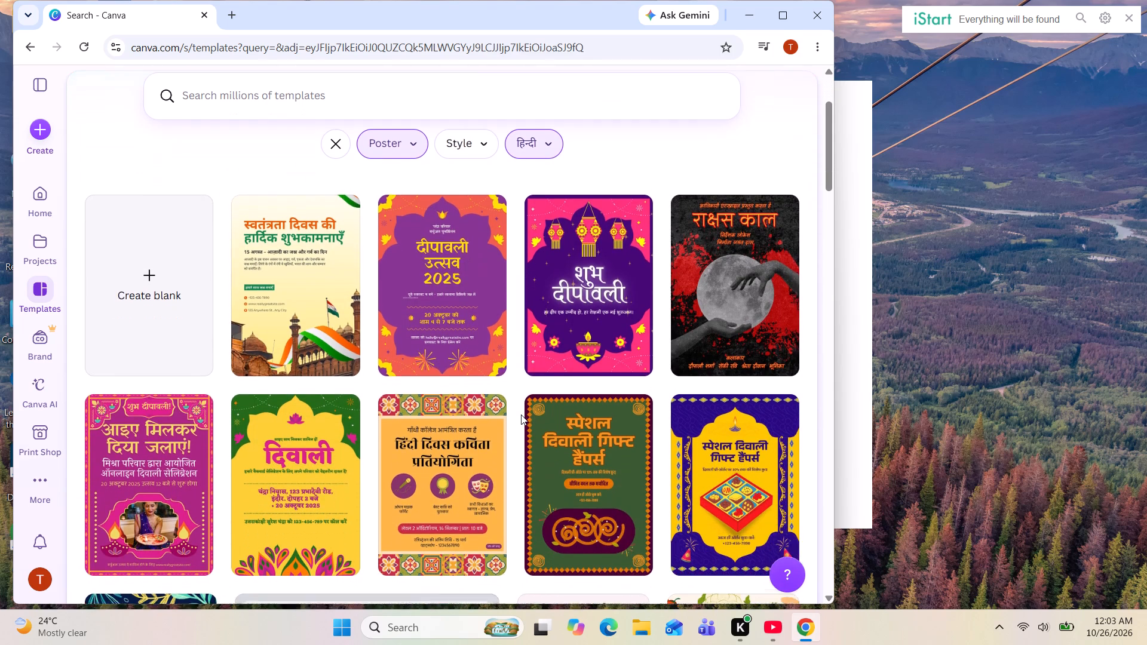
pyautogui.scroll(-4, 521, 414)
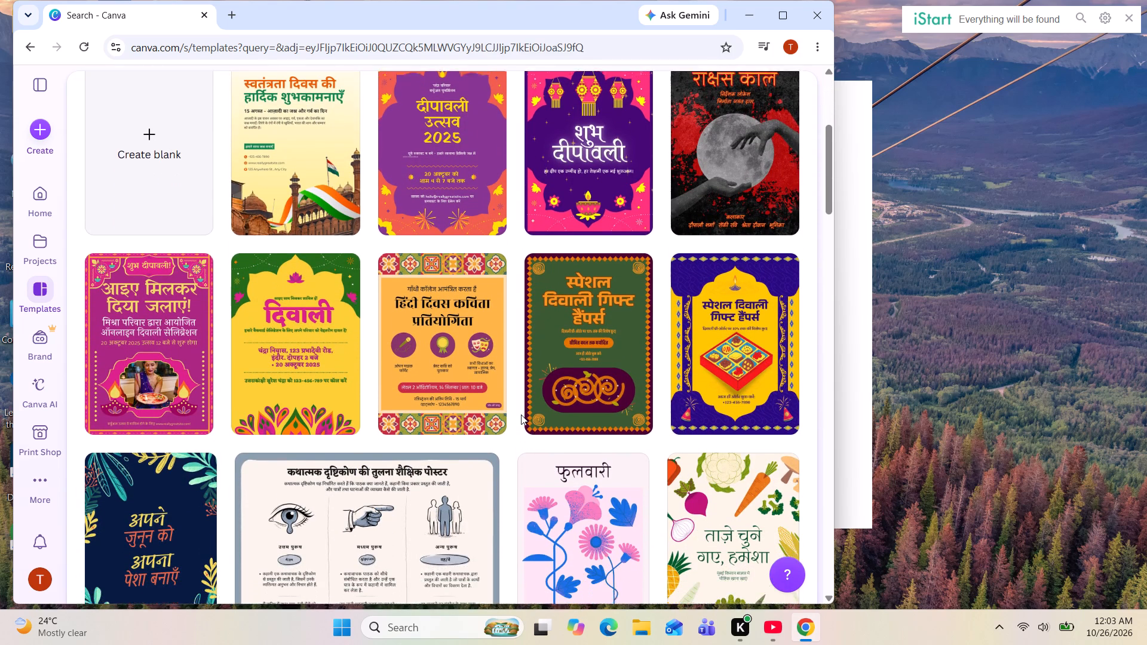
pyautogui.scroll(-4, 521, 414)
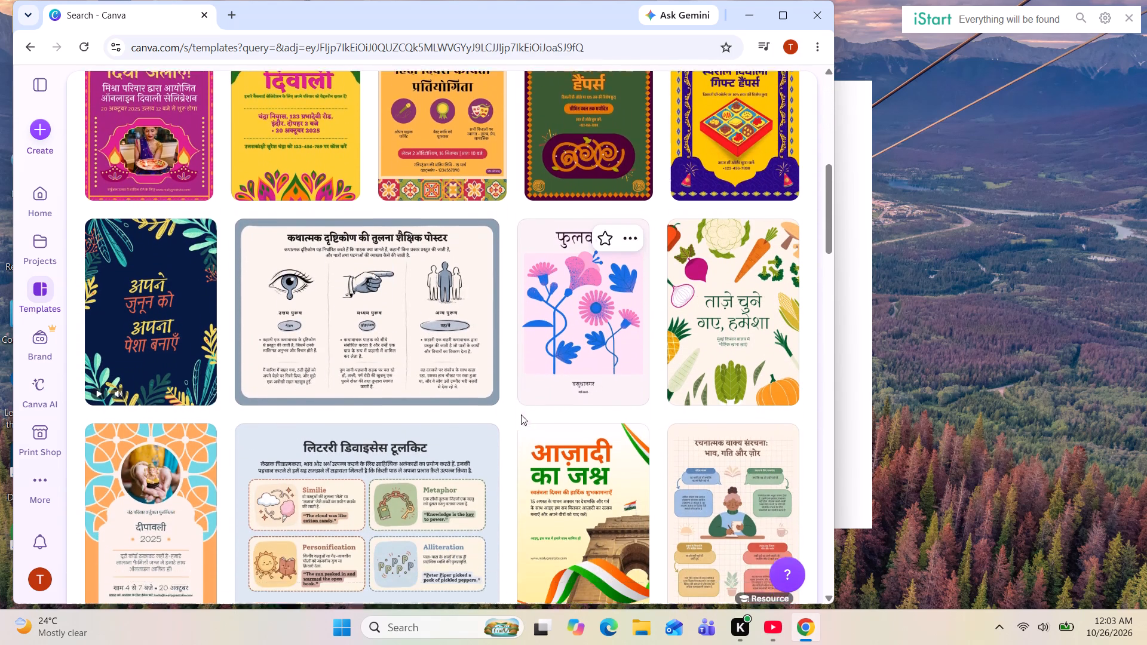
pyautogui.scroll(-6, 521, 414)
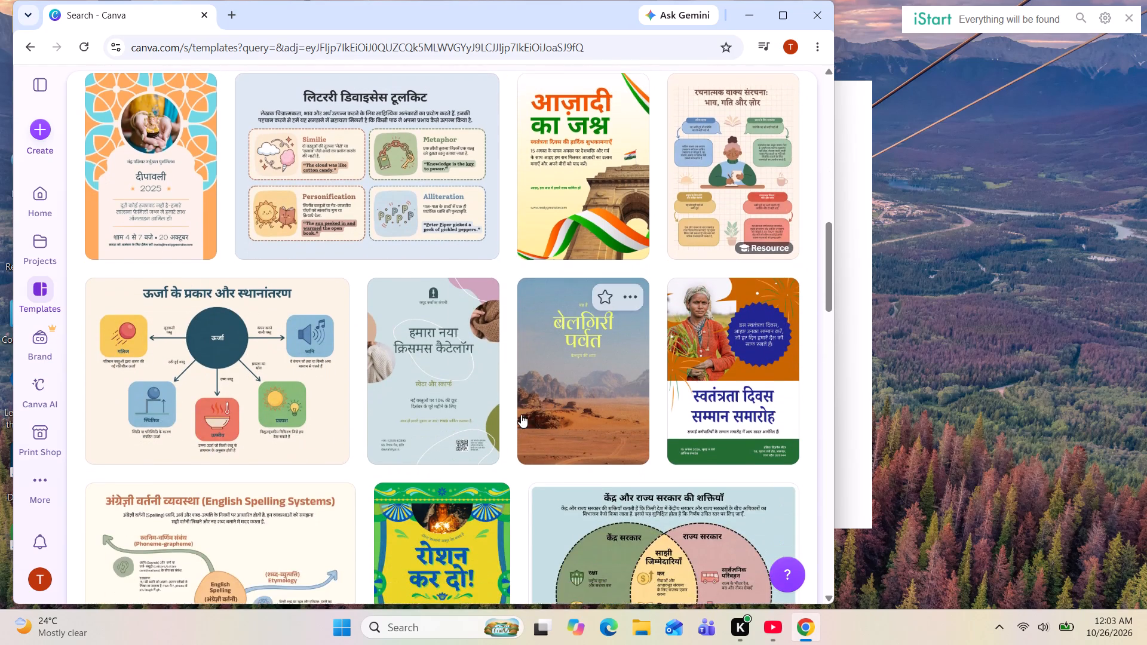
pyautogui.scroll(-6, 521, 414)
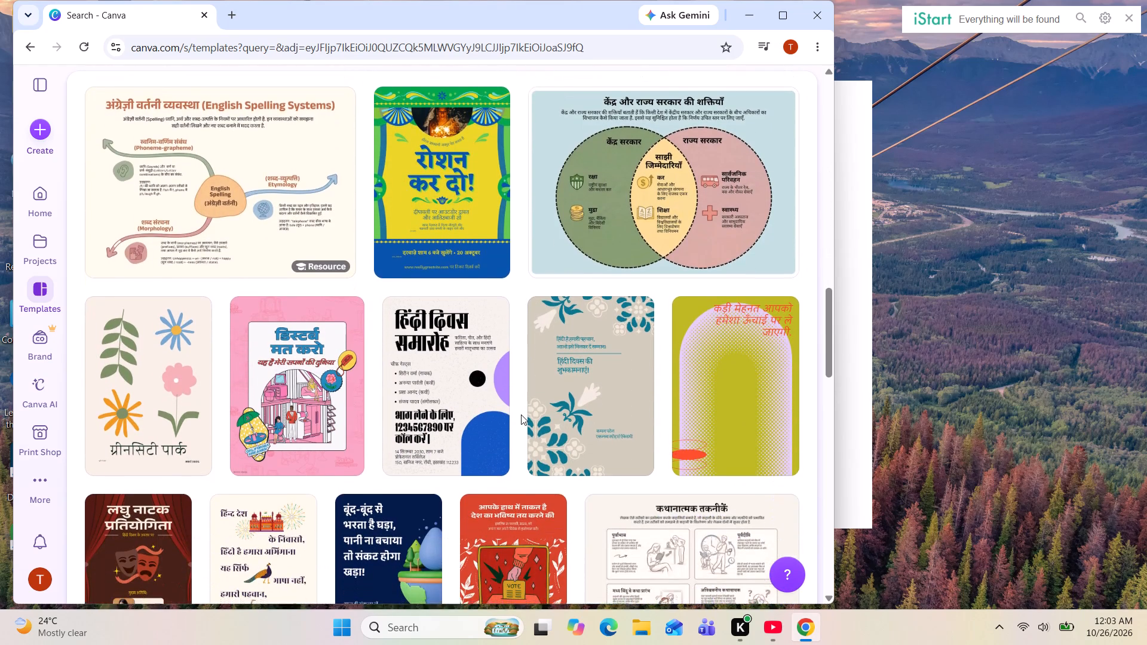
pyautogui.scroll(-6, 521, 414)
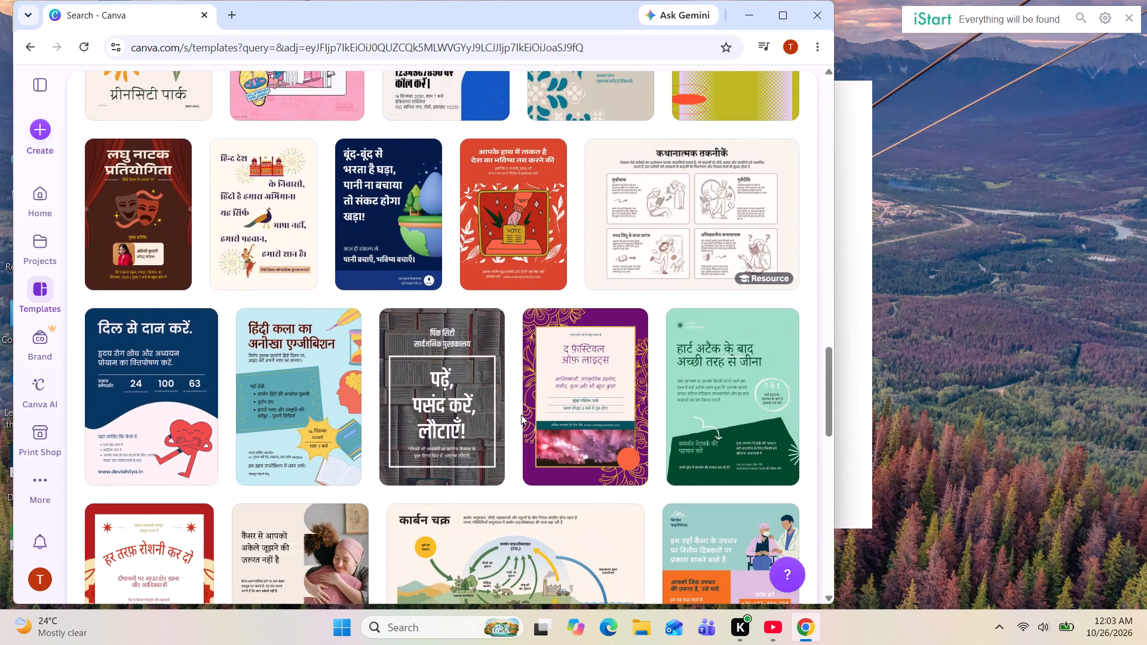
pyautogui.scroll(-6, 521, 414)
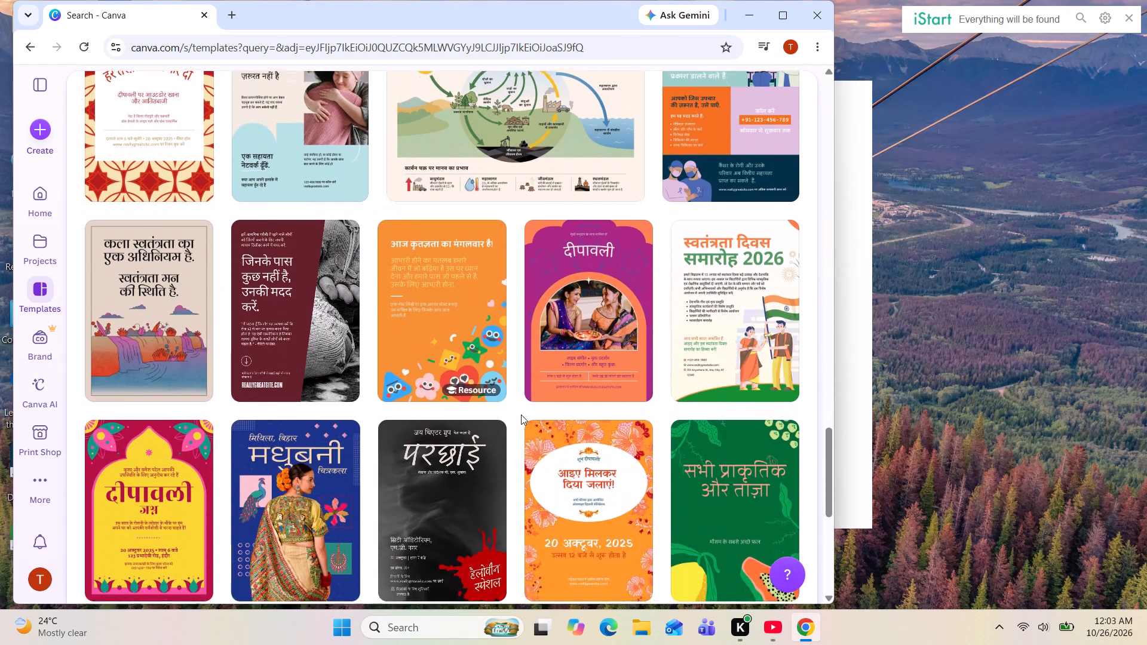
pyautogui.scroll(-5, 521, 414)
pyautogui.scroll(1, 521, 414)
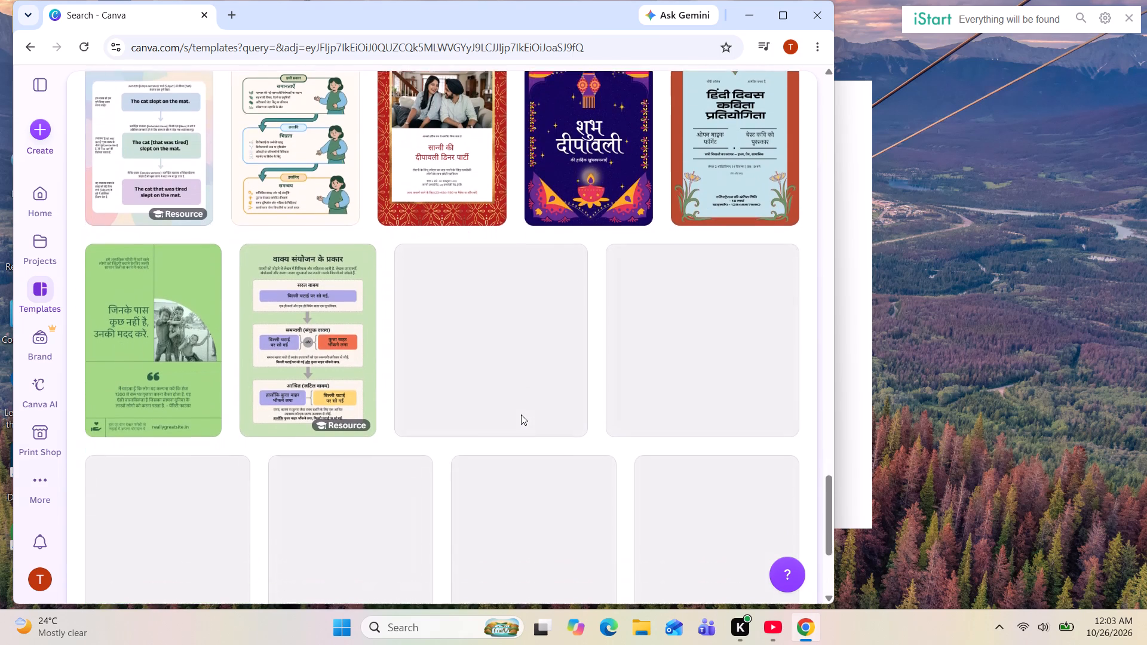
pyautogui.scroll(6, 521, 414)
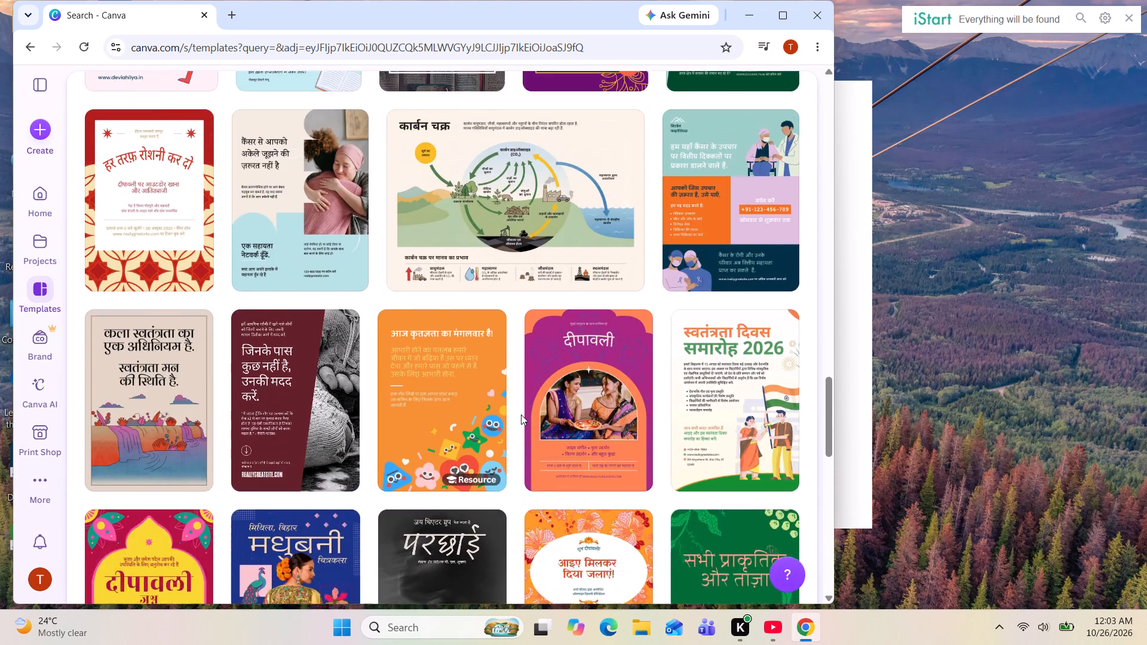
pyautogui.scroll(8, 521, 414)
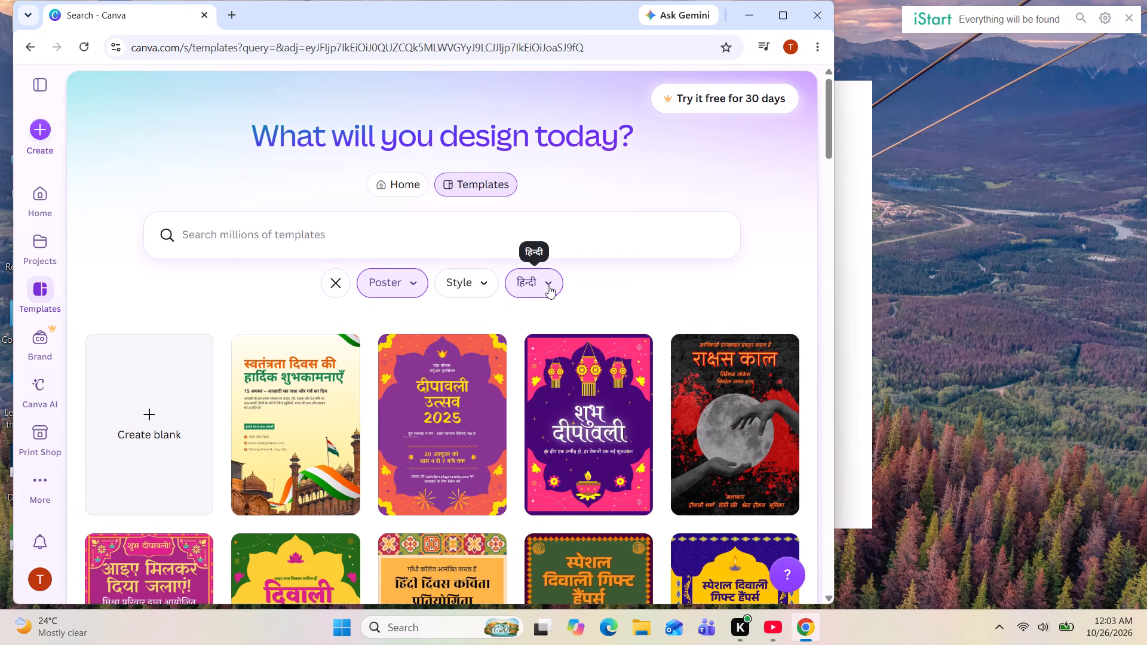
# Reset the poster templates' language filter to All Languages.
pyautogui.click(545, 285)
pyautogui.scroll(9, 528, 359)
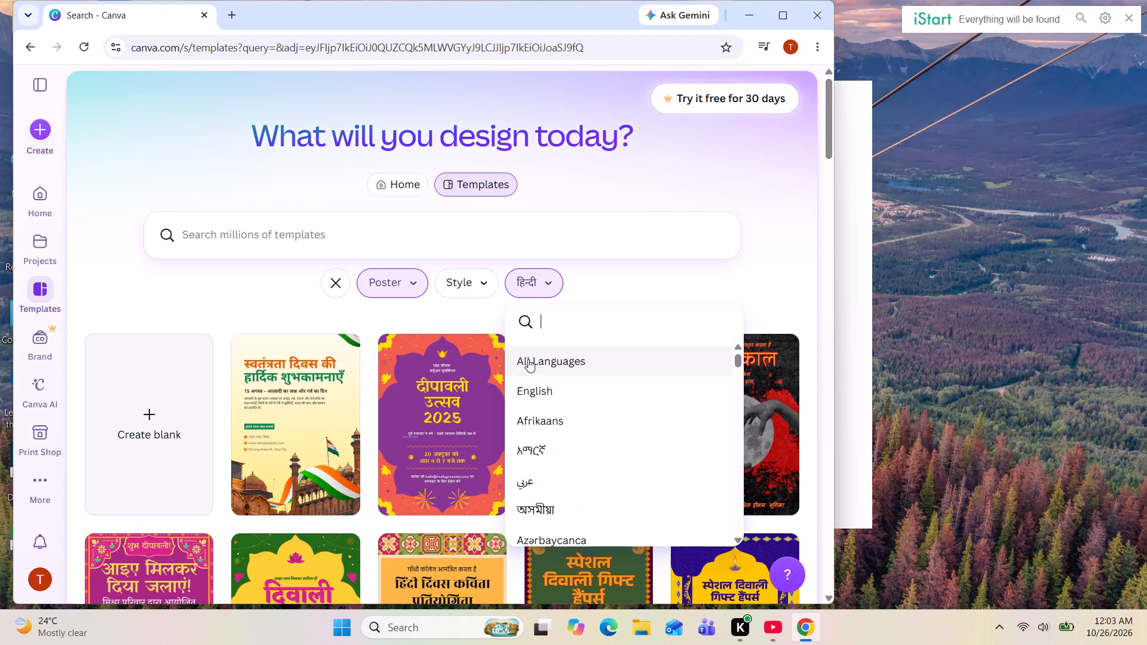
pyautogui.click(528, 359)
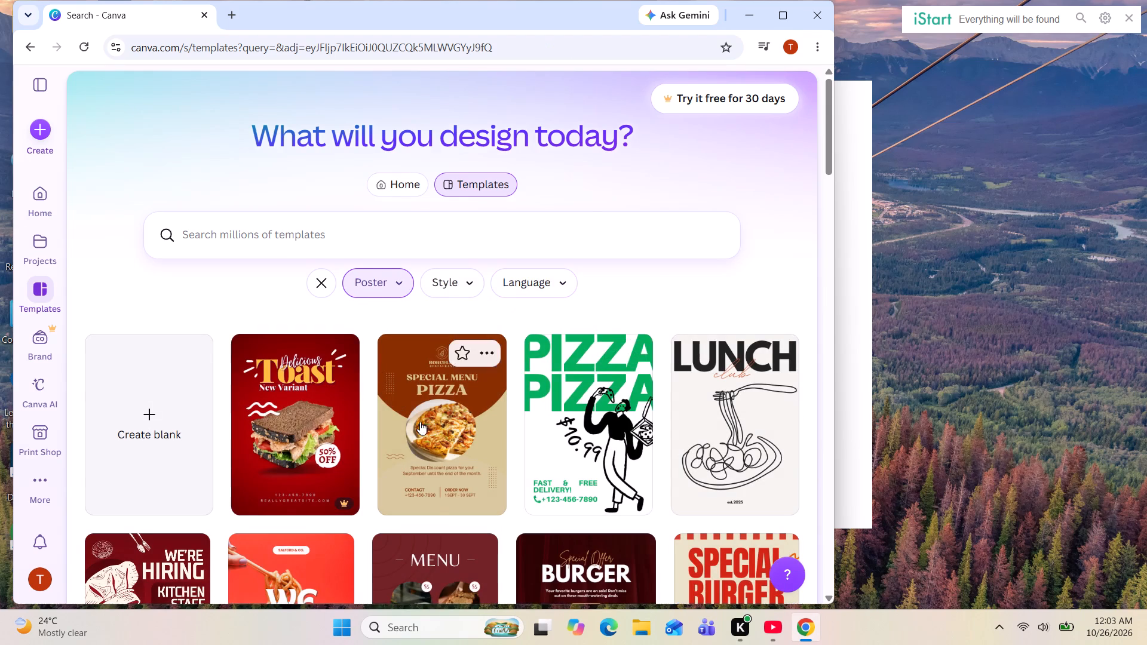
# Look through the poster templates in all languages for a suitable design.
pyautogui.scroll(-5, 420, 422)
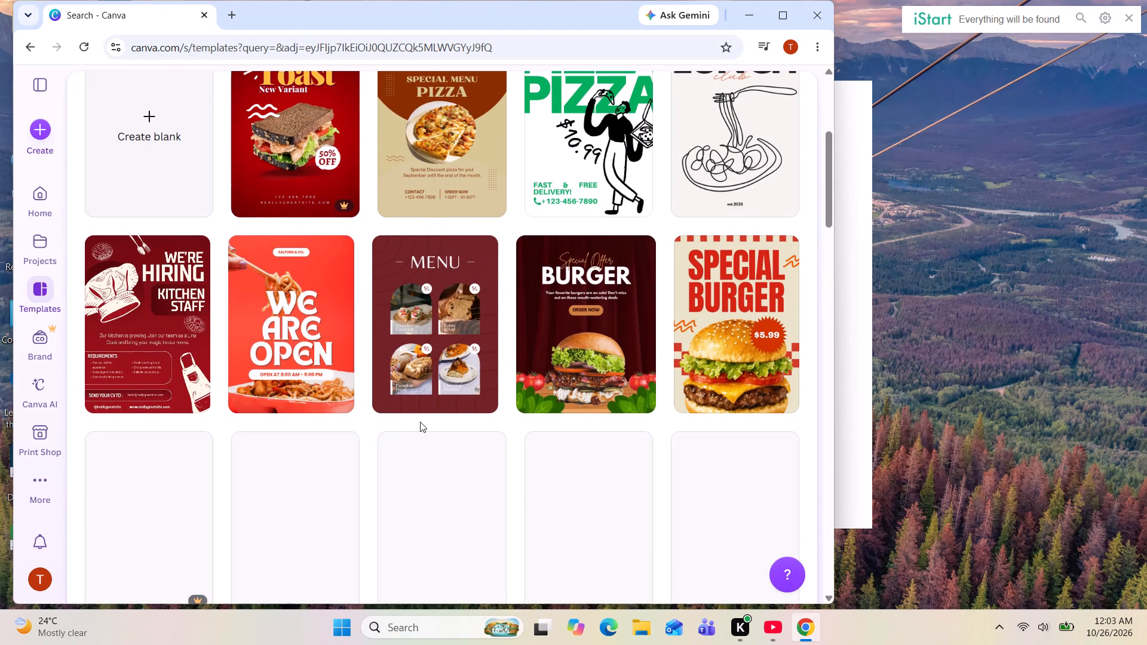
pyautogui.scroll(-1, 420, 422)
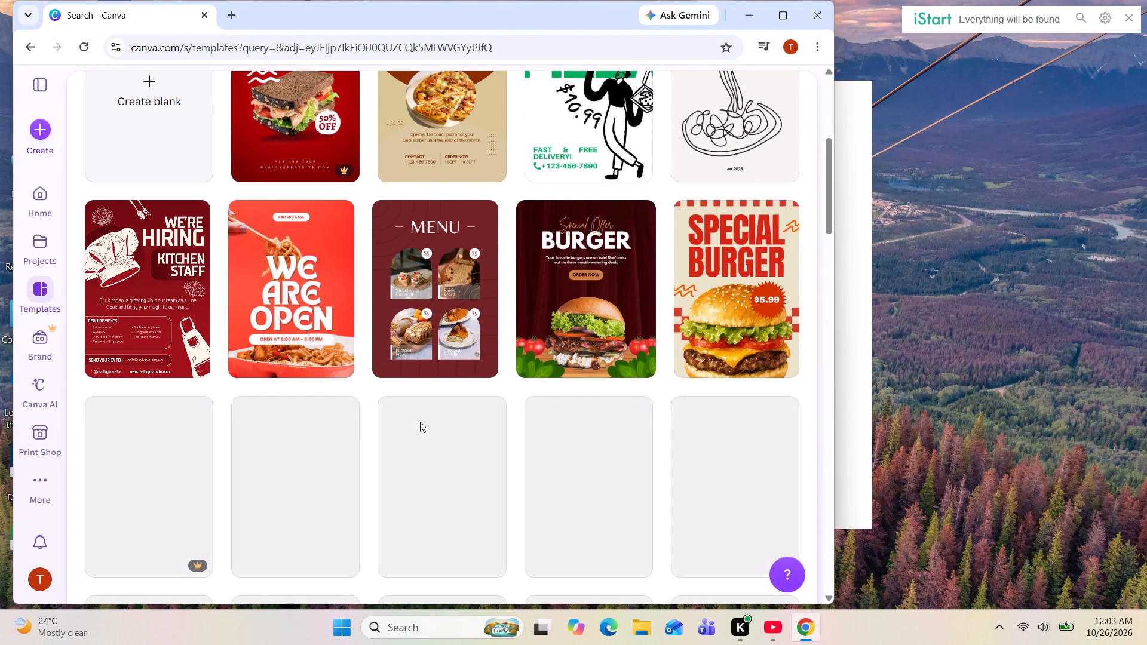
pyautogui.scroll(-4, 420, 422)
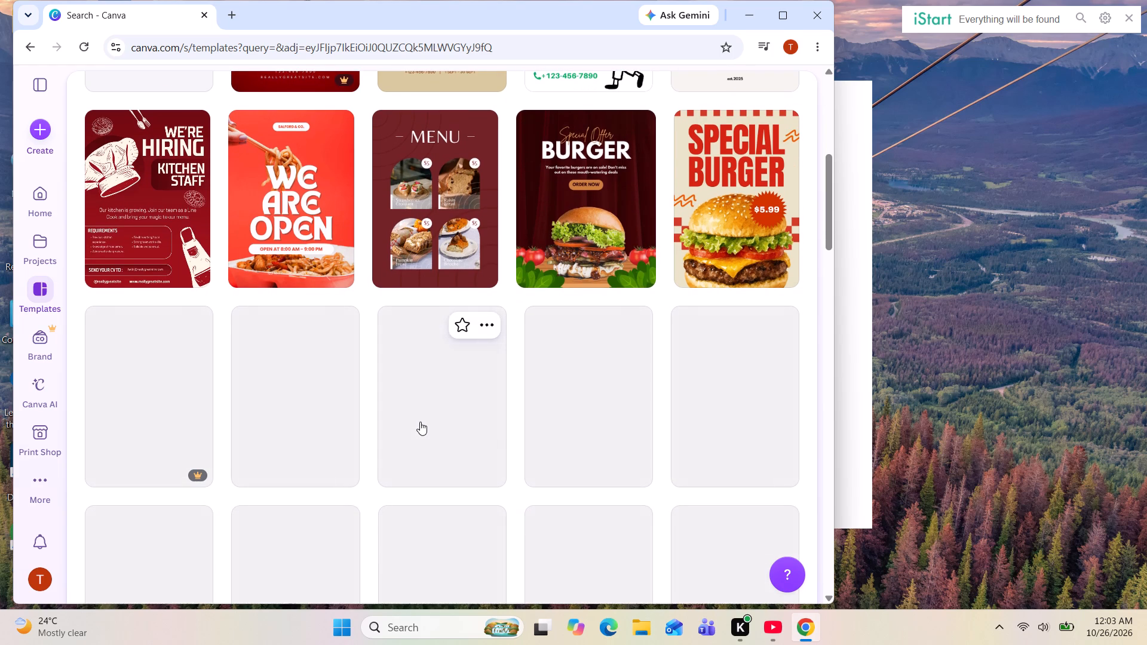
pyautogui.scroll(-1, 420, 422)
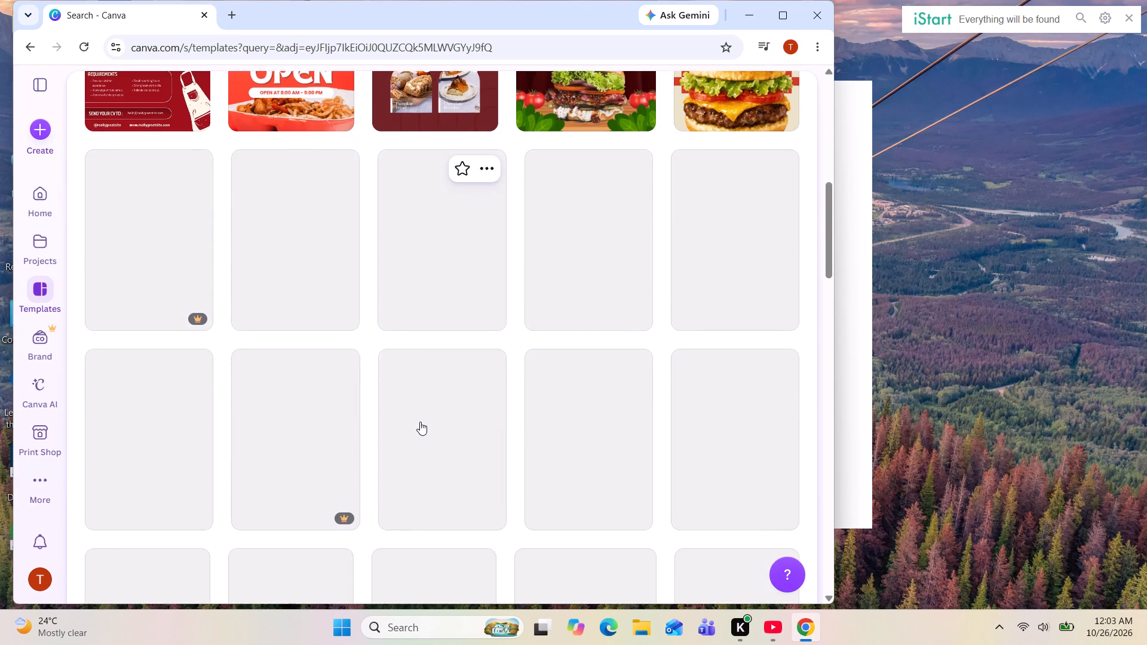
pyautogui.scroll(-1, 420, 422)
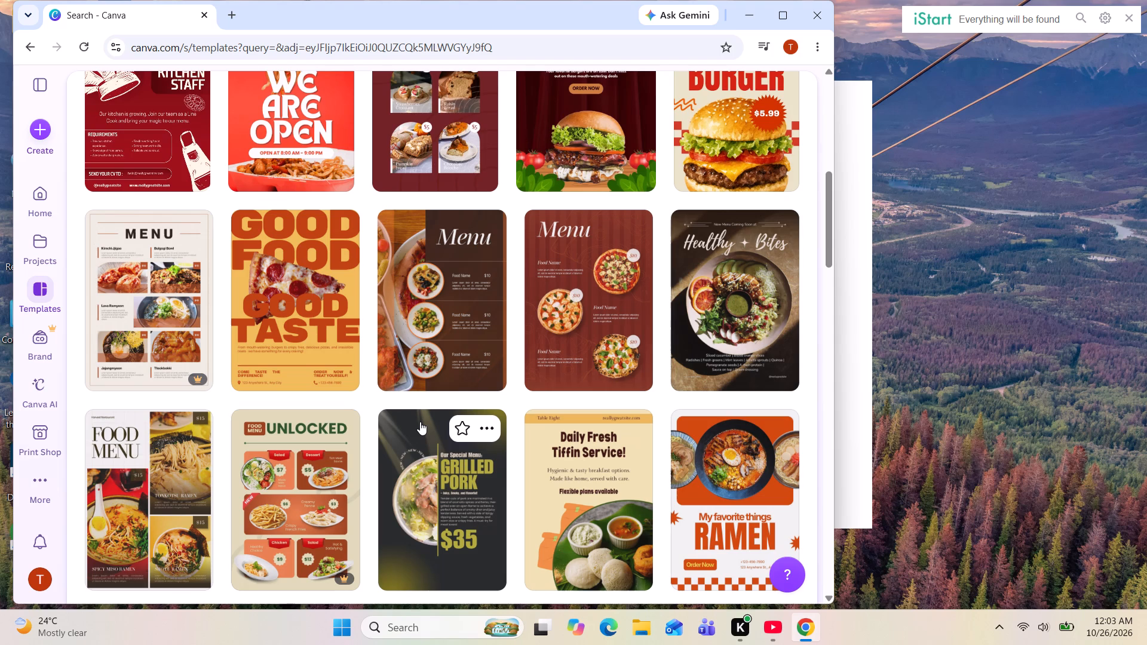
pyautogui.scroll(-1, 420, 422)
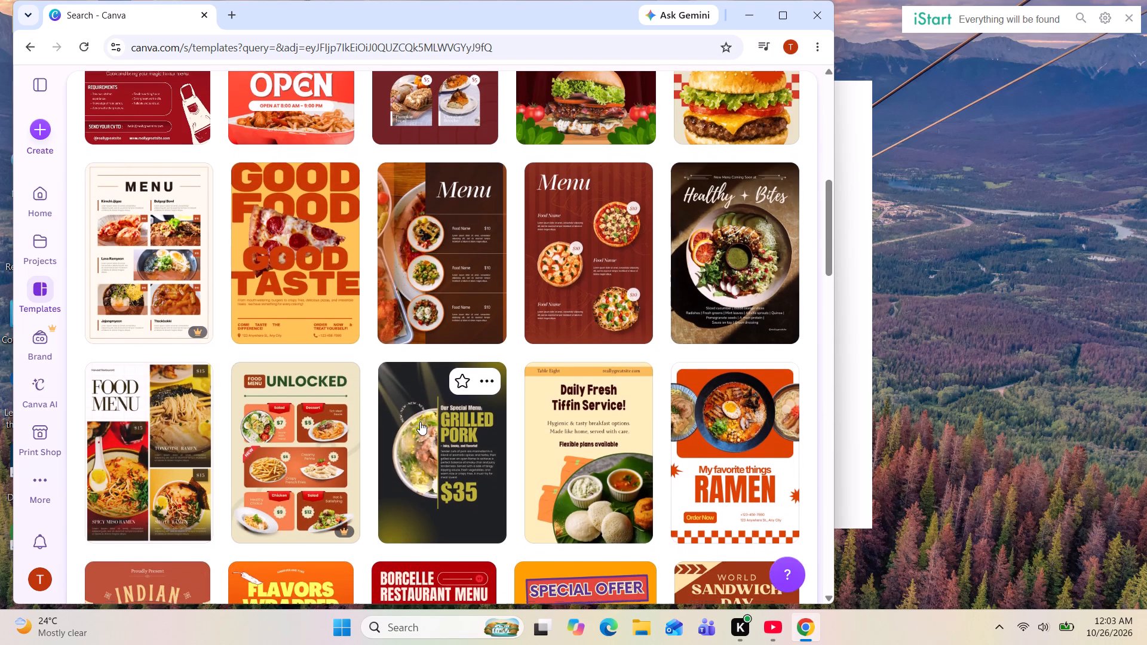
pyautogui.scroll(-6, 420, 422)
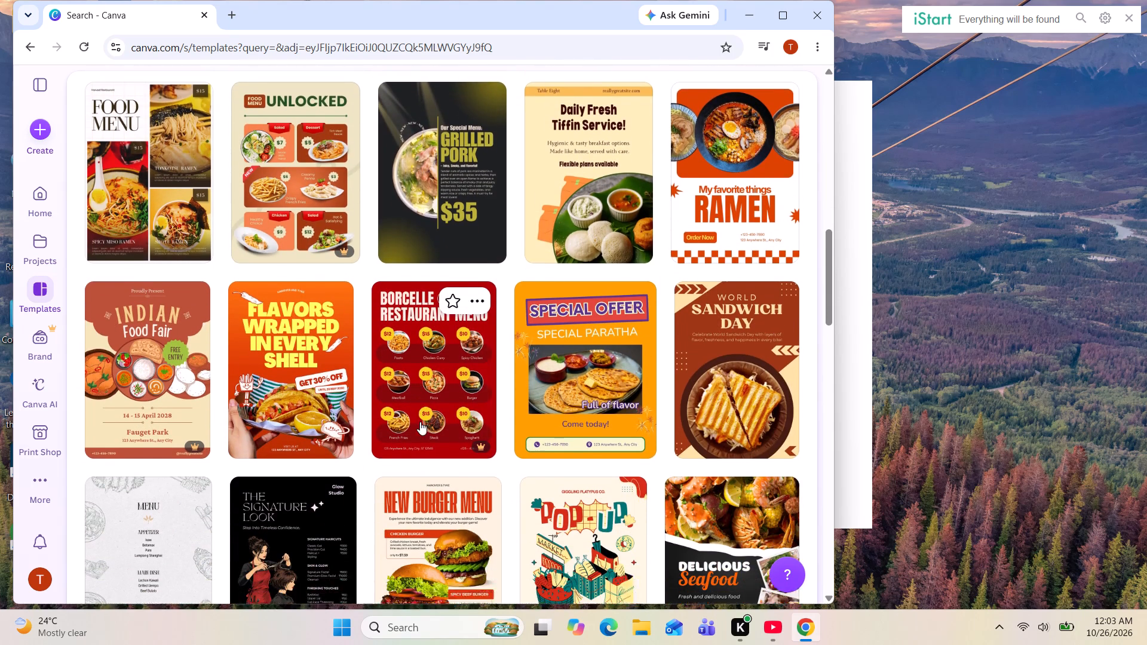
pyautogui.scroll(-3, 420, 422)
pyautogui.scroll(1, 420, 422)
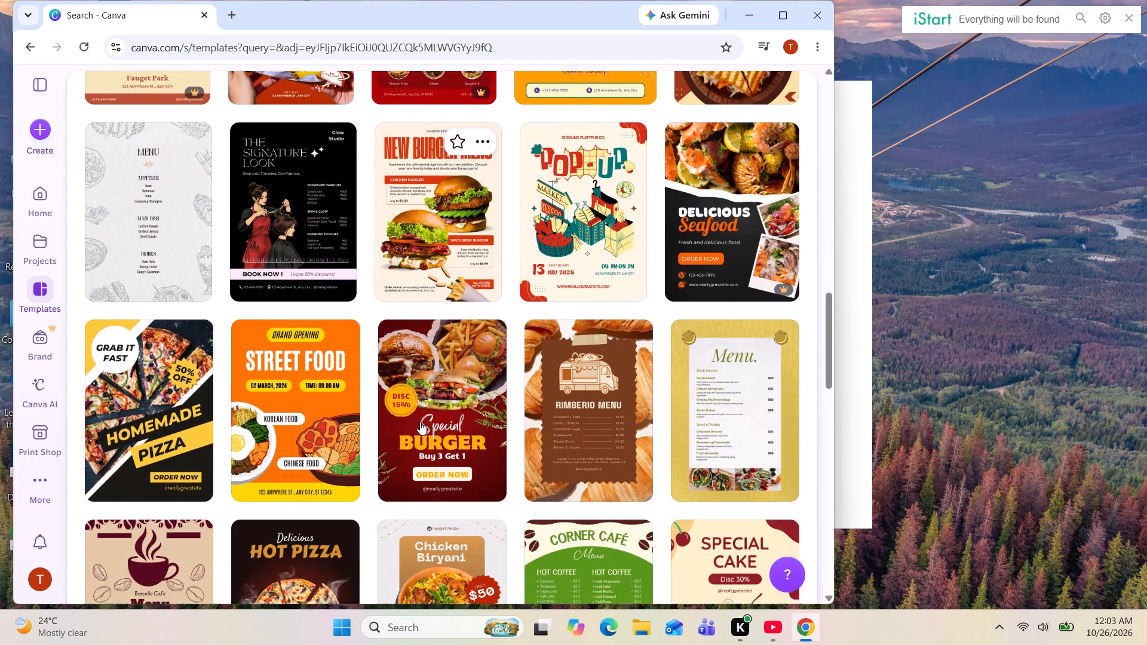
pyautogui.scroll(1, 420, 422)
# Search the poster templates for "tea".
pyautogui.click(358, 250)
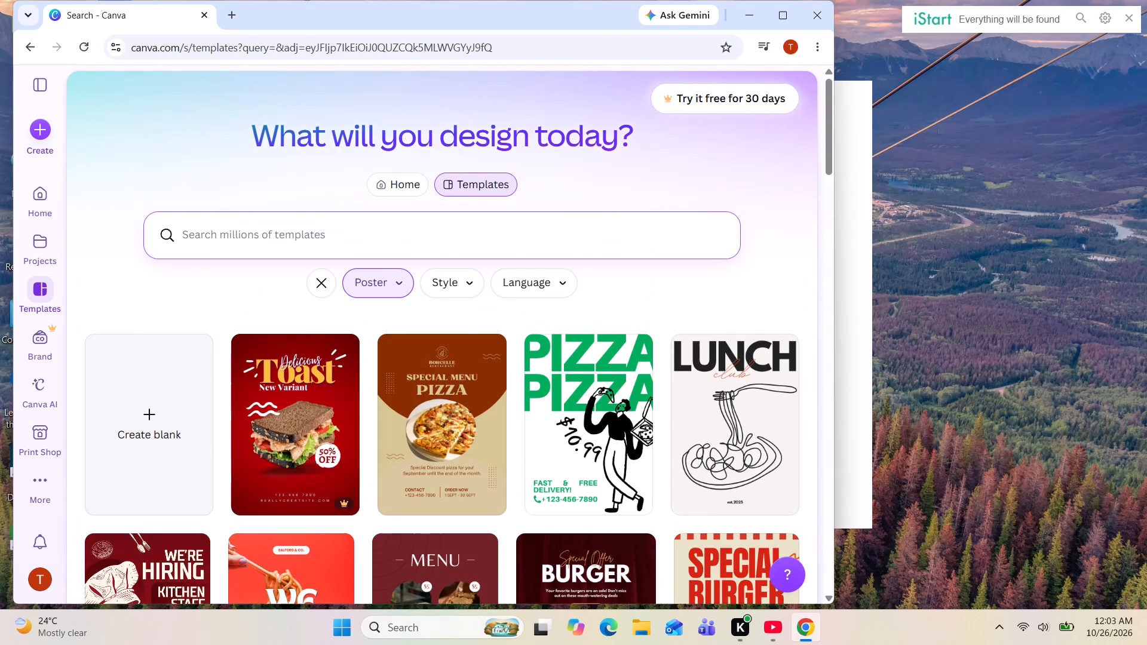
pyautogui.click(358, 250)
pyautogui.click(324, 224)
pyautogui.write('tea')
pyautogui.press('Return')
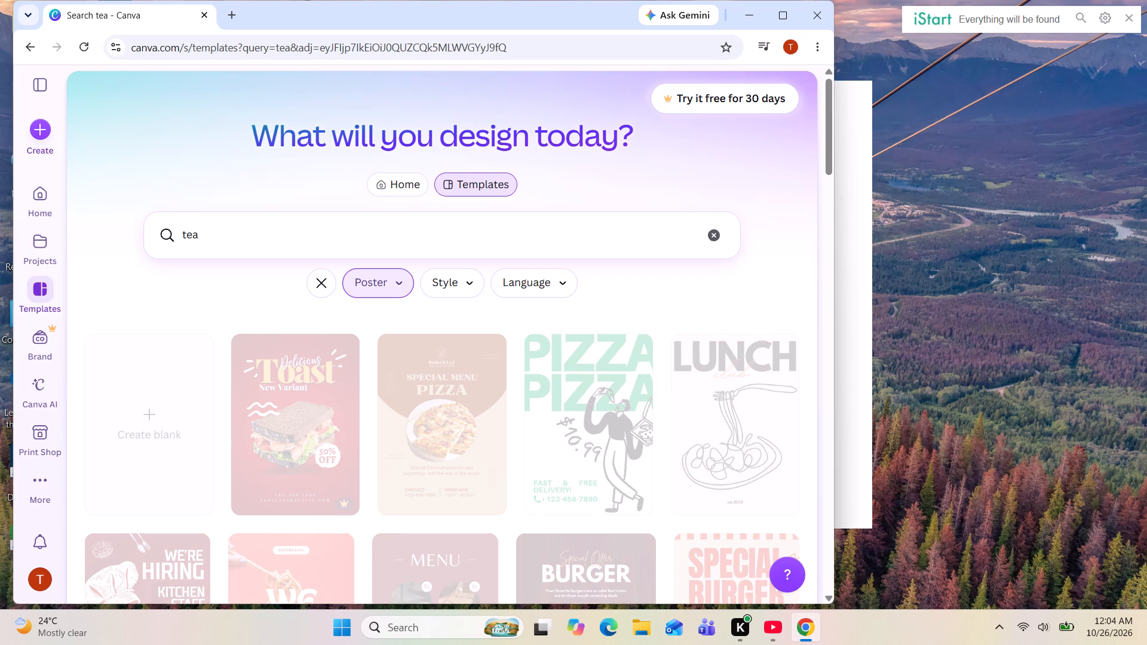
# Look through the tea poster templates for a suitable design.
pyautogui.scroll(-1, 324, 224)
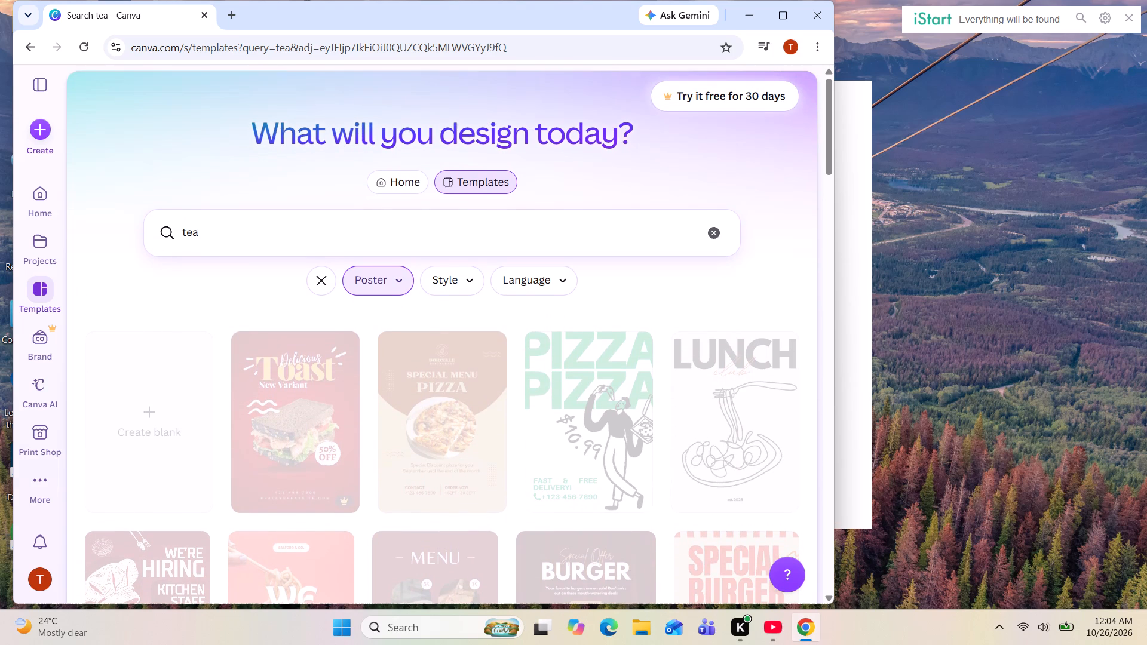
pyautogui.scroll(-3, 324, 224)
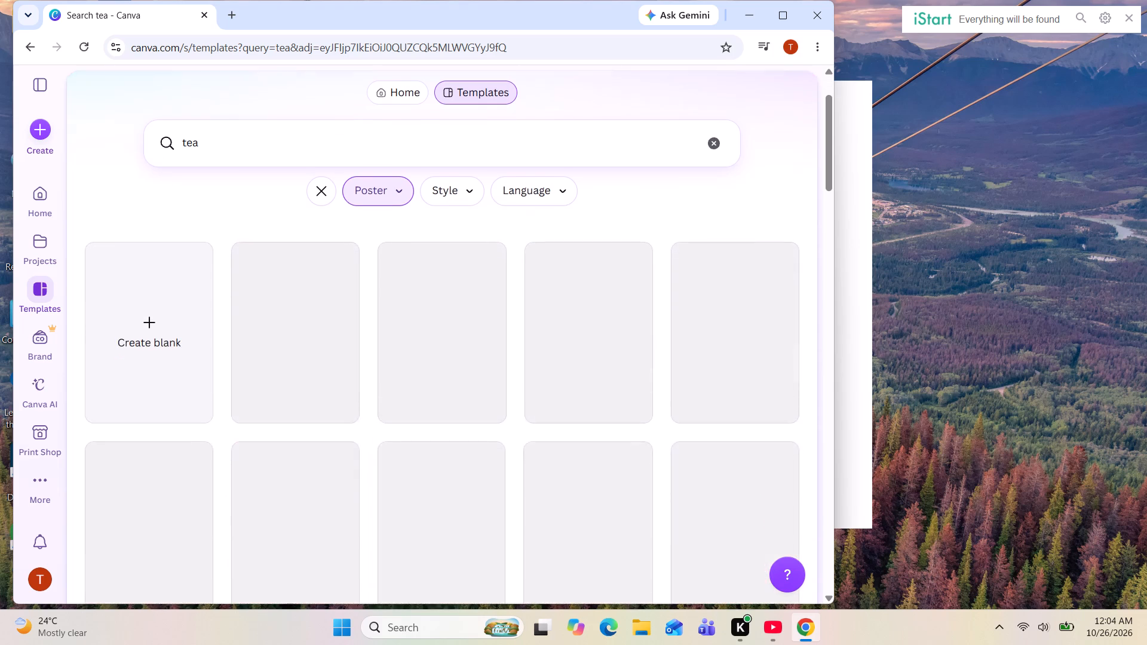
pyautogui.scroll(-1, 324, 224)
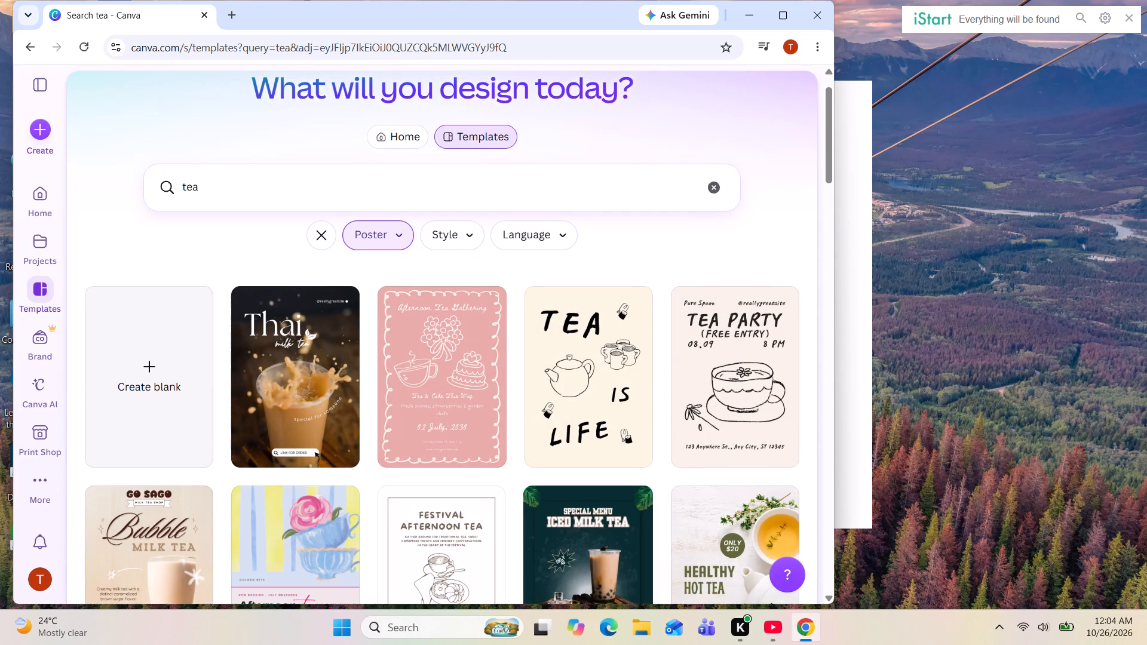
pyautogui.scroll(-2, 324, 224)
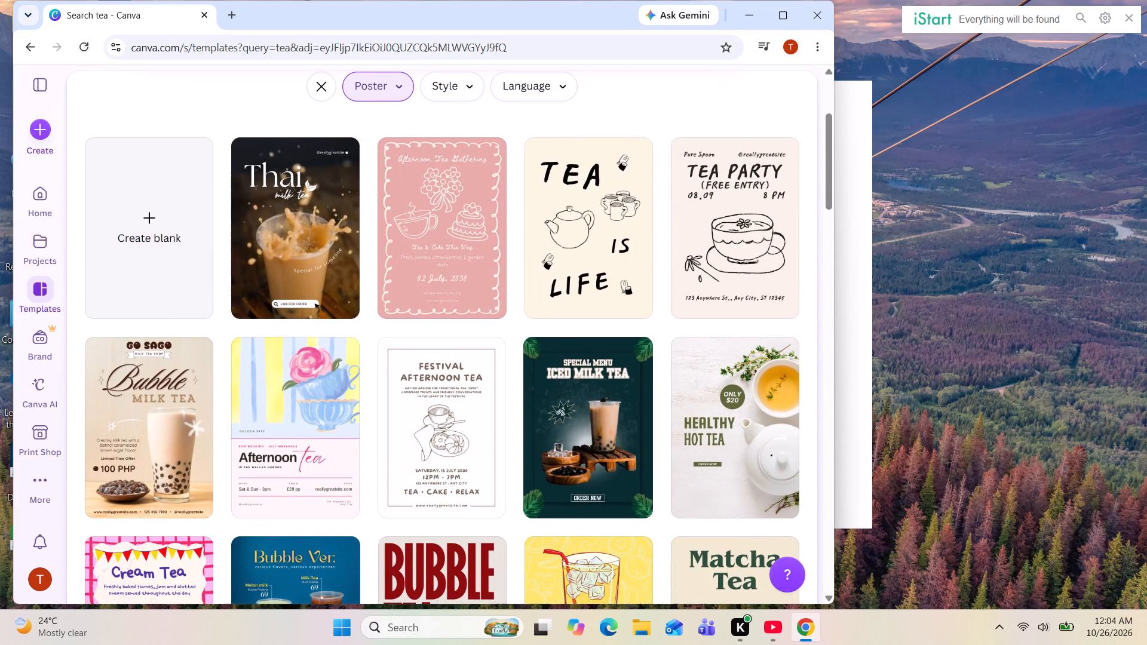
pyautogui.scroll(-3, 324, 224)
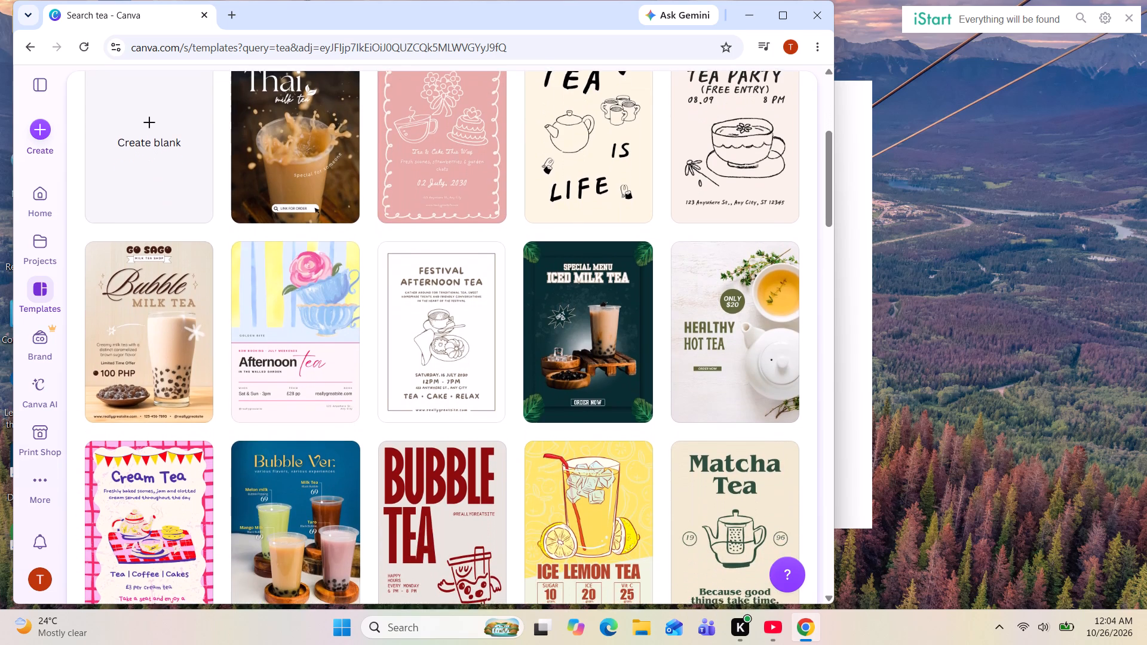
pyautogui.scroll(-1, 324, 224)
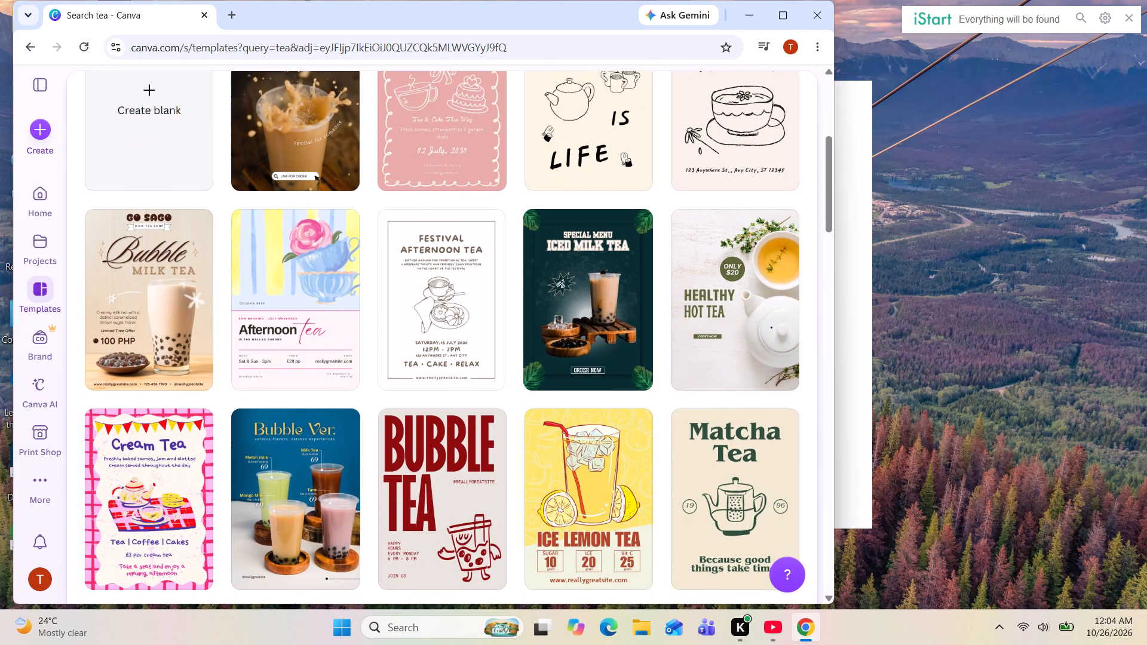
pyautogui.scroll(-1, 324, 224)
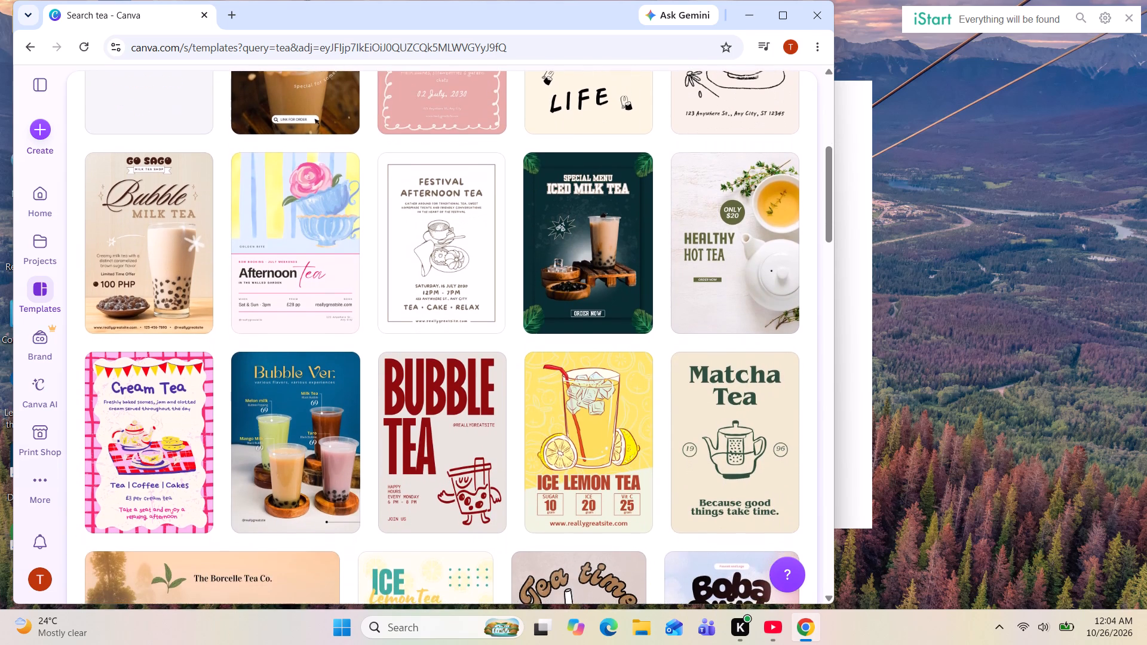
pyautogui.scroll(-2, 324, 224)
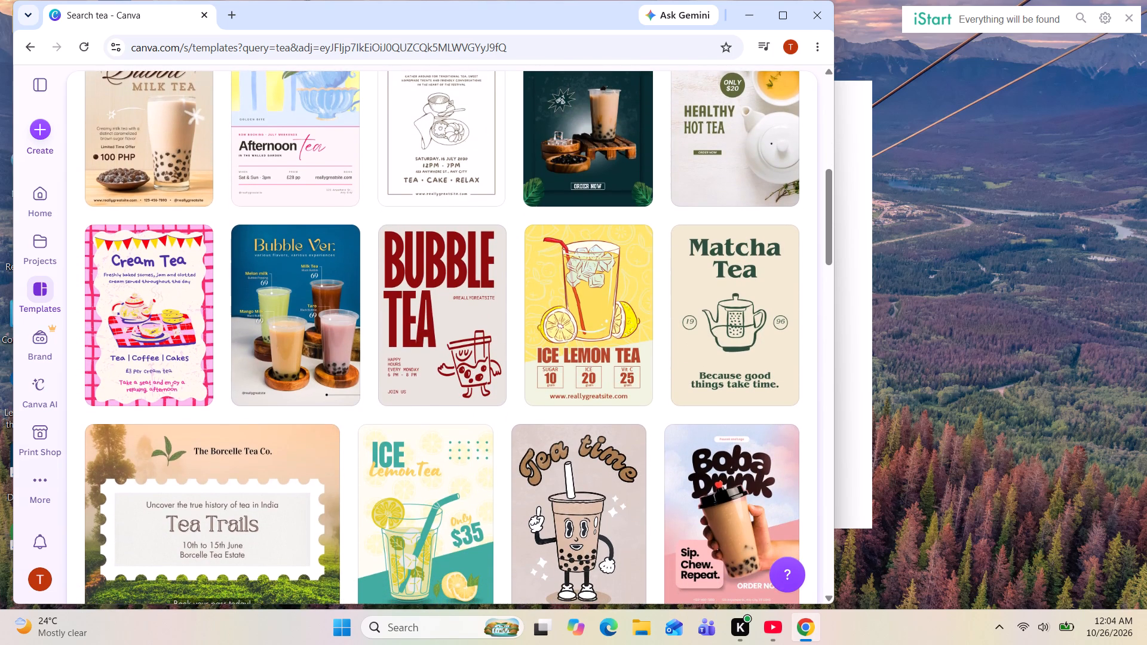
pyautogui.scroll(-2, 324, 224)
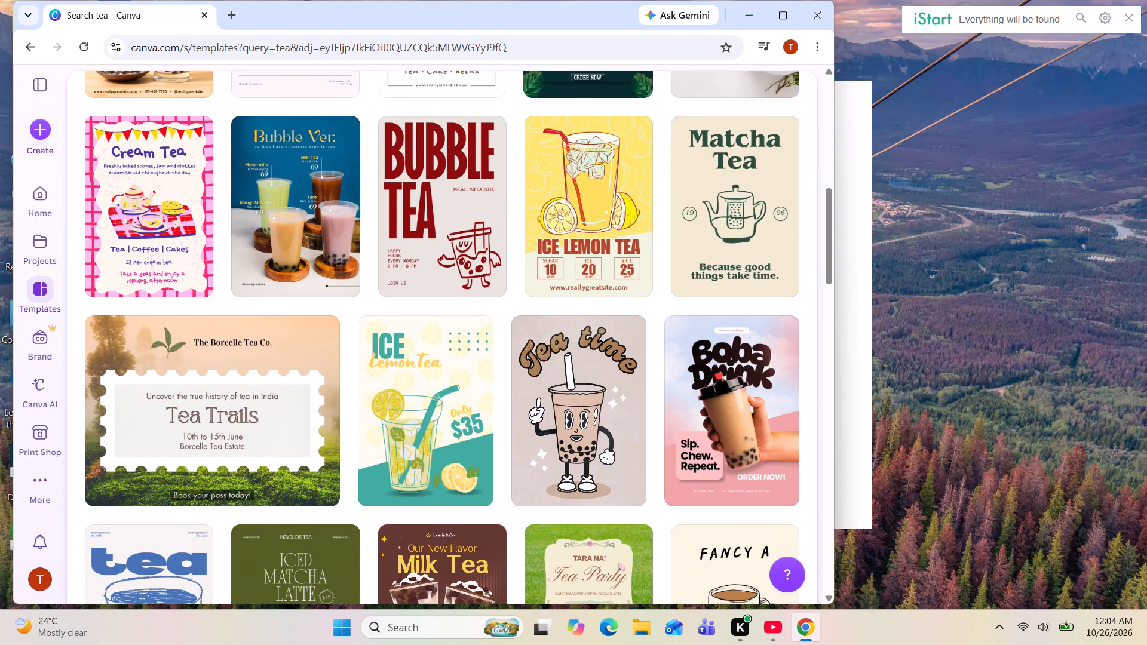
pyautogui.scroll(-6, 324, 224)
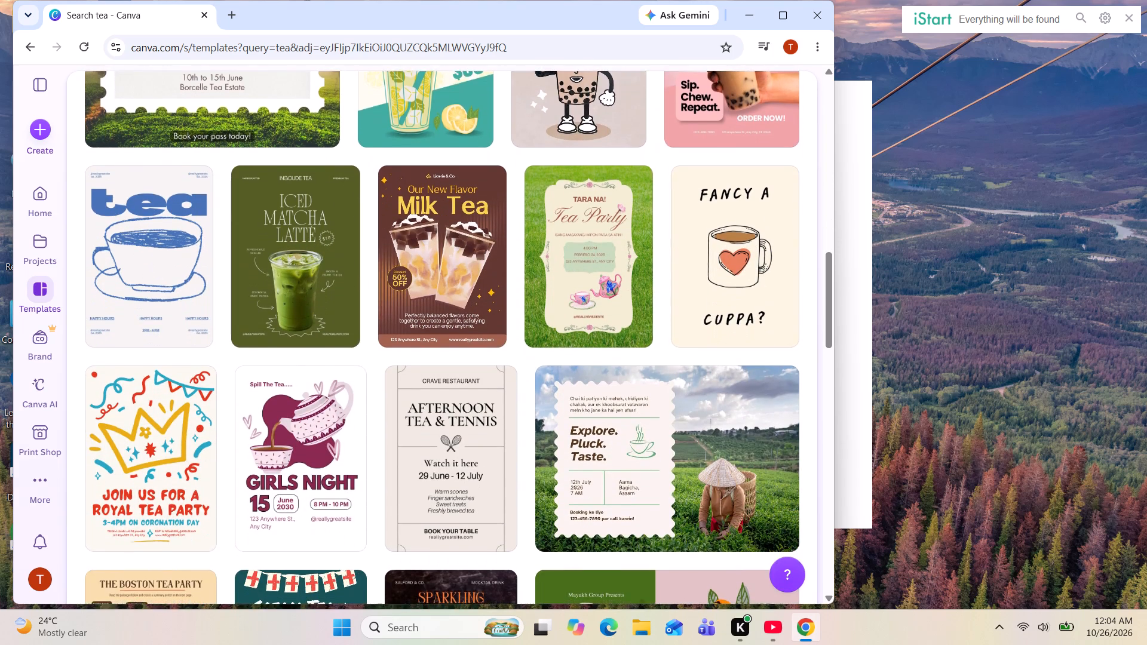
pyautogui.scroll(3, 324, 224)
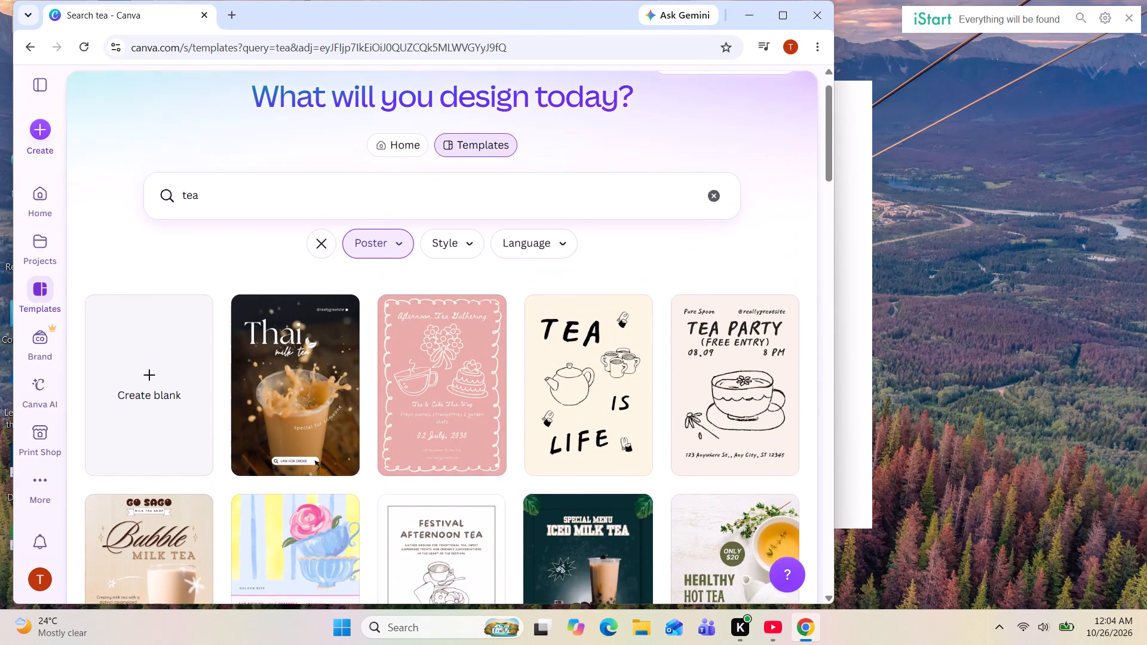
# Change the poster template search to "tea corner" and run it.
pyautogui.click(231, 247)
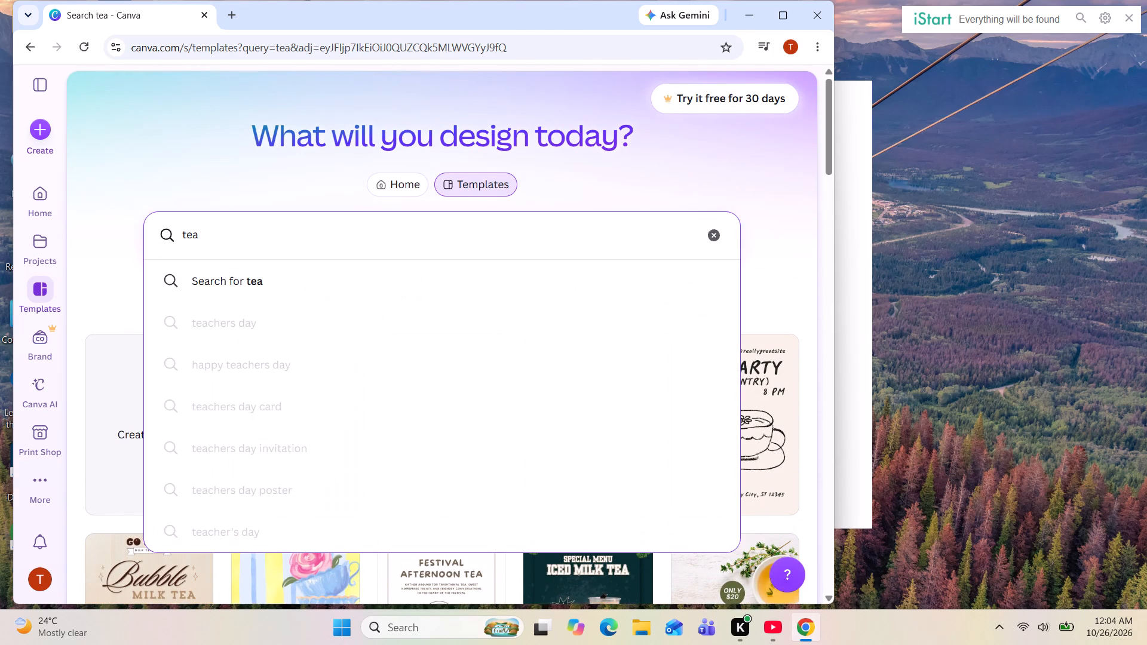
pyautogui.press('space')
pyautogui.write('shop')
pyautogui.press('BackSpace')
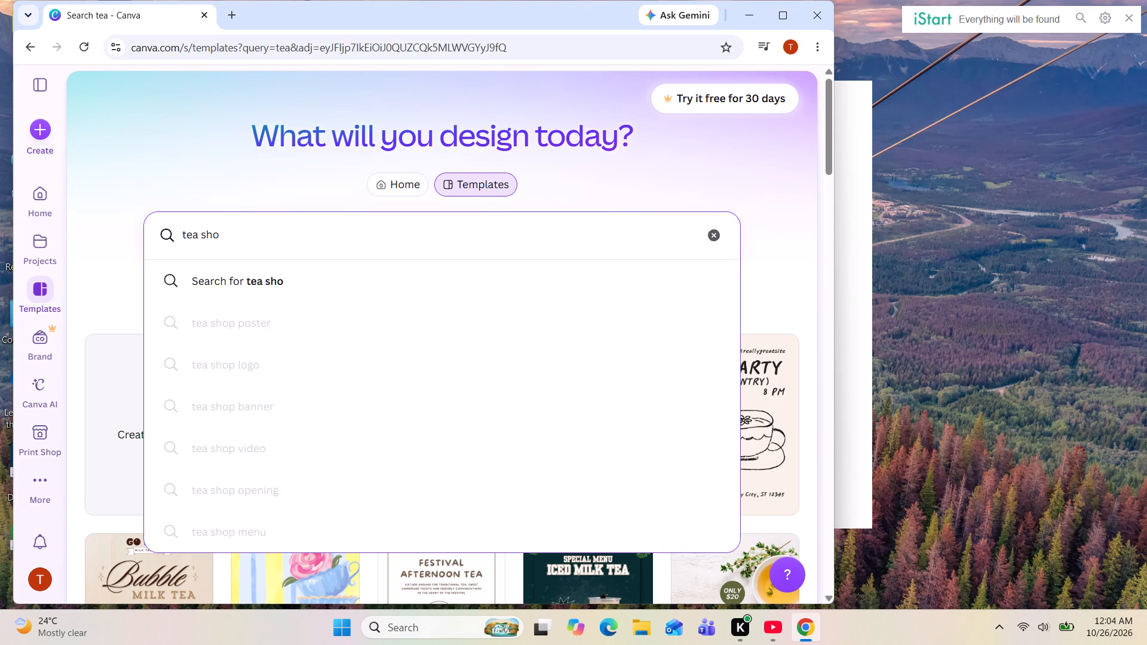
pyautogui.press('BackSpace')
pyautogui.press('BackSpace')
pyautogui.press('BackSpace')
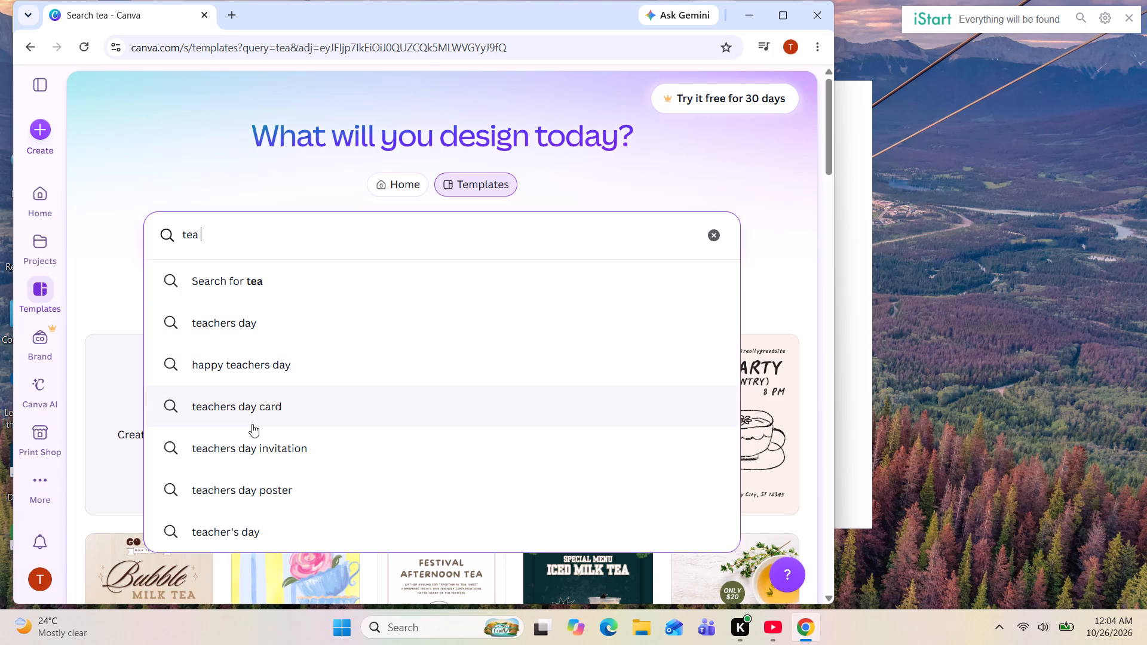
pyautogui.scroll(-1, 252, 424)
pyautogui.write('corner')
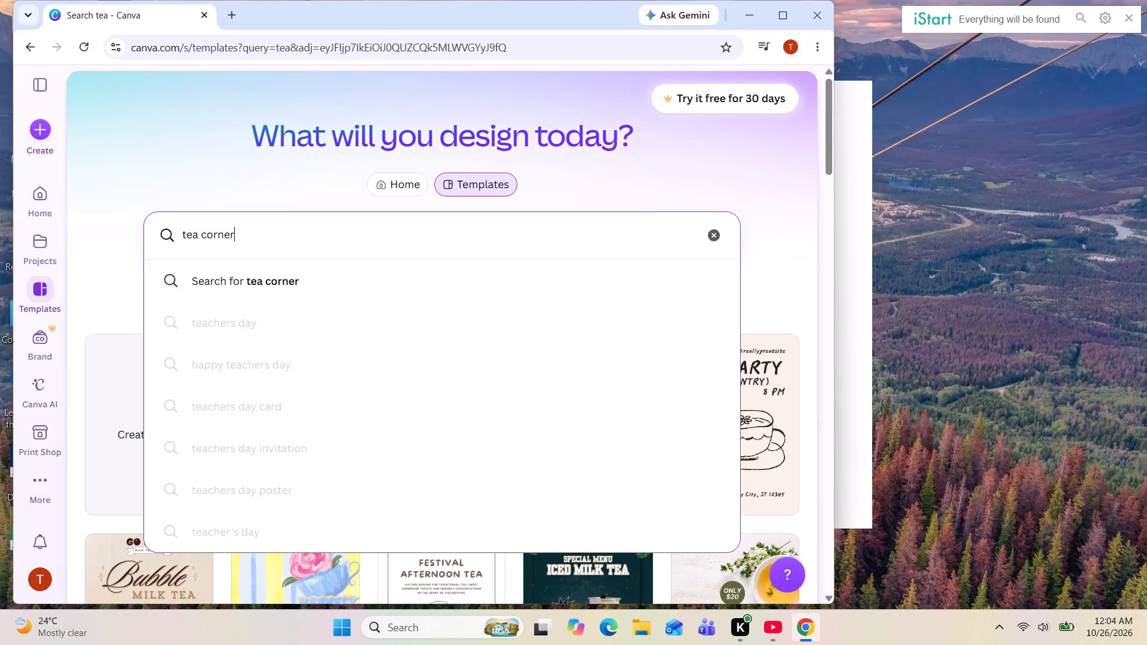
pyautogui.press('Return')
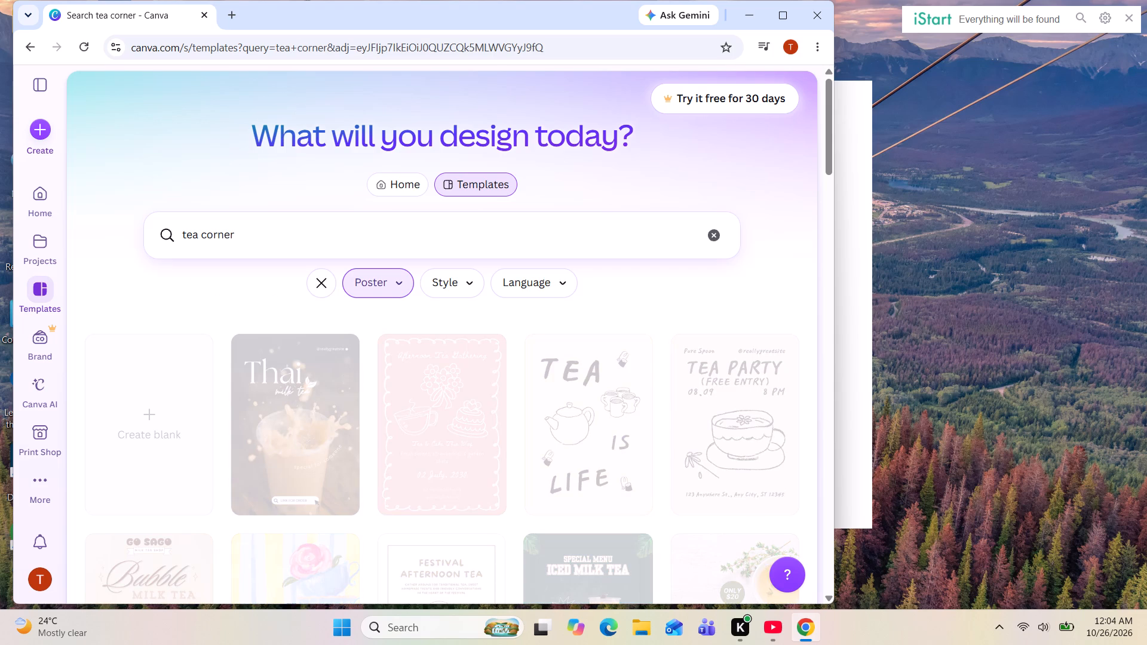